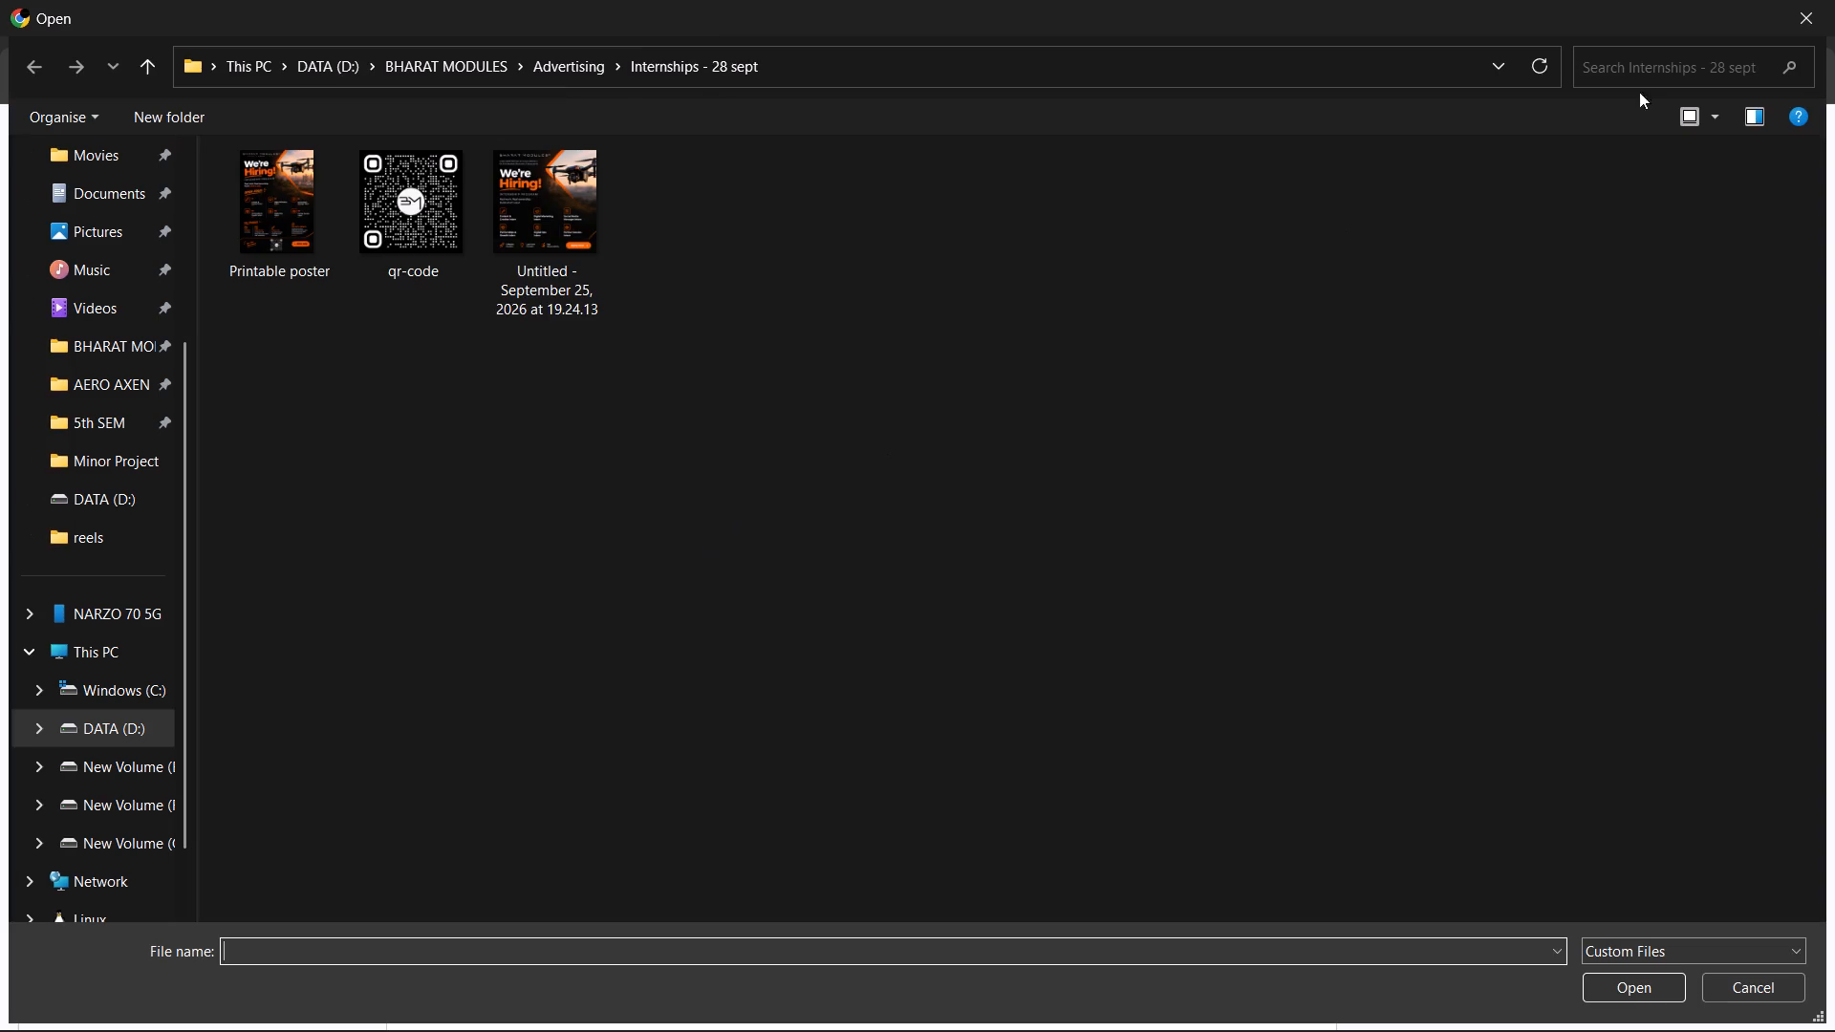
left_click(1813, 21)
Open the file picker to insert an image from the computer into the EGM resolution document.
left_click(230, 147)
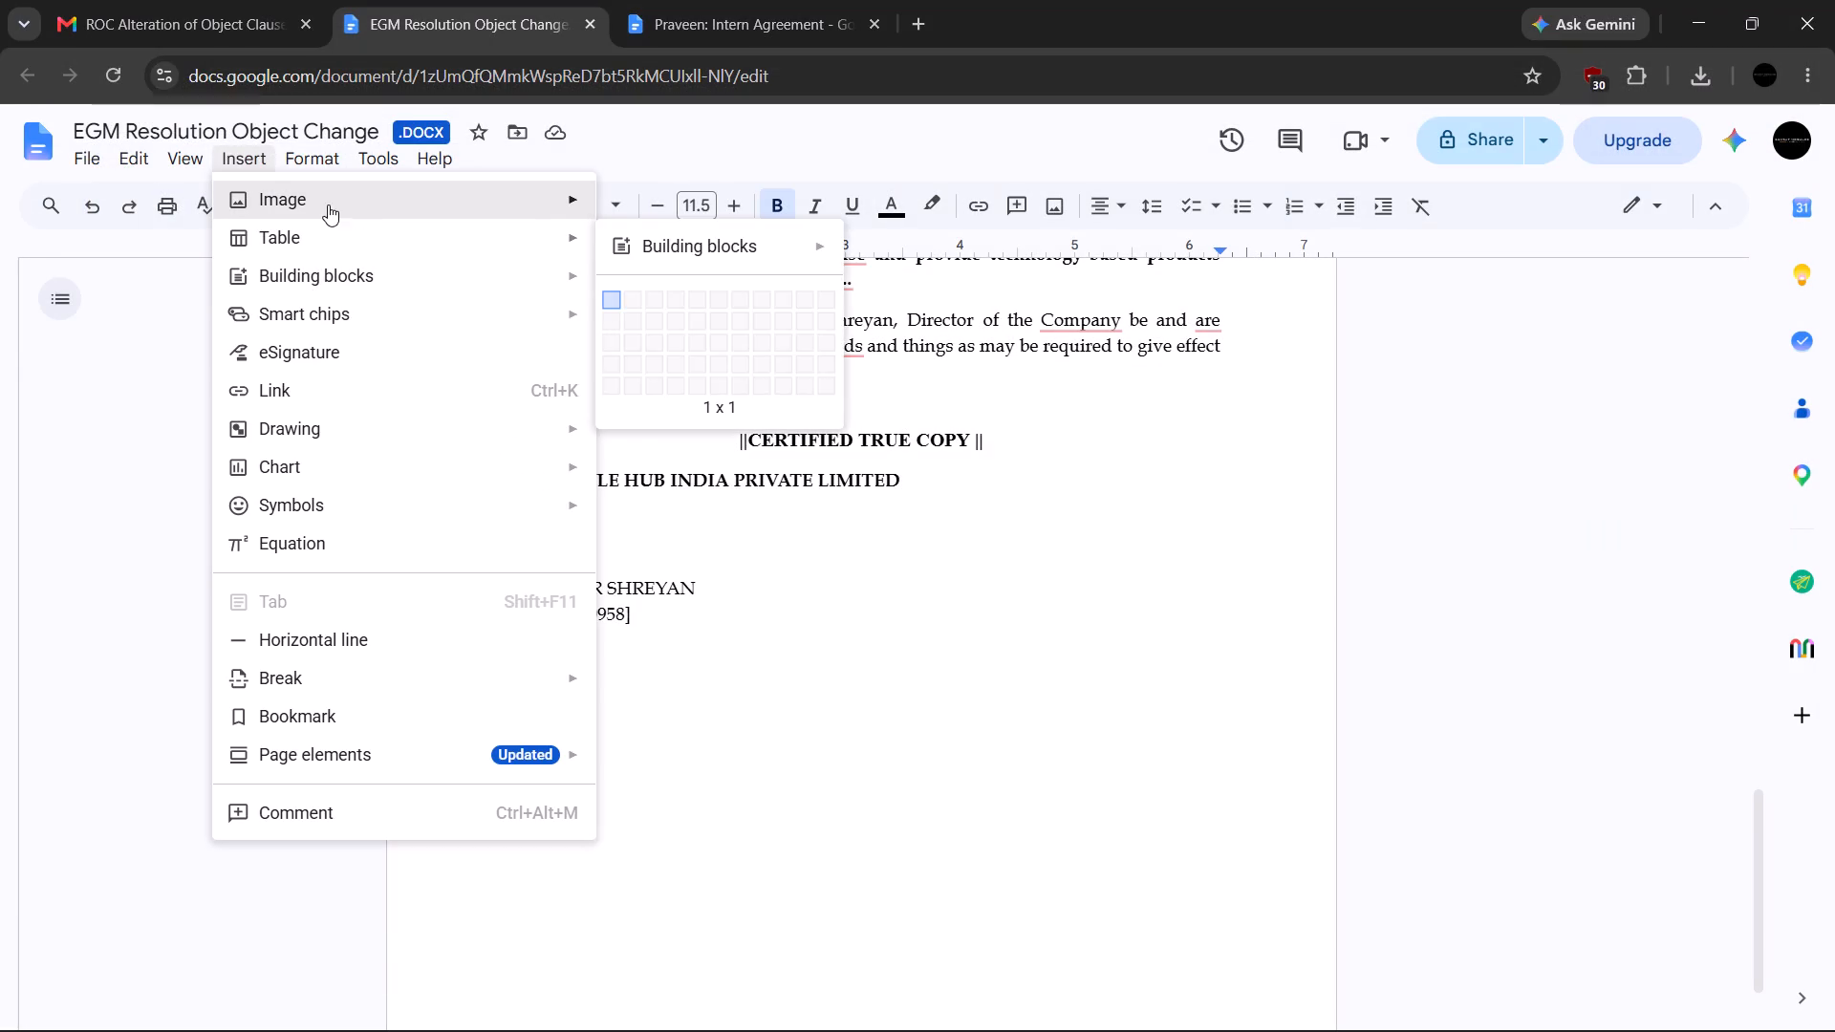
left_click(328, 204)
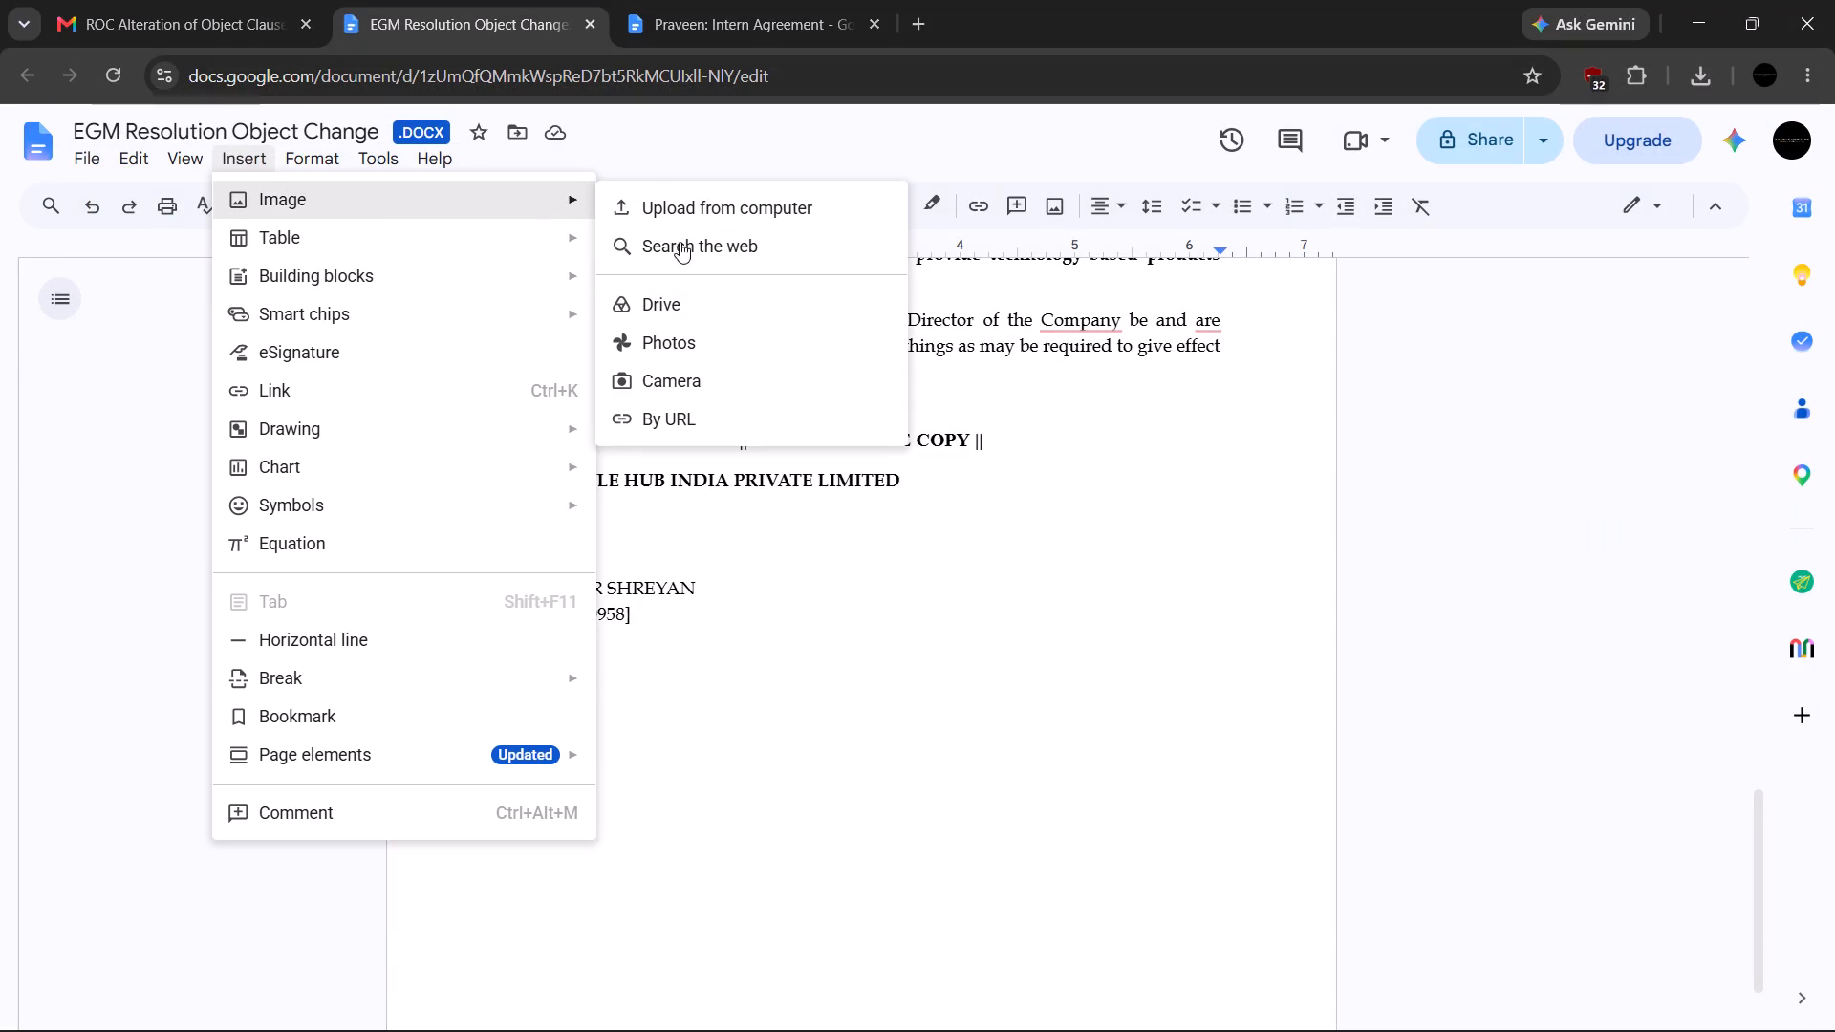
left_click(689, 208)
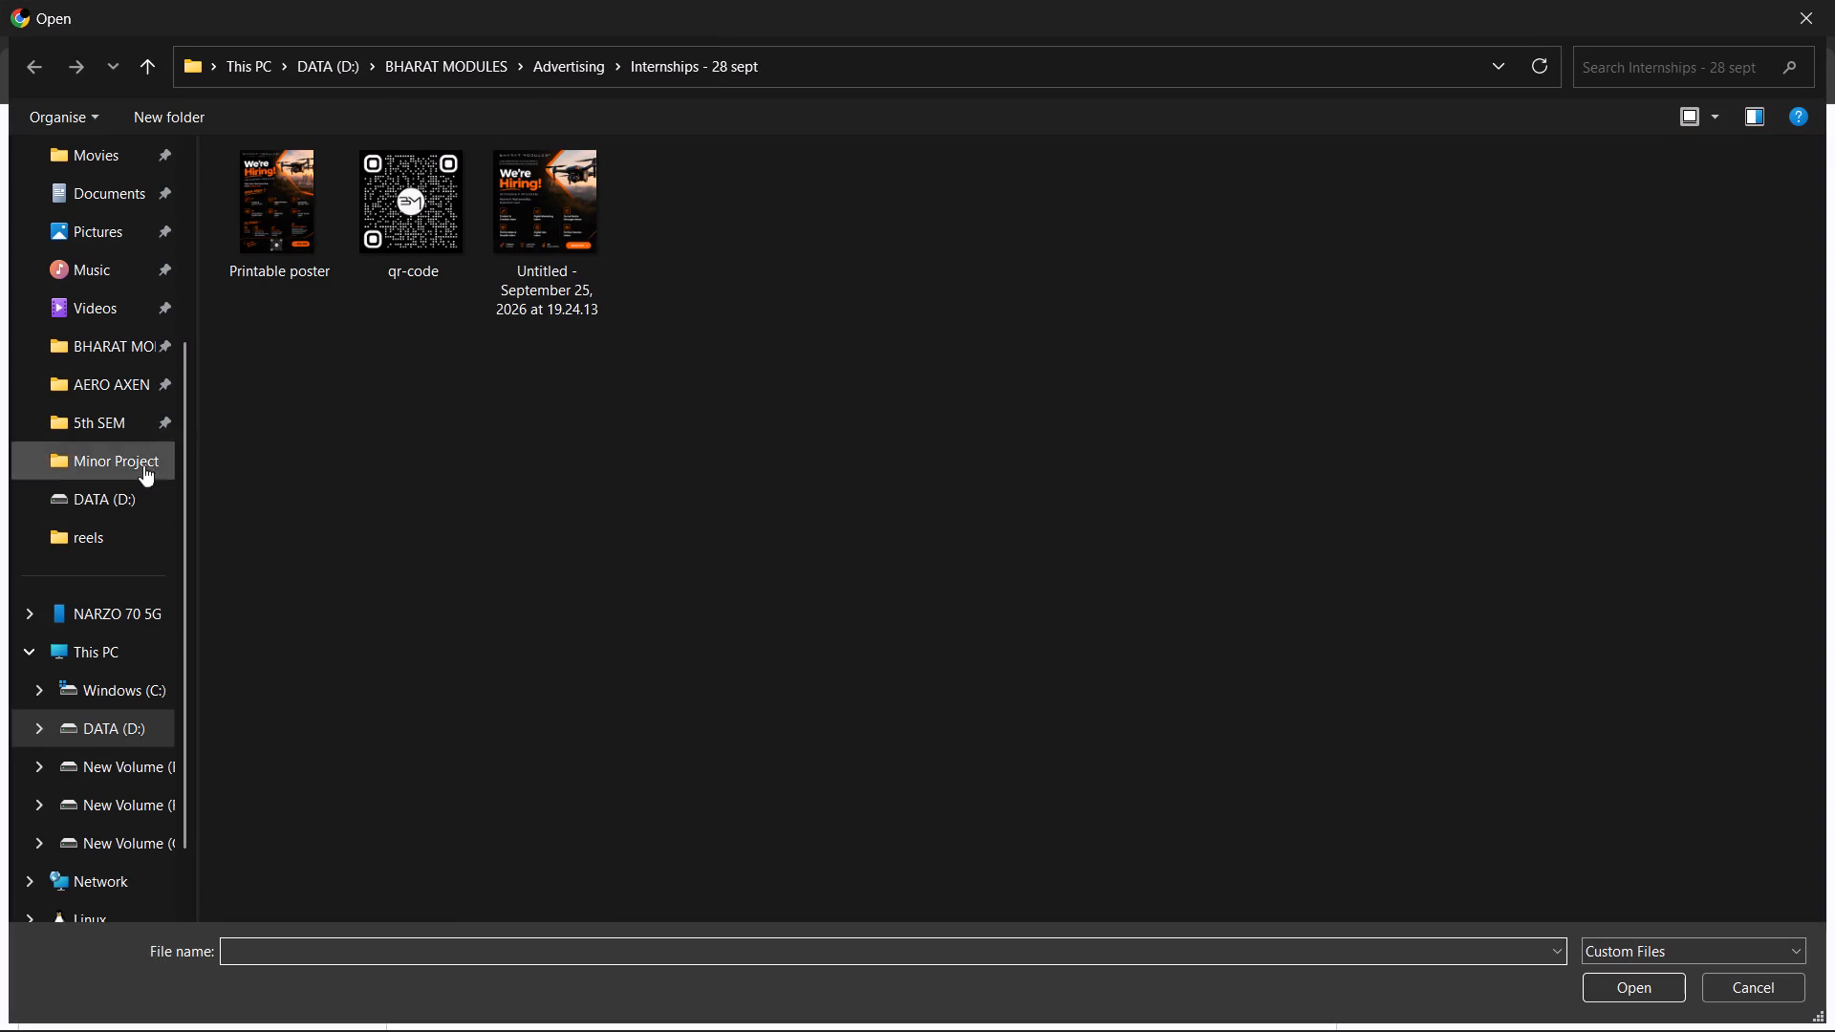
Insert the MHIPL stamp-blue image from the Logo > Module Hub India folder inside BHARAT MODULES into the document.
left_click(446, 52)
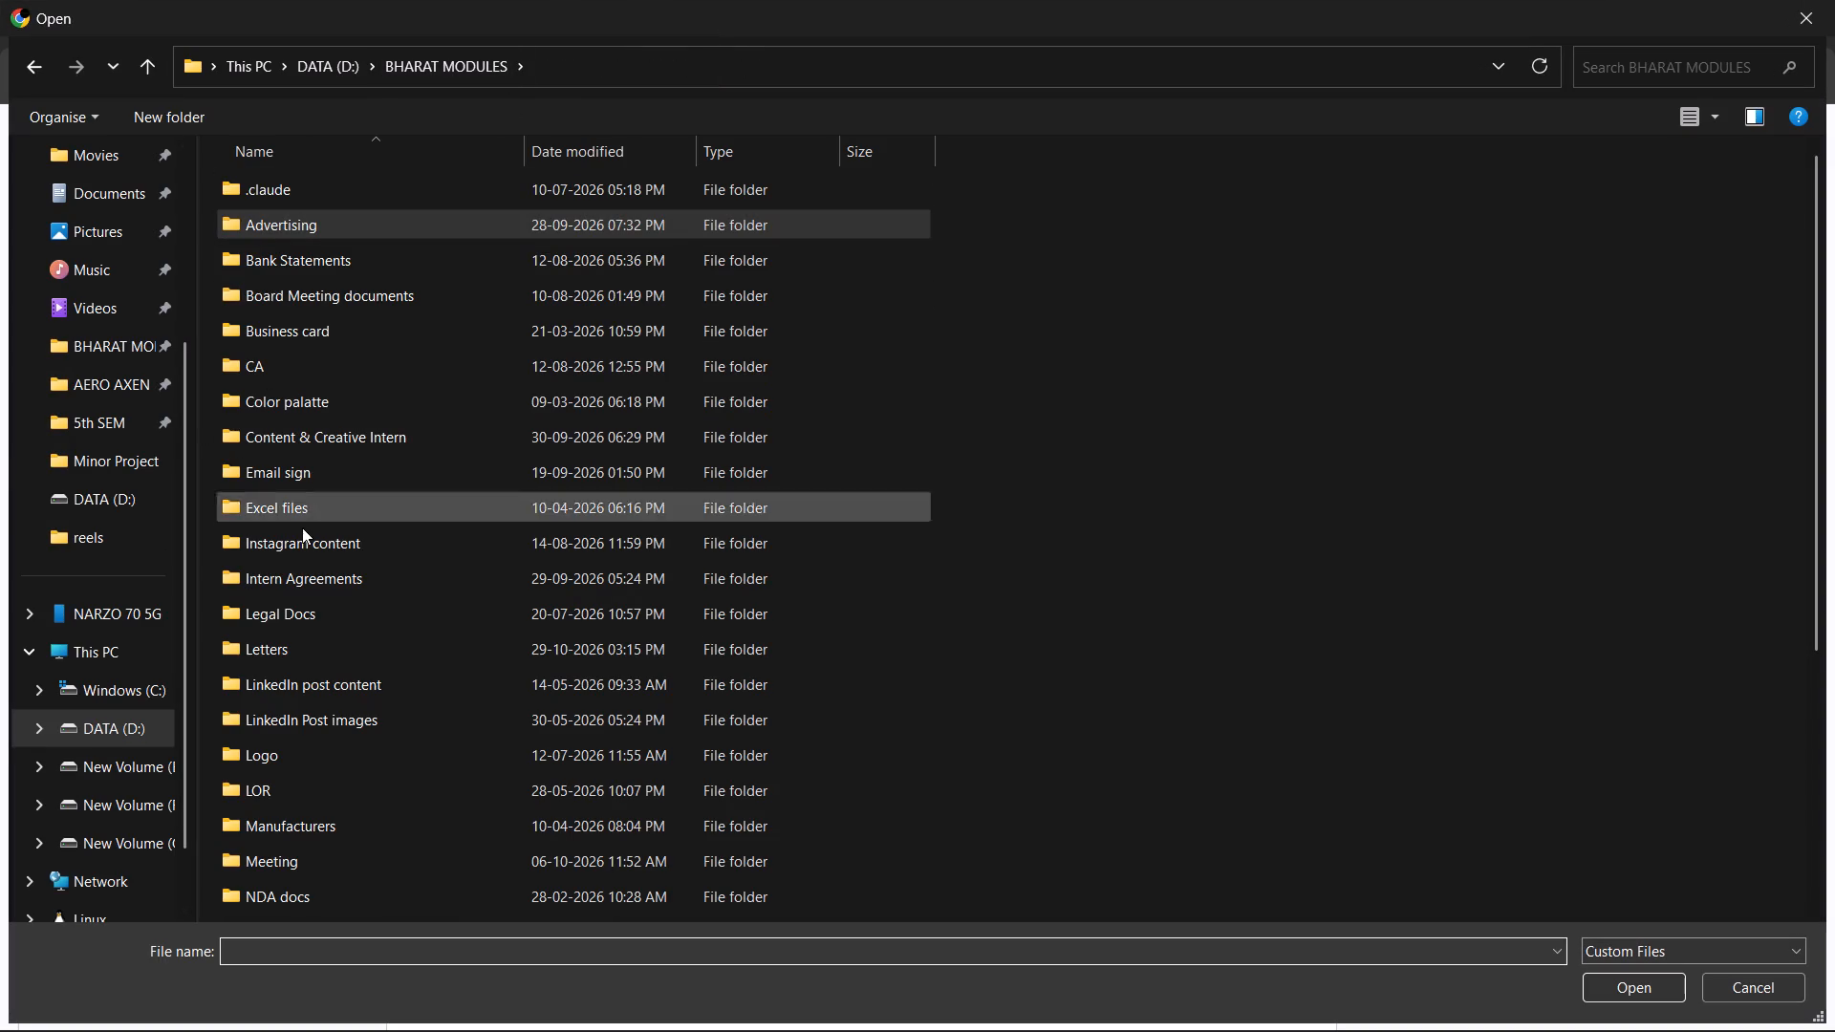
double_click(262, 749)
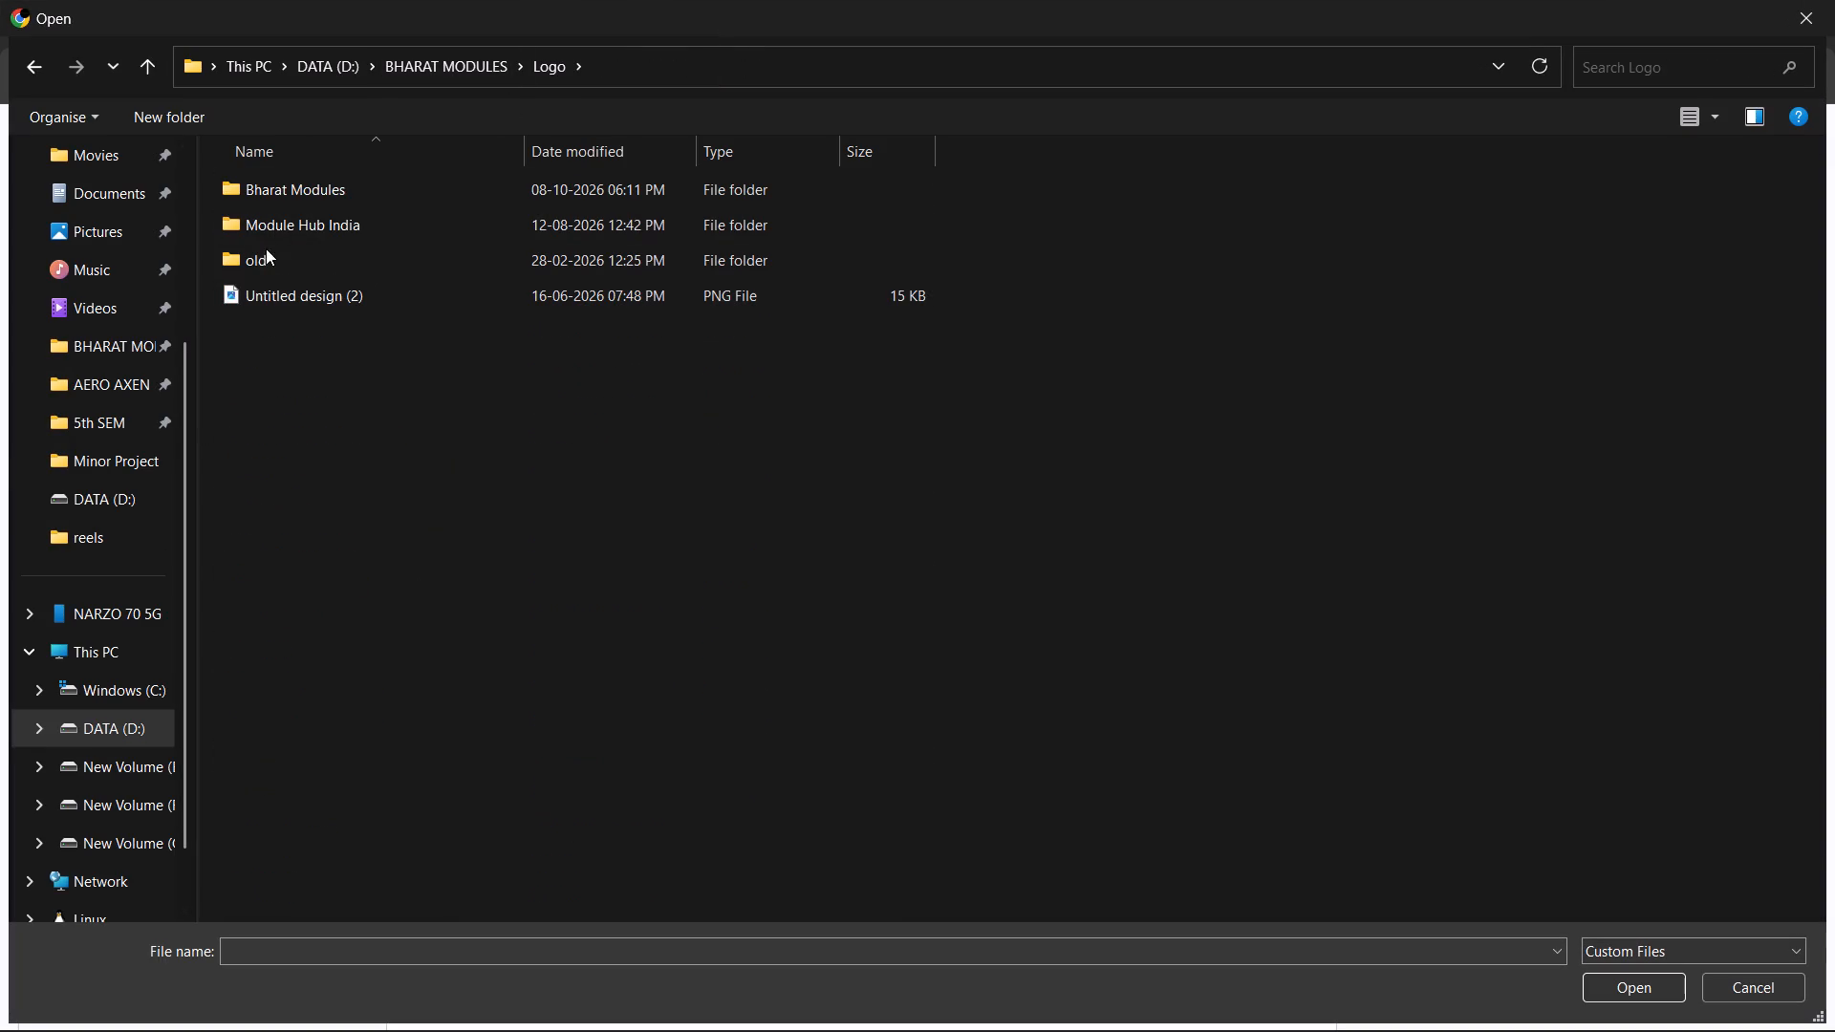
double_click(297, 199)
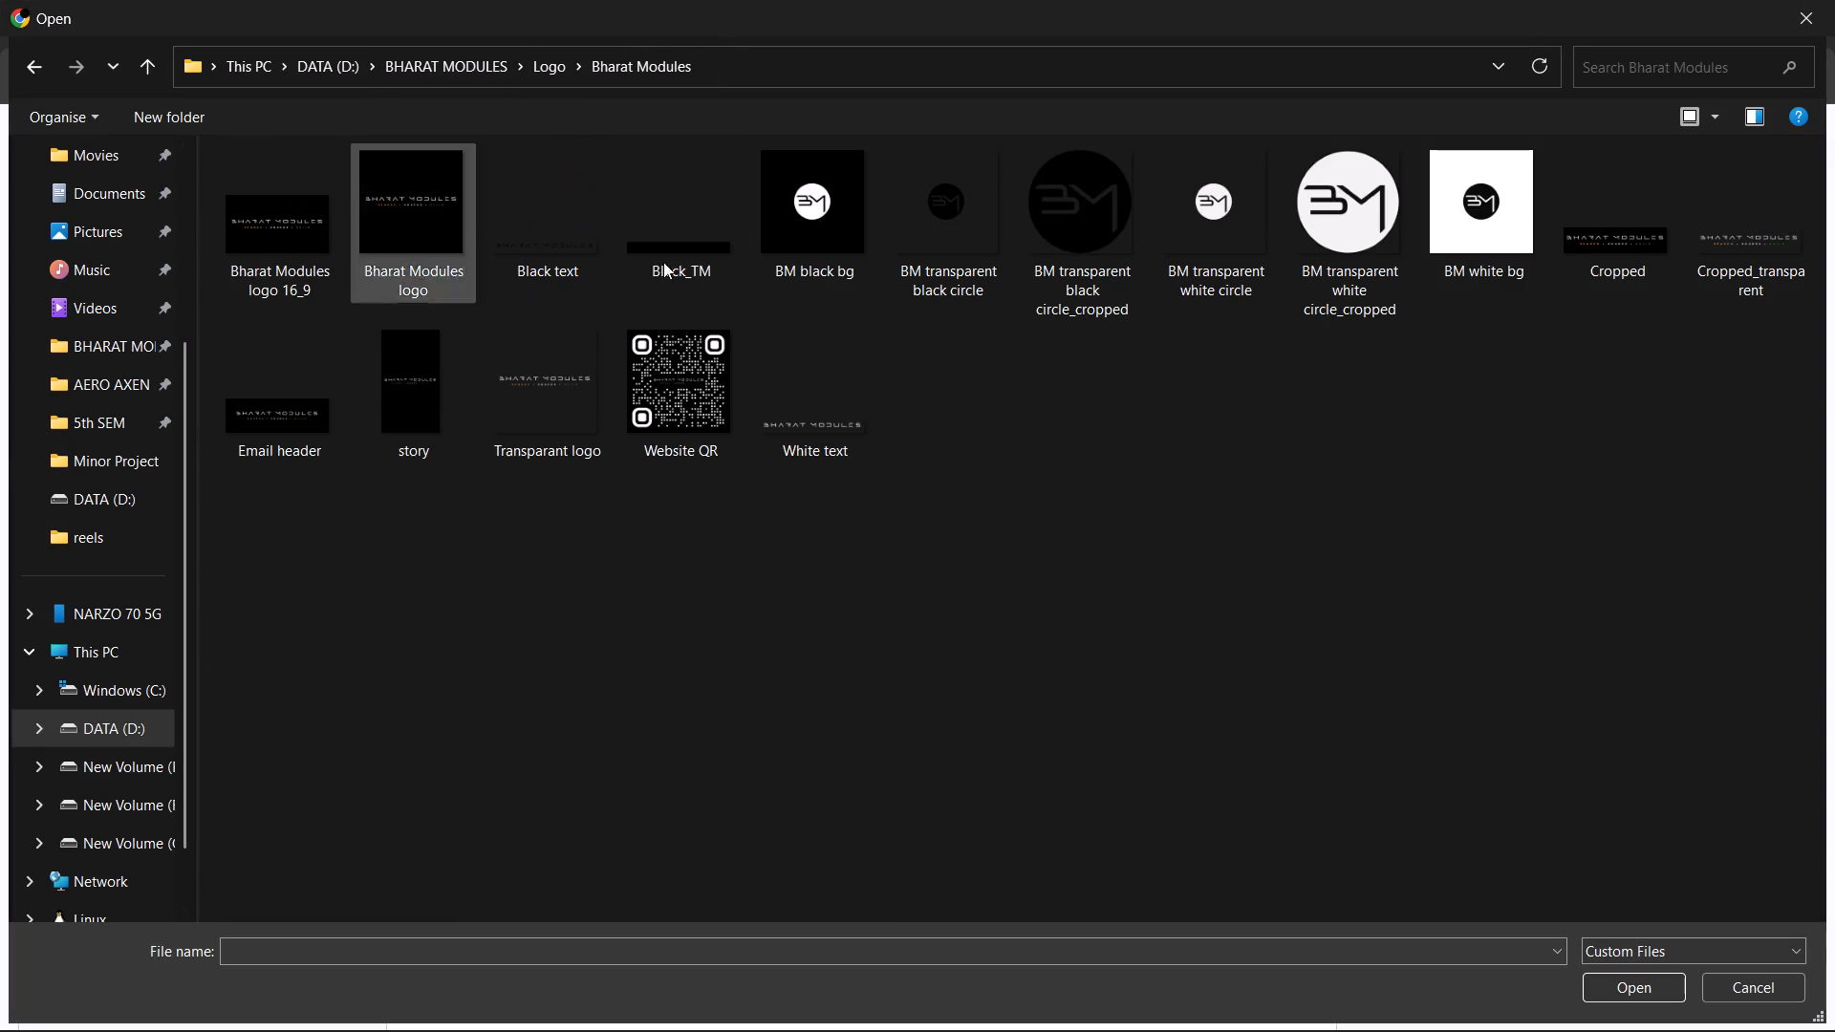
left_click(442, 76)
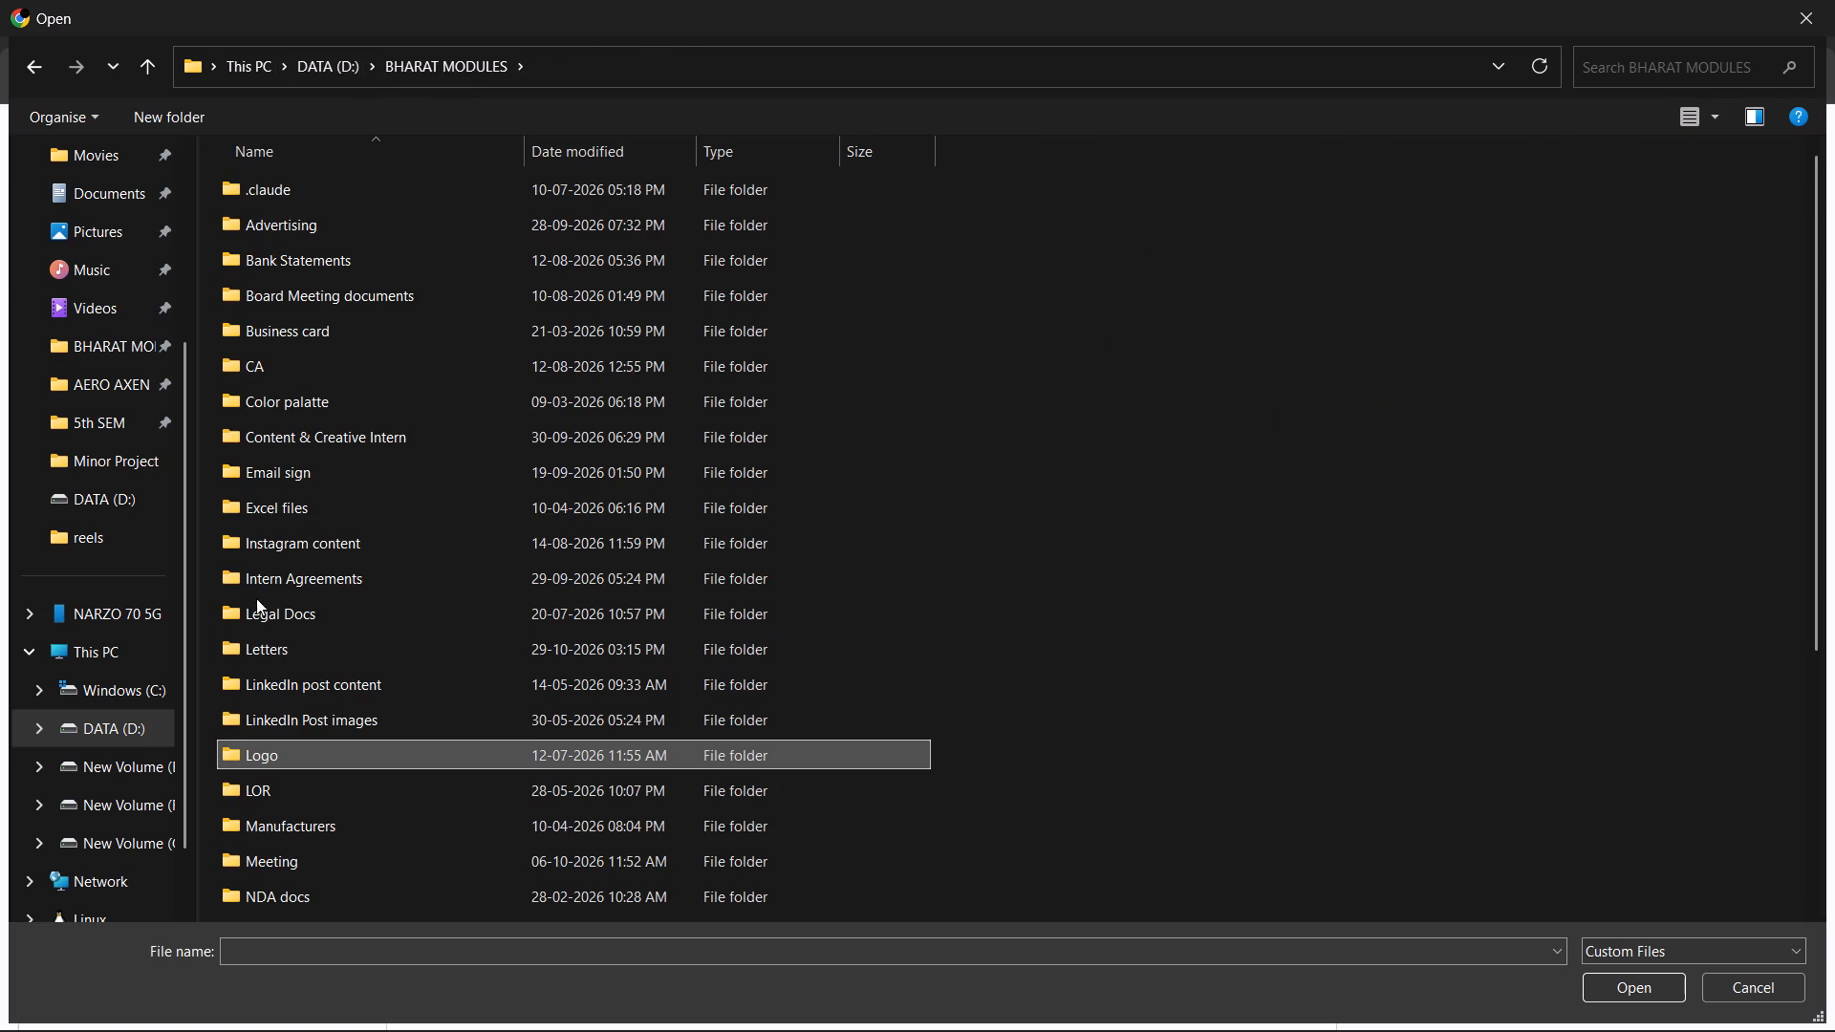
double_click(240, 755)
double_click(290, 237)
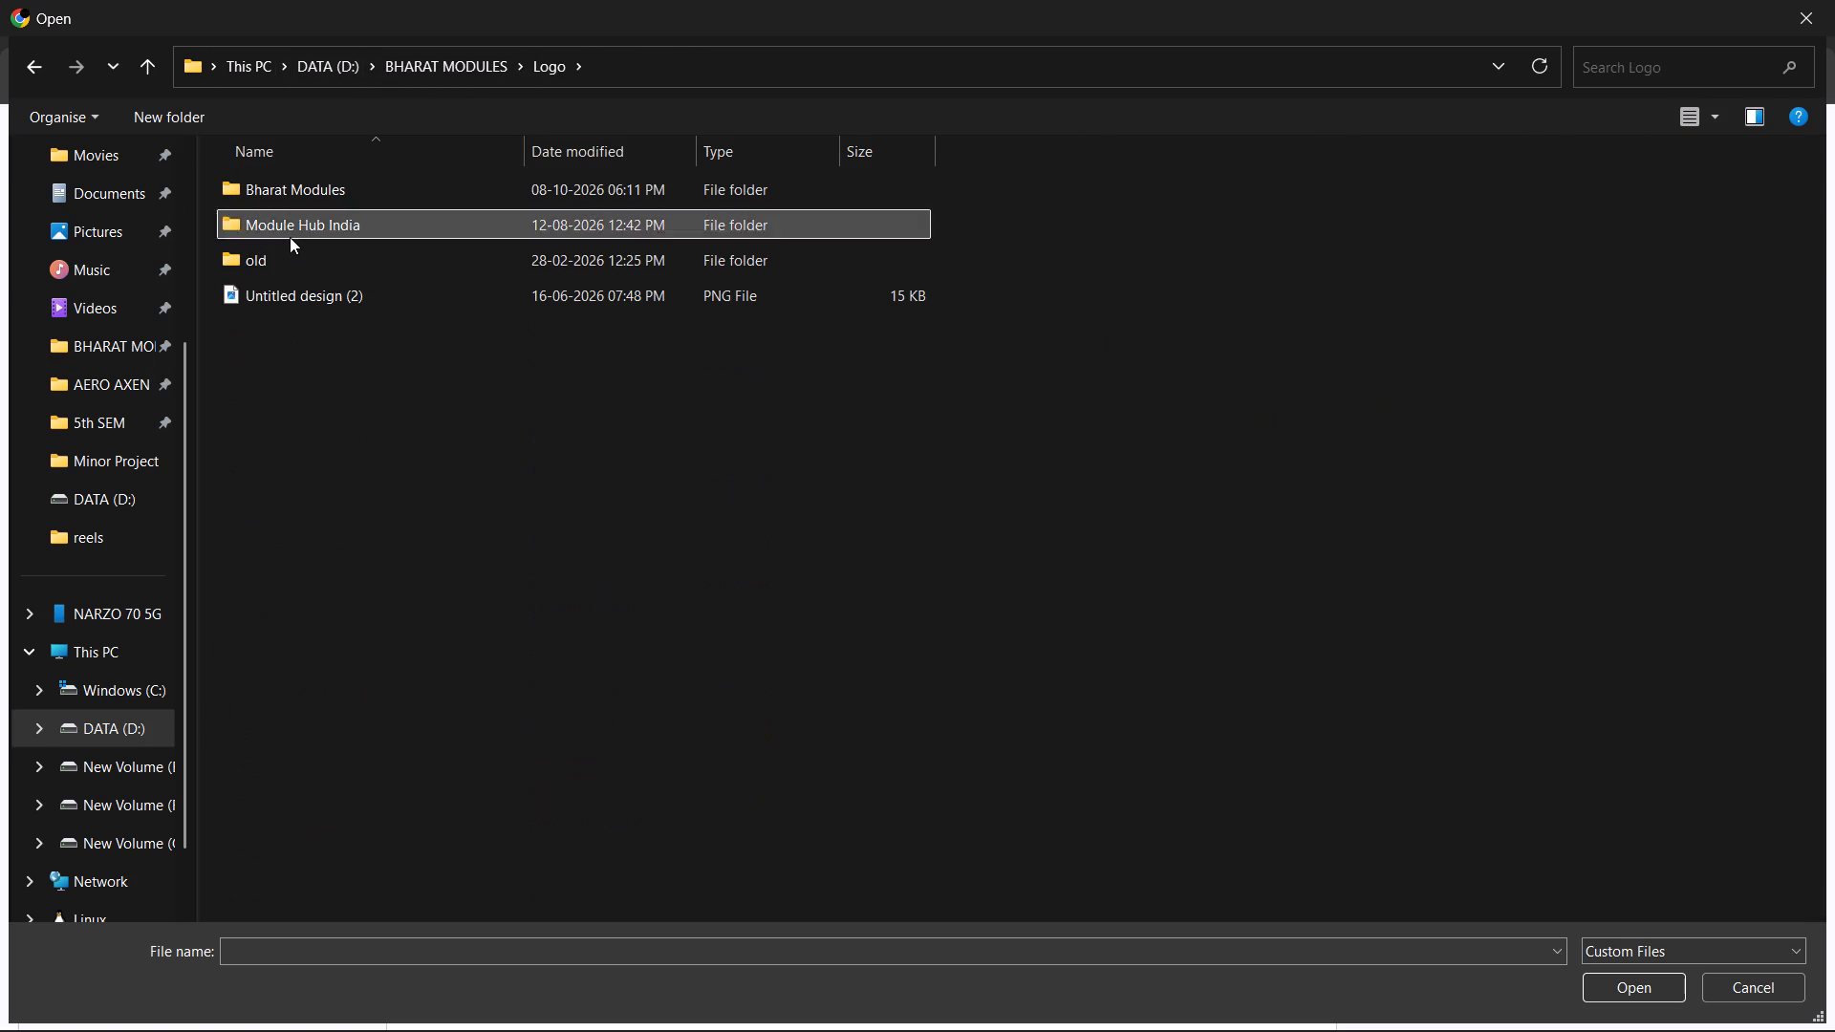
left_click(1044, 264)
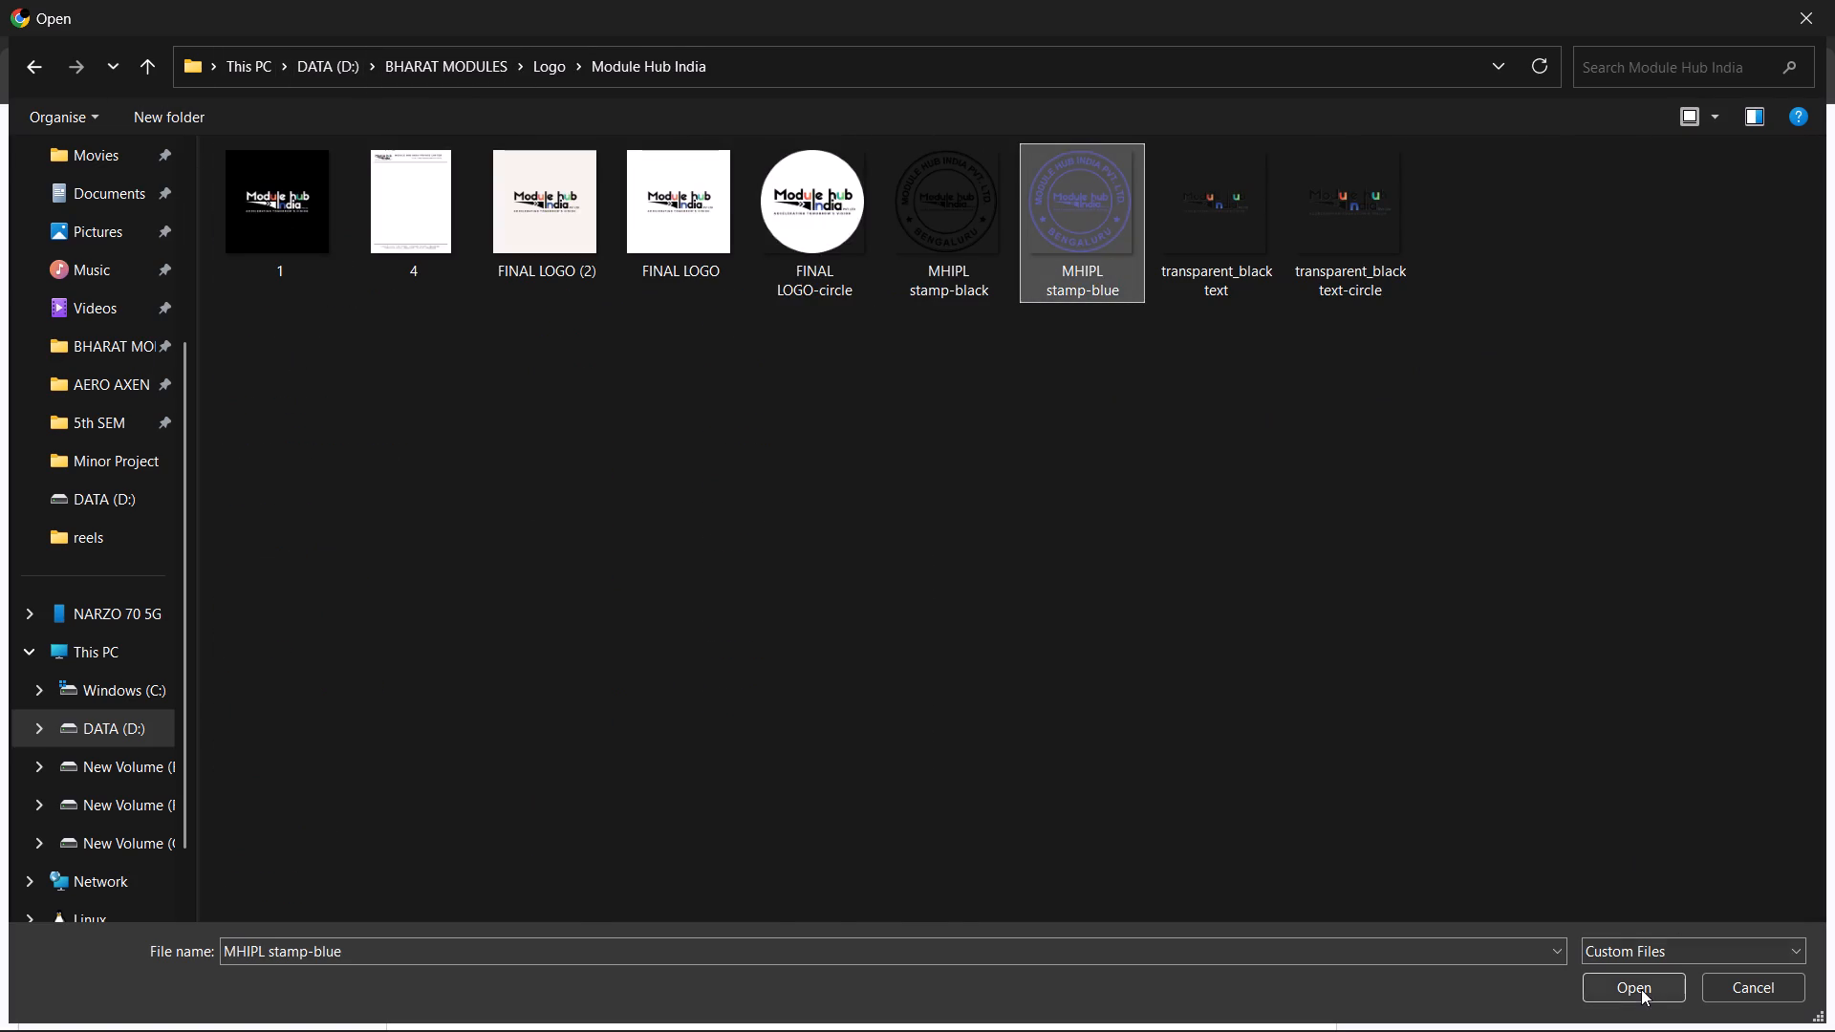
left_click(1641, 989)
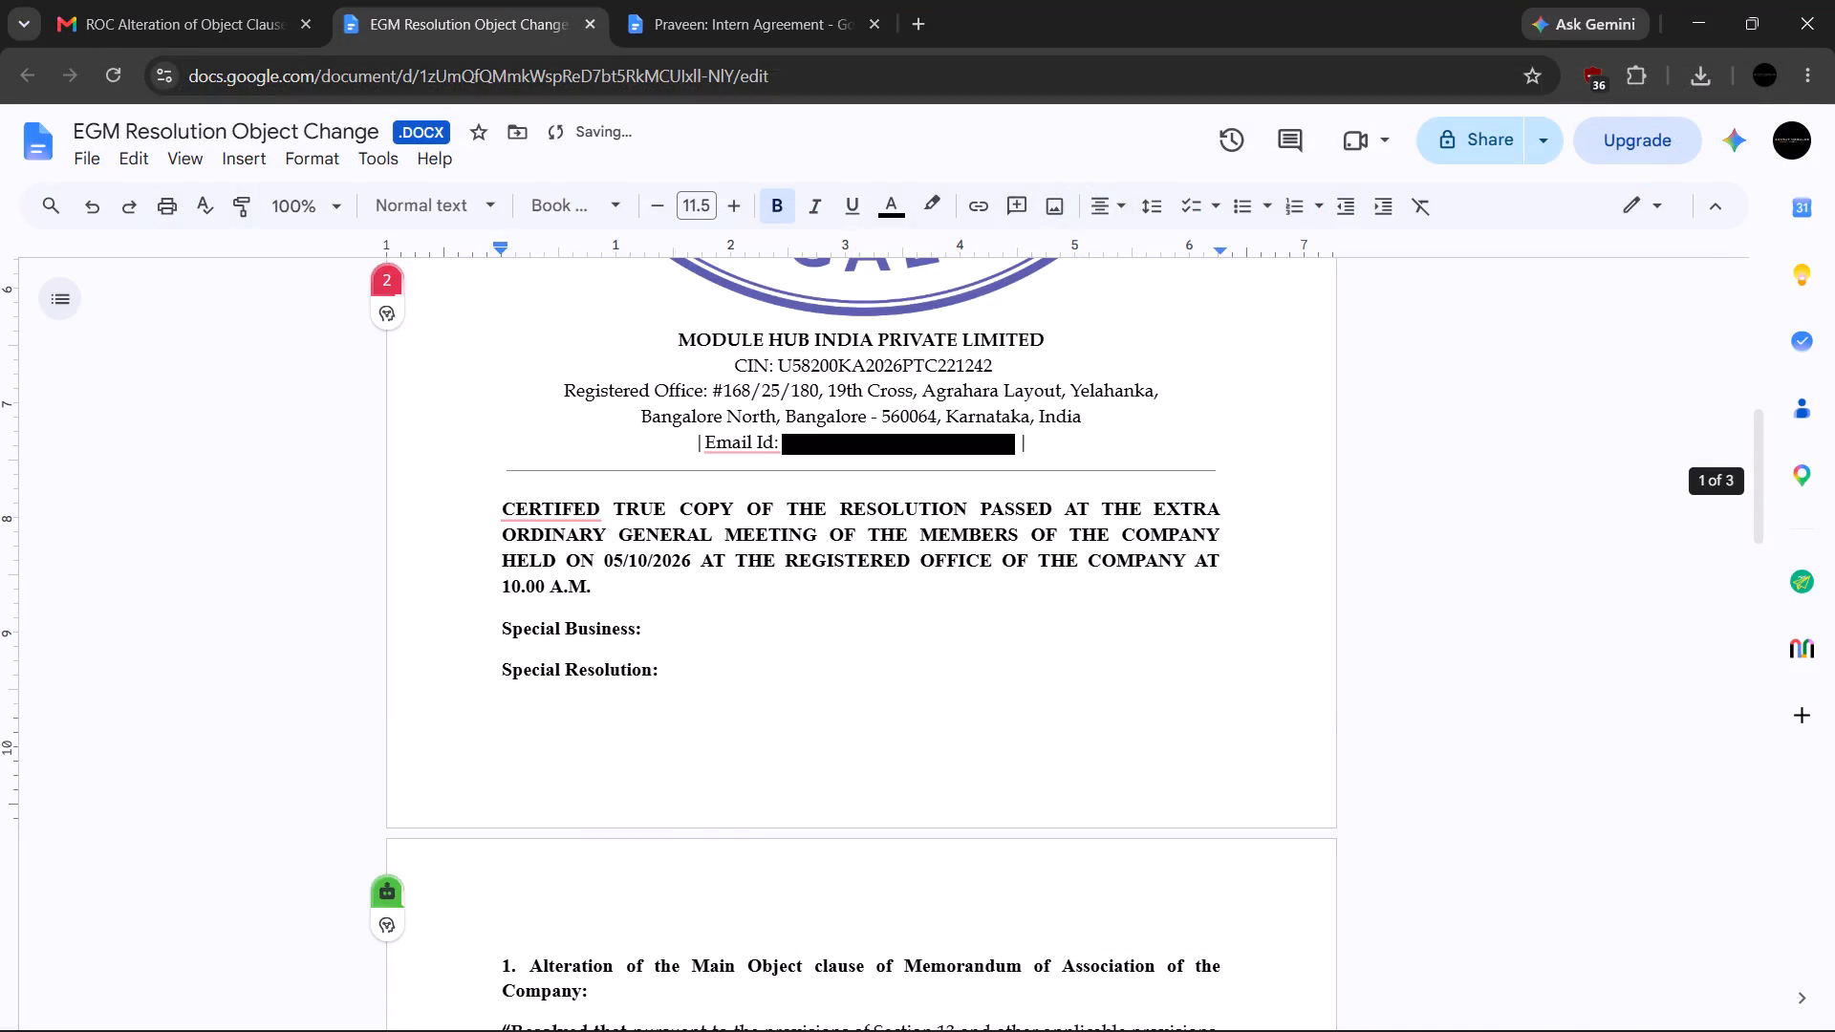
Set the inserted stamp image's text wrapping to Behind text.
scroll(824, 412, "up", 4)
left_click(913, 434)
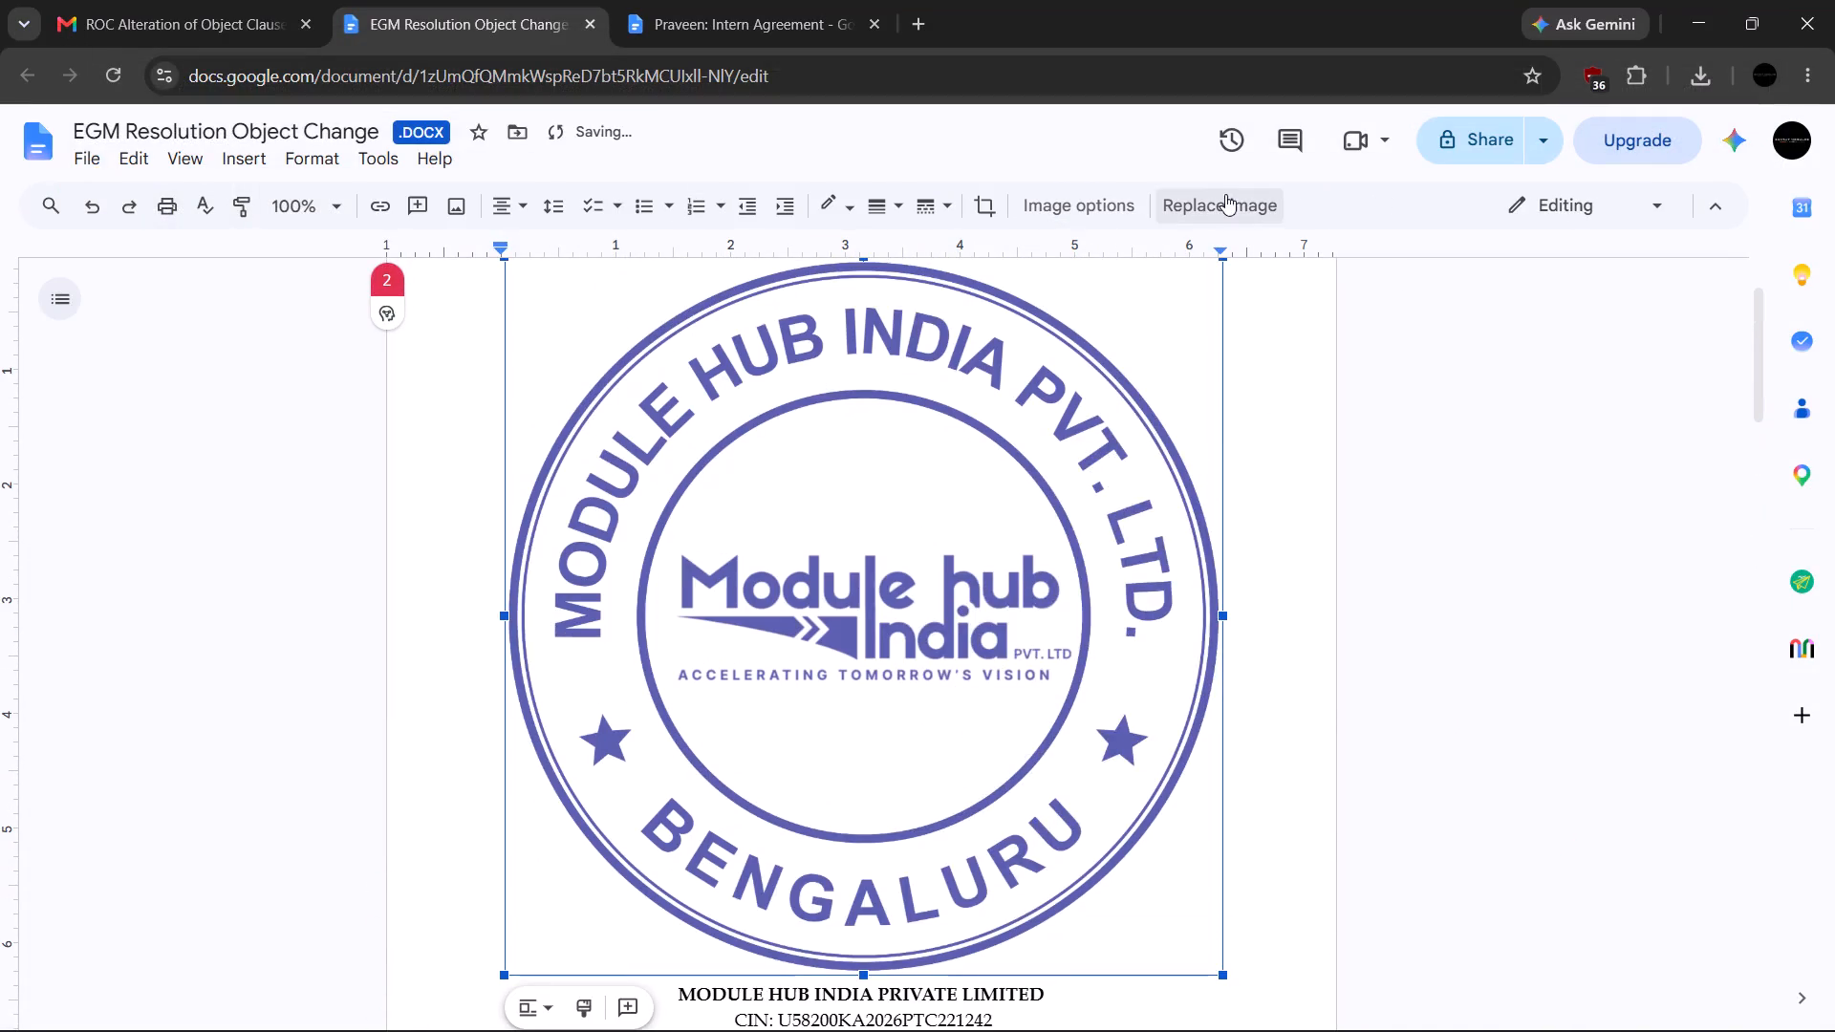
left_click(1076, 212)
left_click(1427, 289)
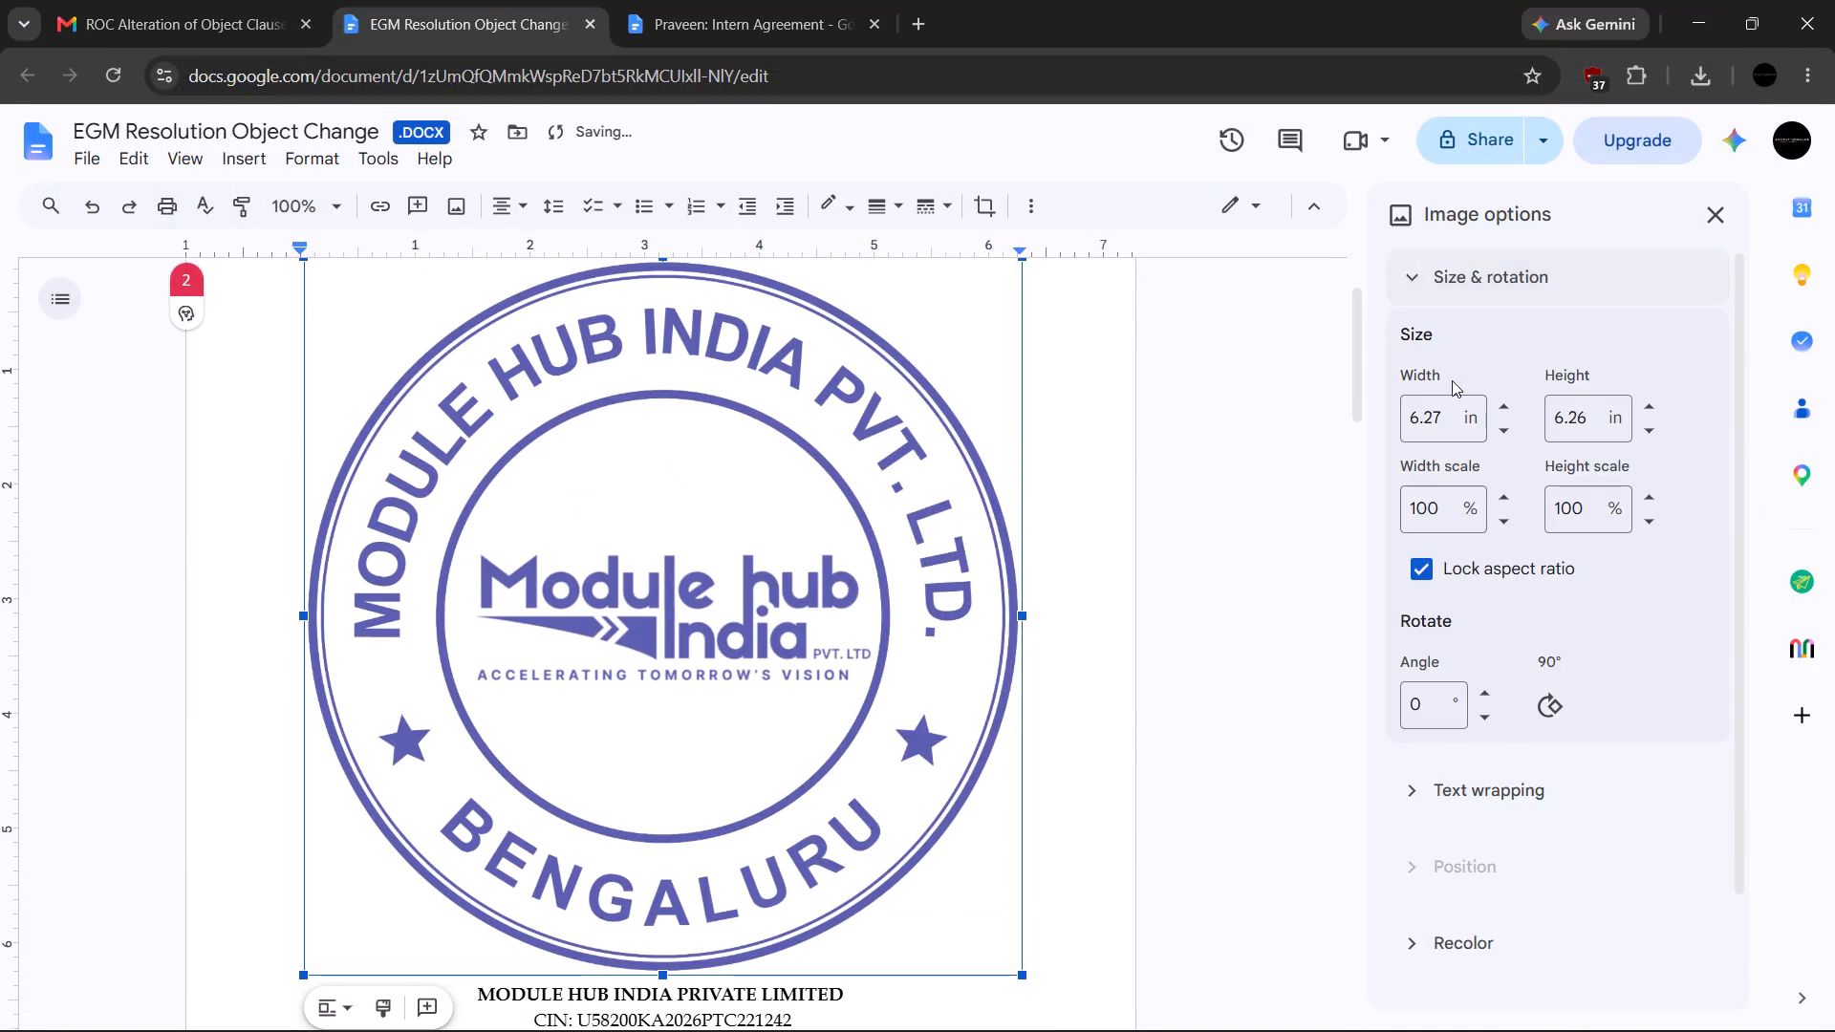
left_click(1396, 286)
left_click(1429, 350)
left_click(1560, 683)
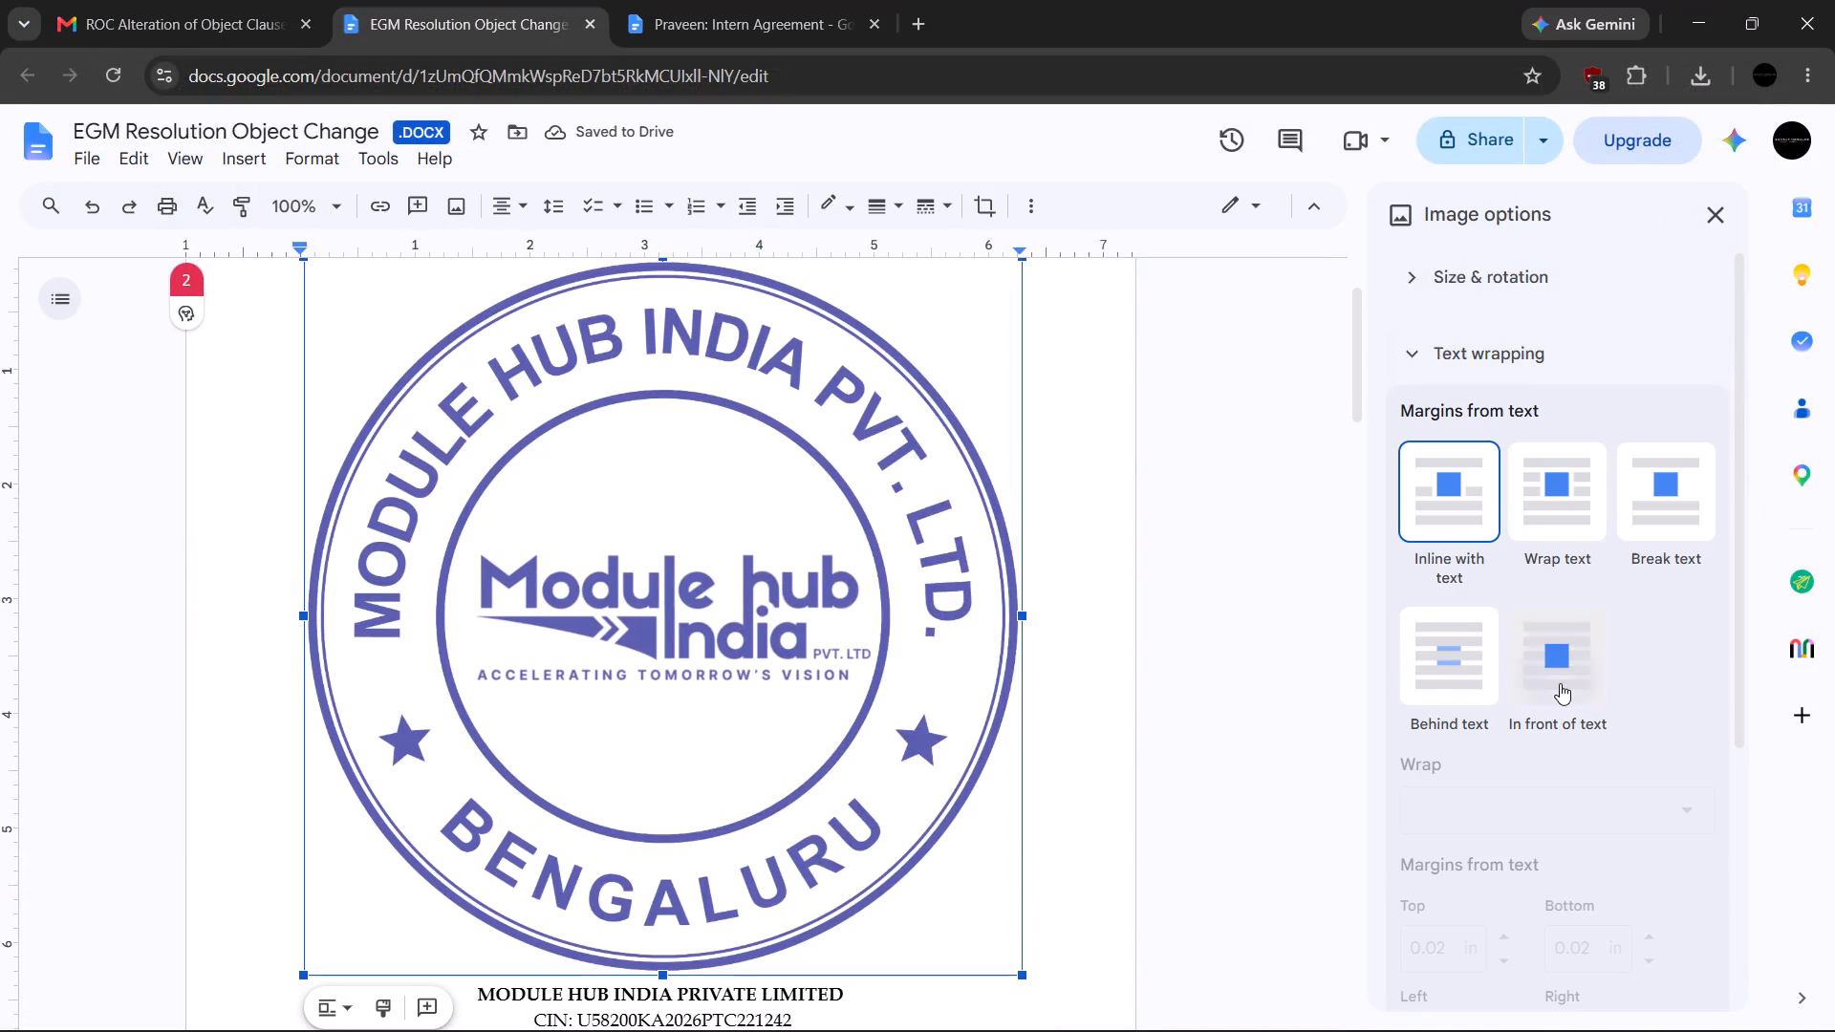
left_click(1470, 693)
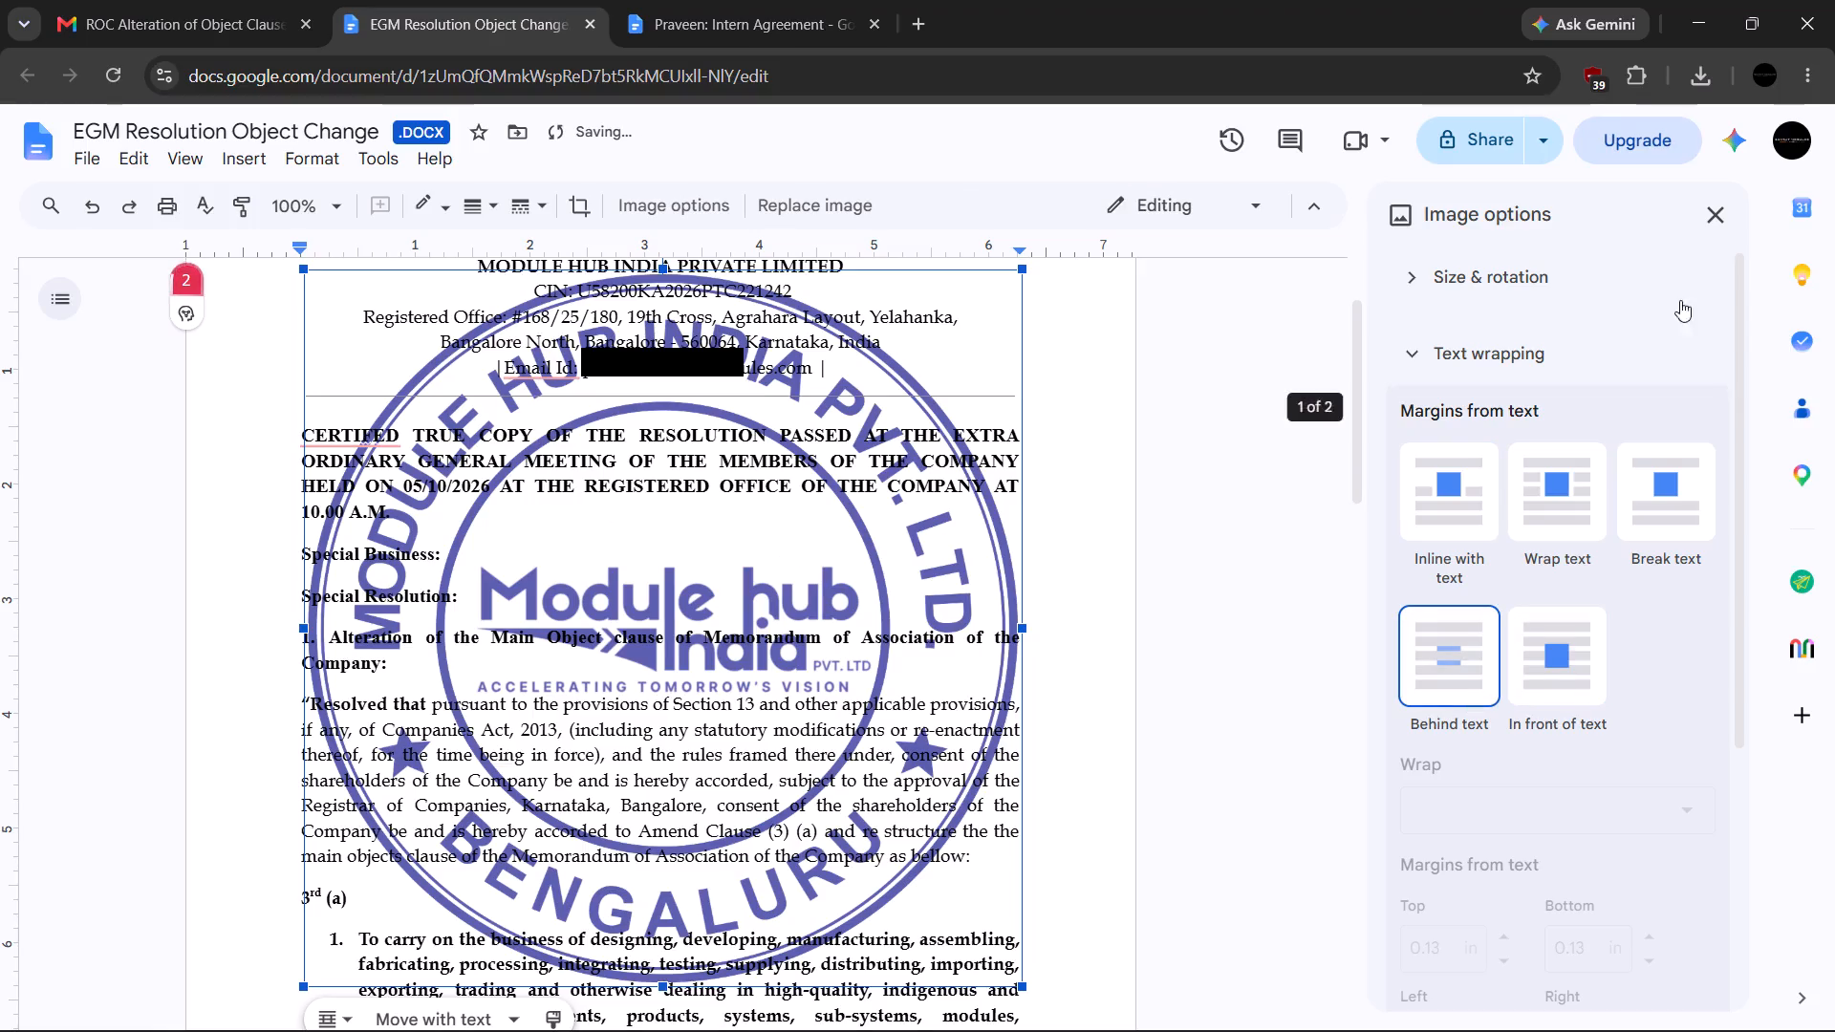
left_click(1723, 223)
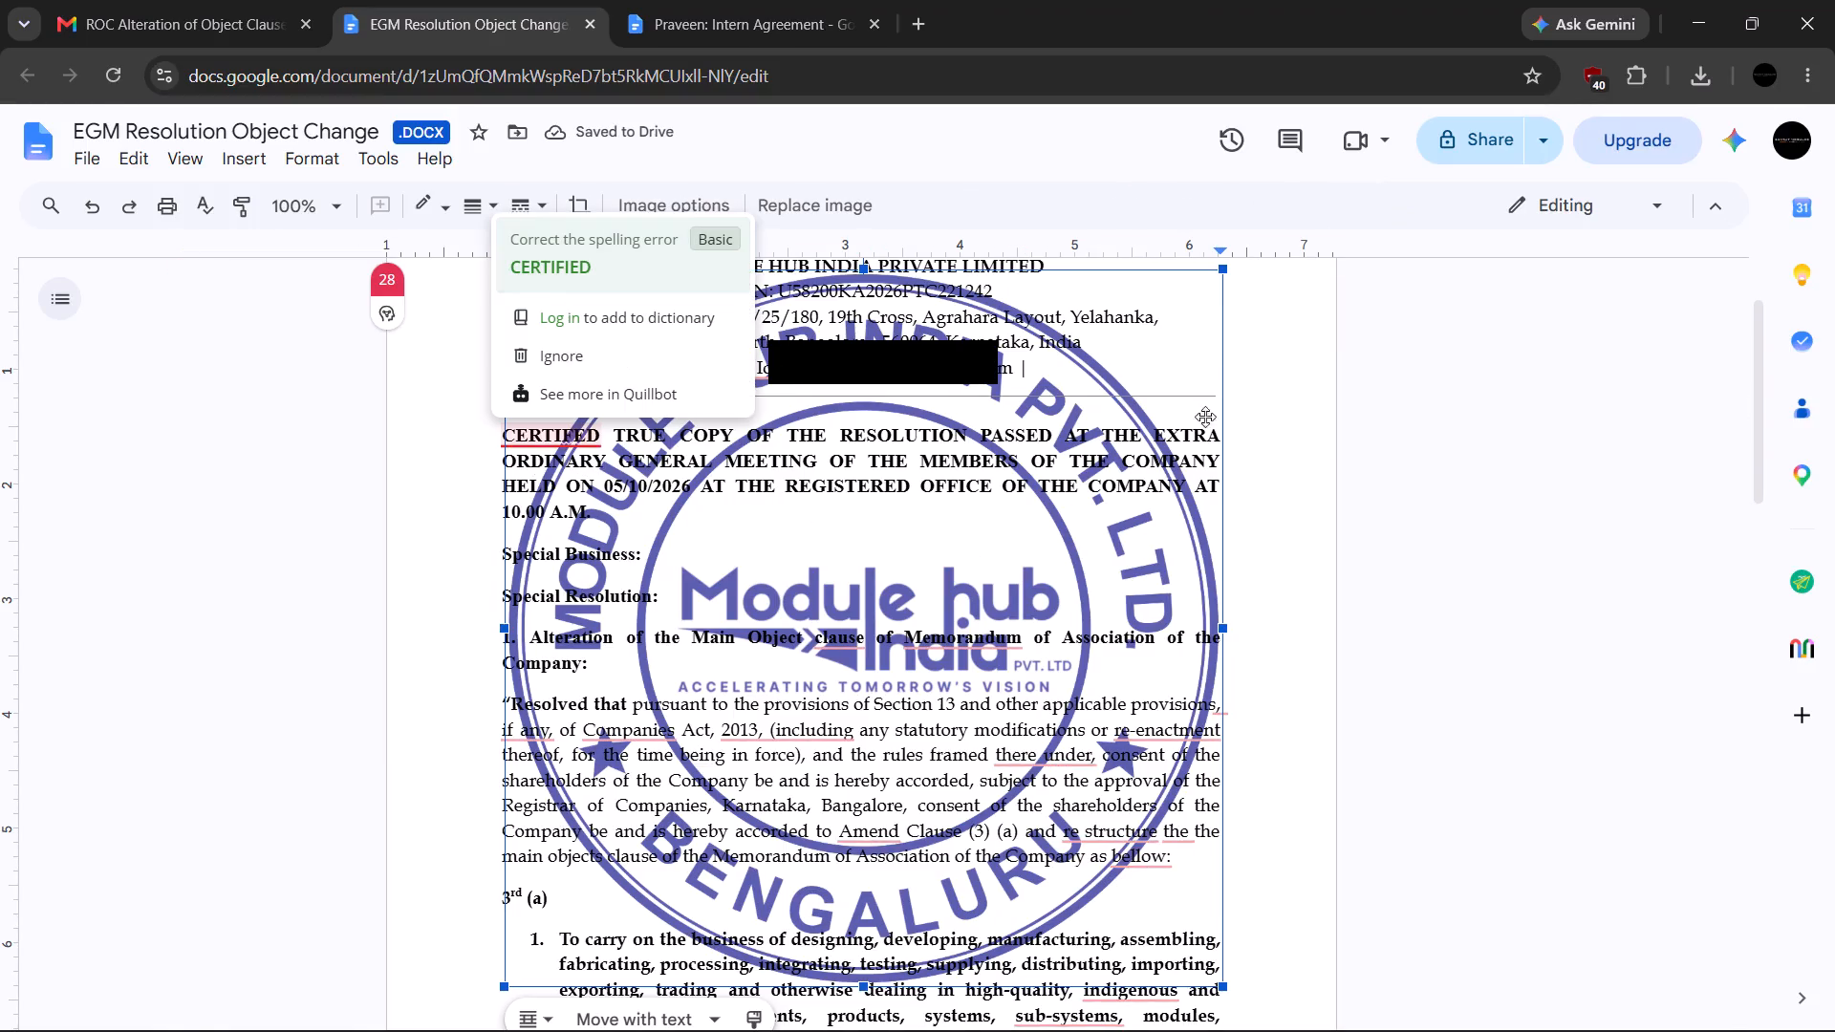
Shrink the stamp to about 3 in wide and move it to the closing signature section on page 2.
left_click_drag(1224, 269, 843, 763)
scroll(778, 754, "down", 1)
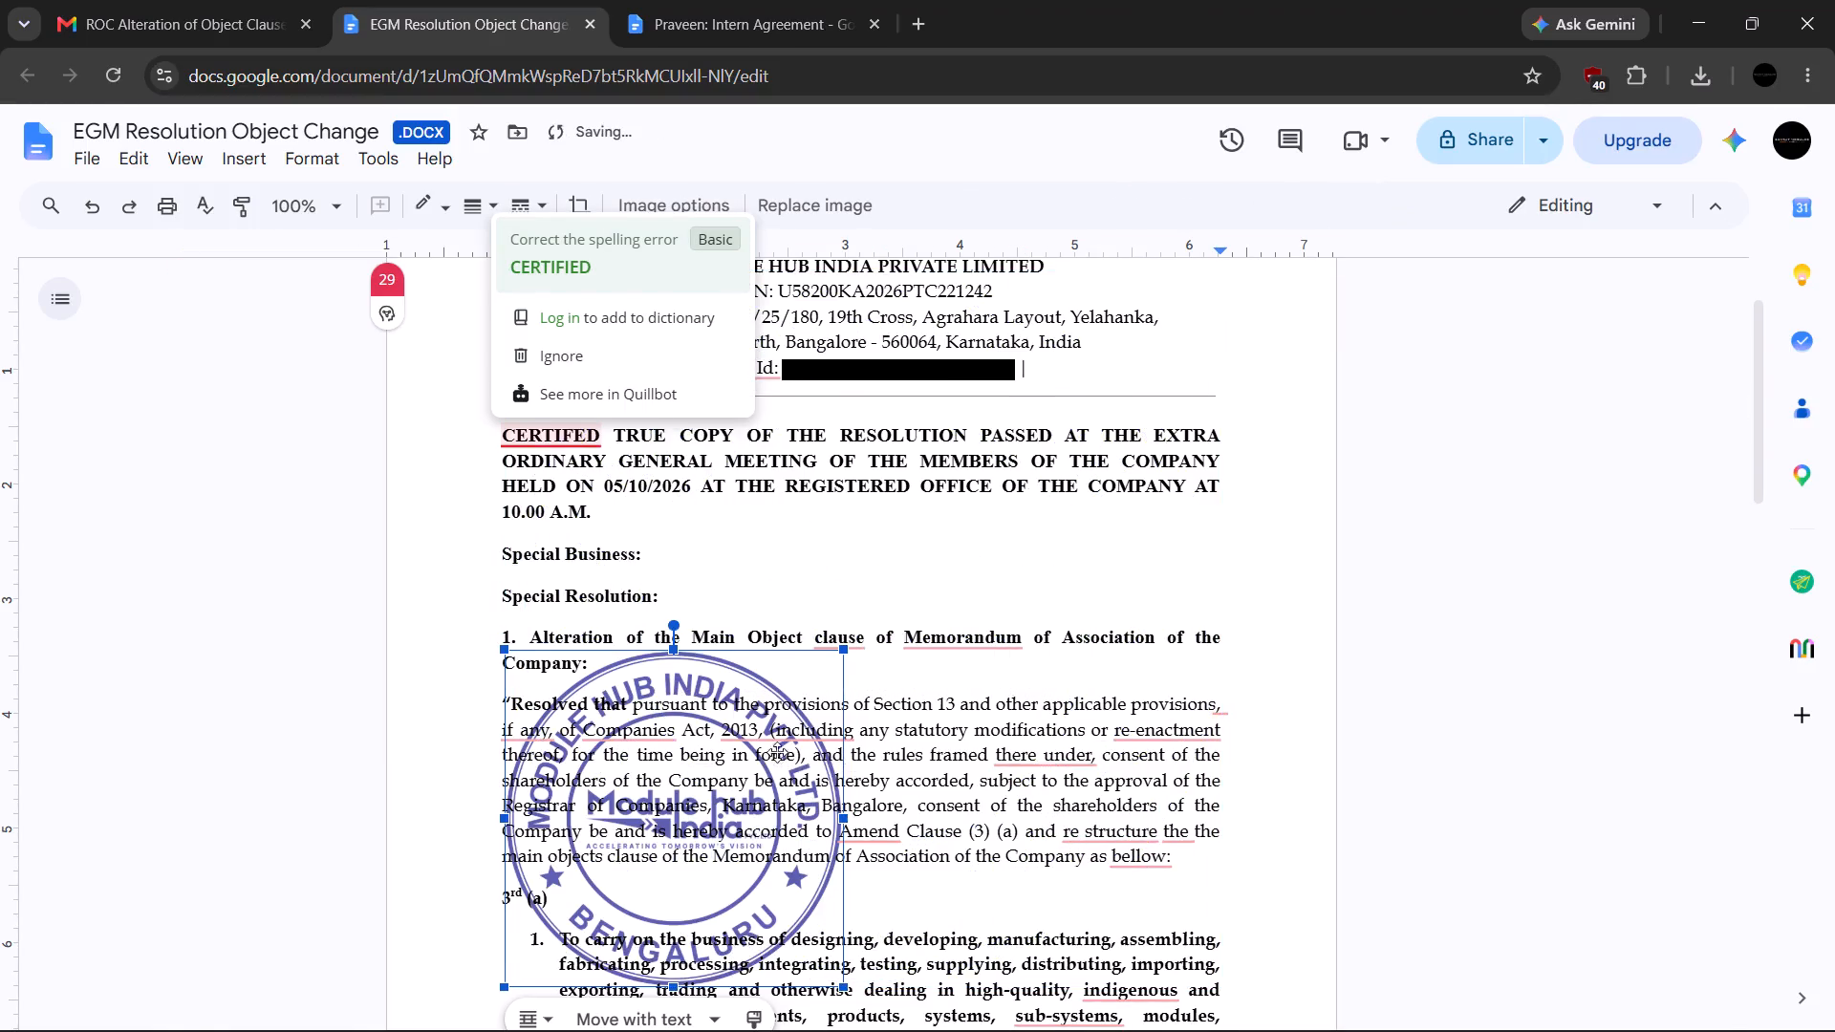
scroll(777, 752, "down", 2)
scroll(727, 648, "up", 4)
left_click_drag(655, 866, 735, 991)
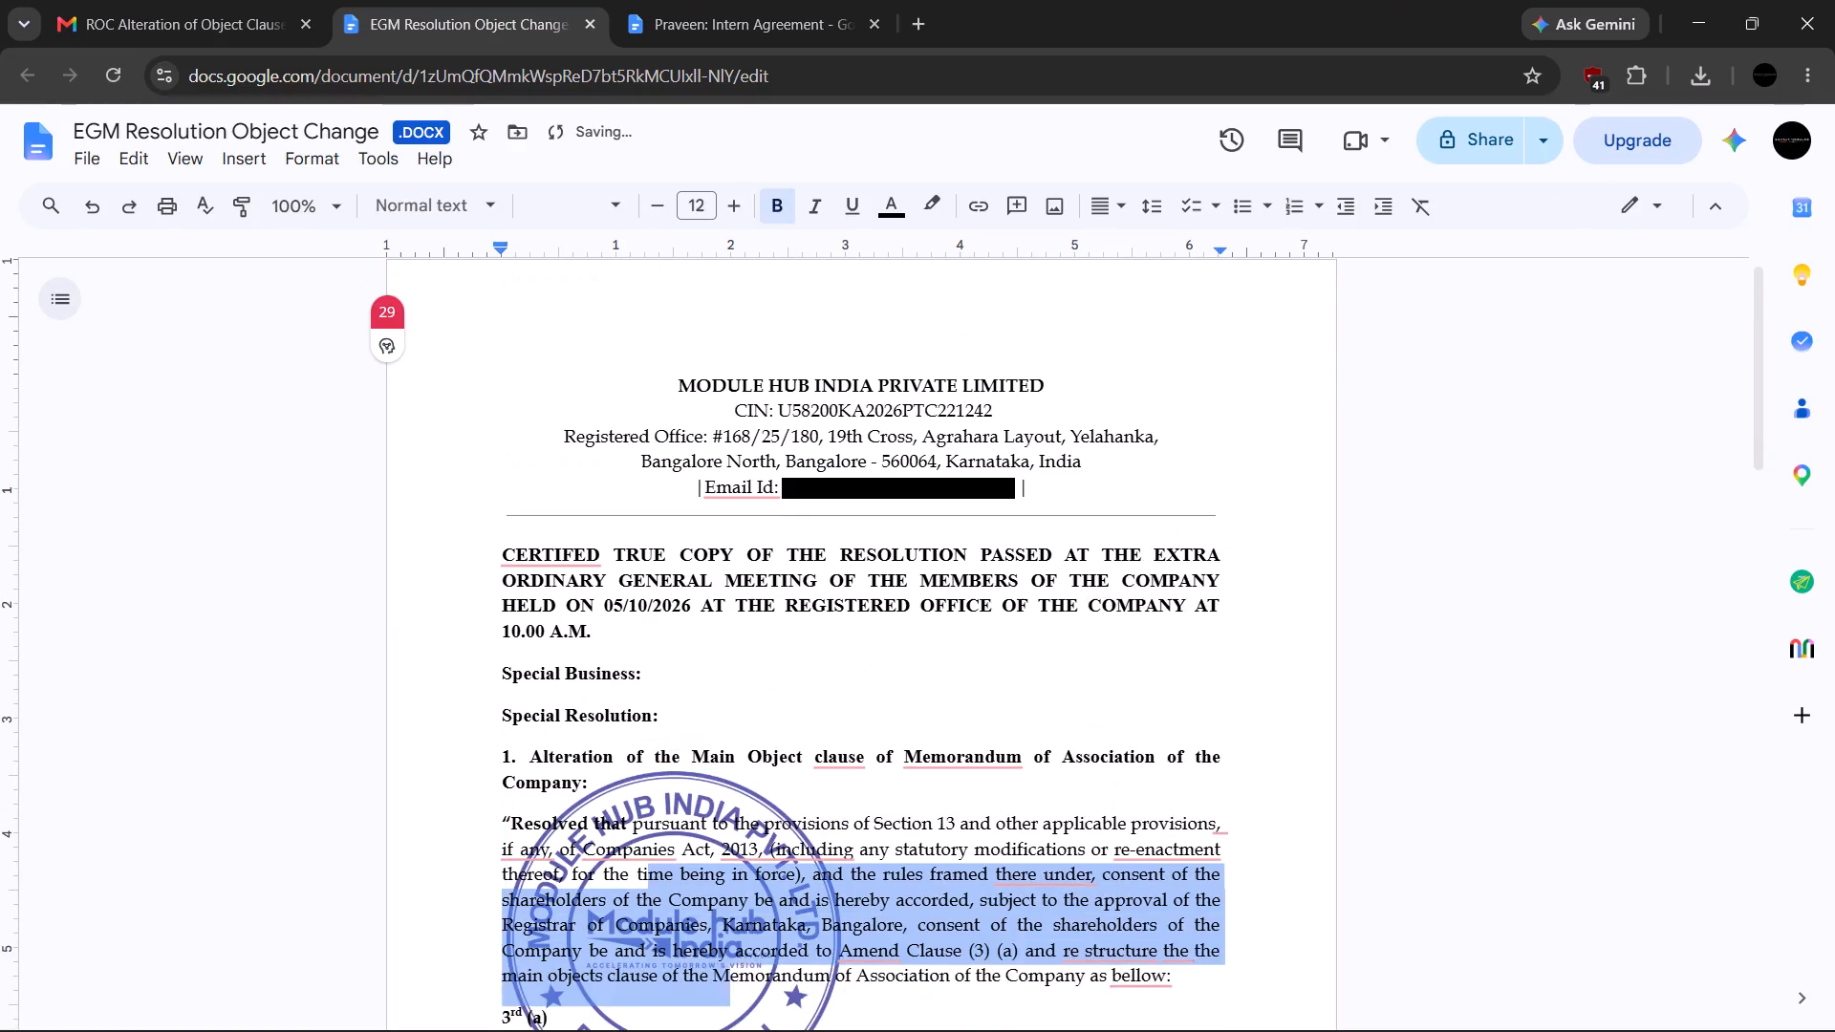
left_click_drag(735, 991, 740, 948)
left_click(694, 801)
scroll(735, 647, "down", 2)
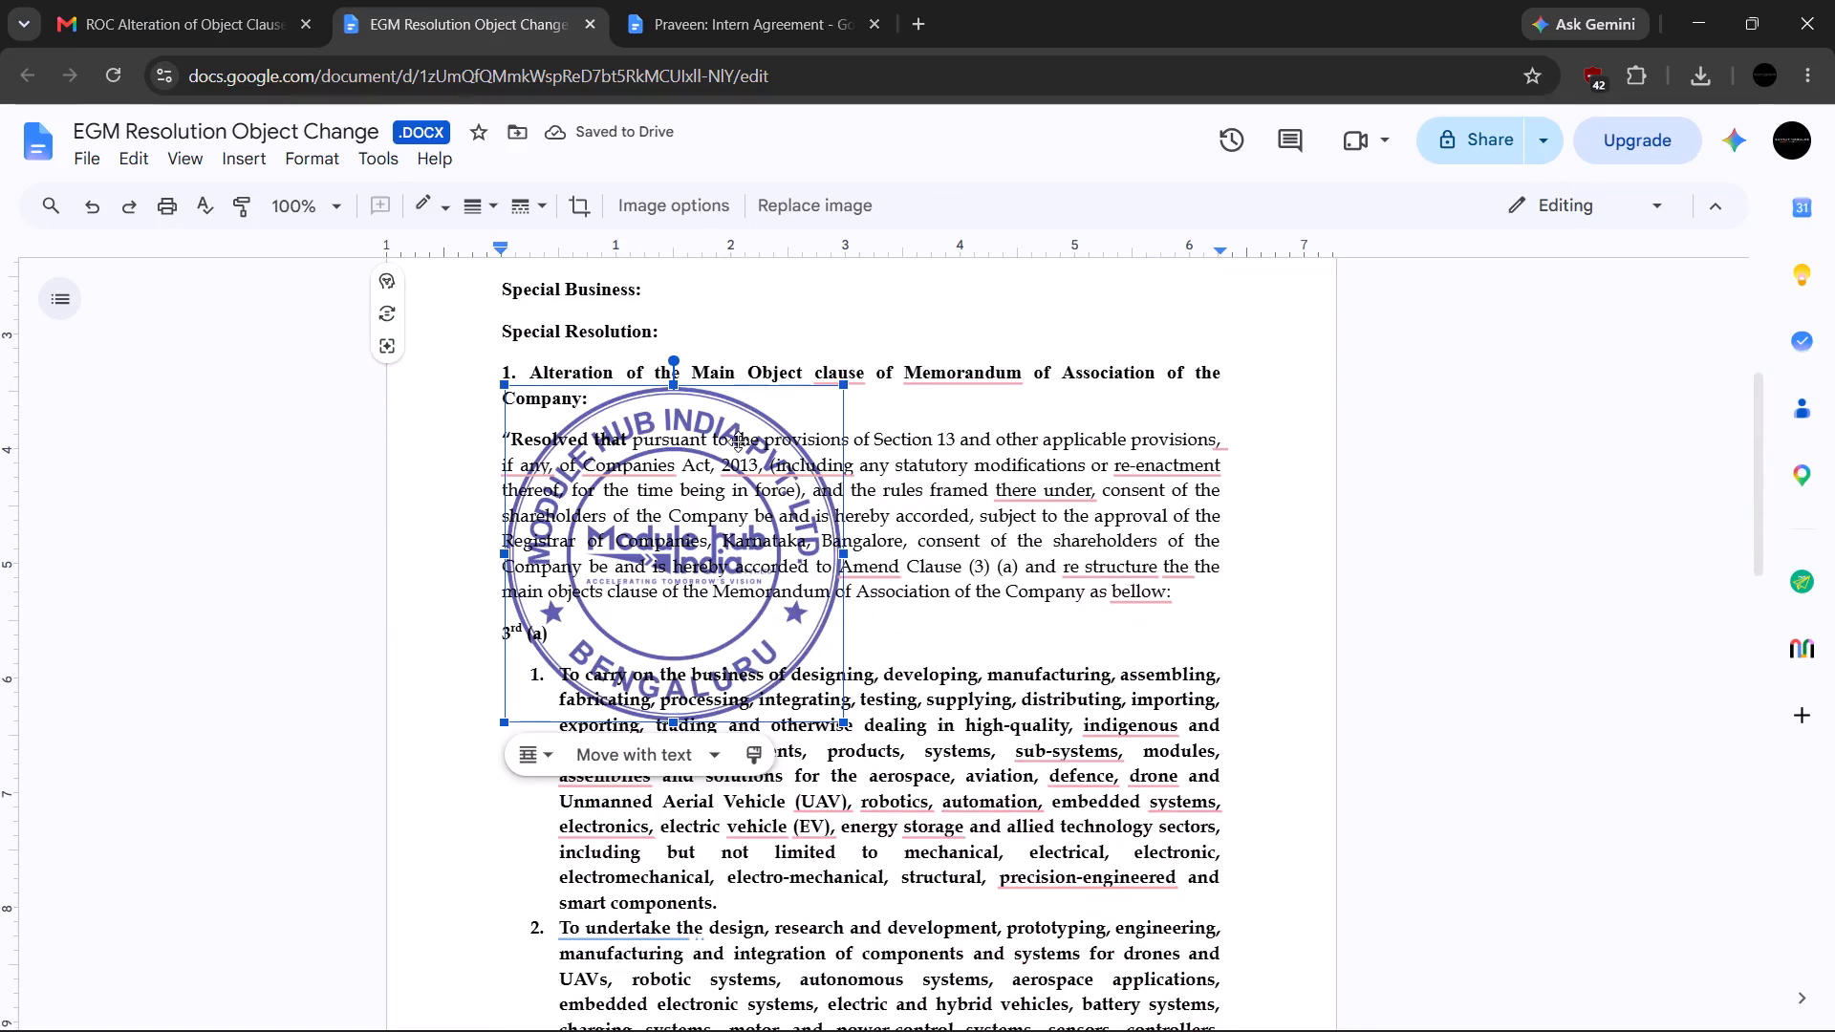
left_click_drag(729, 412, 951, 977)
scroll(917, 659, "down", 3)
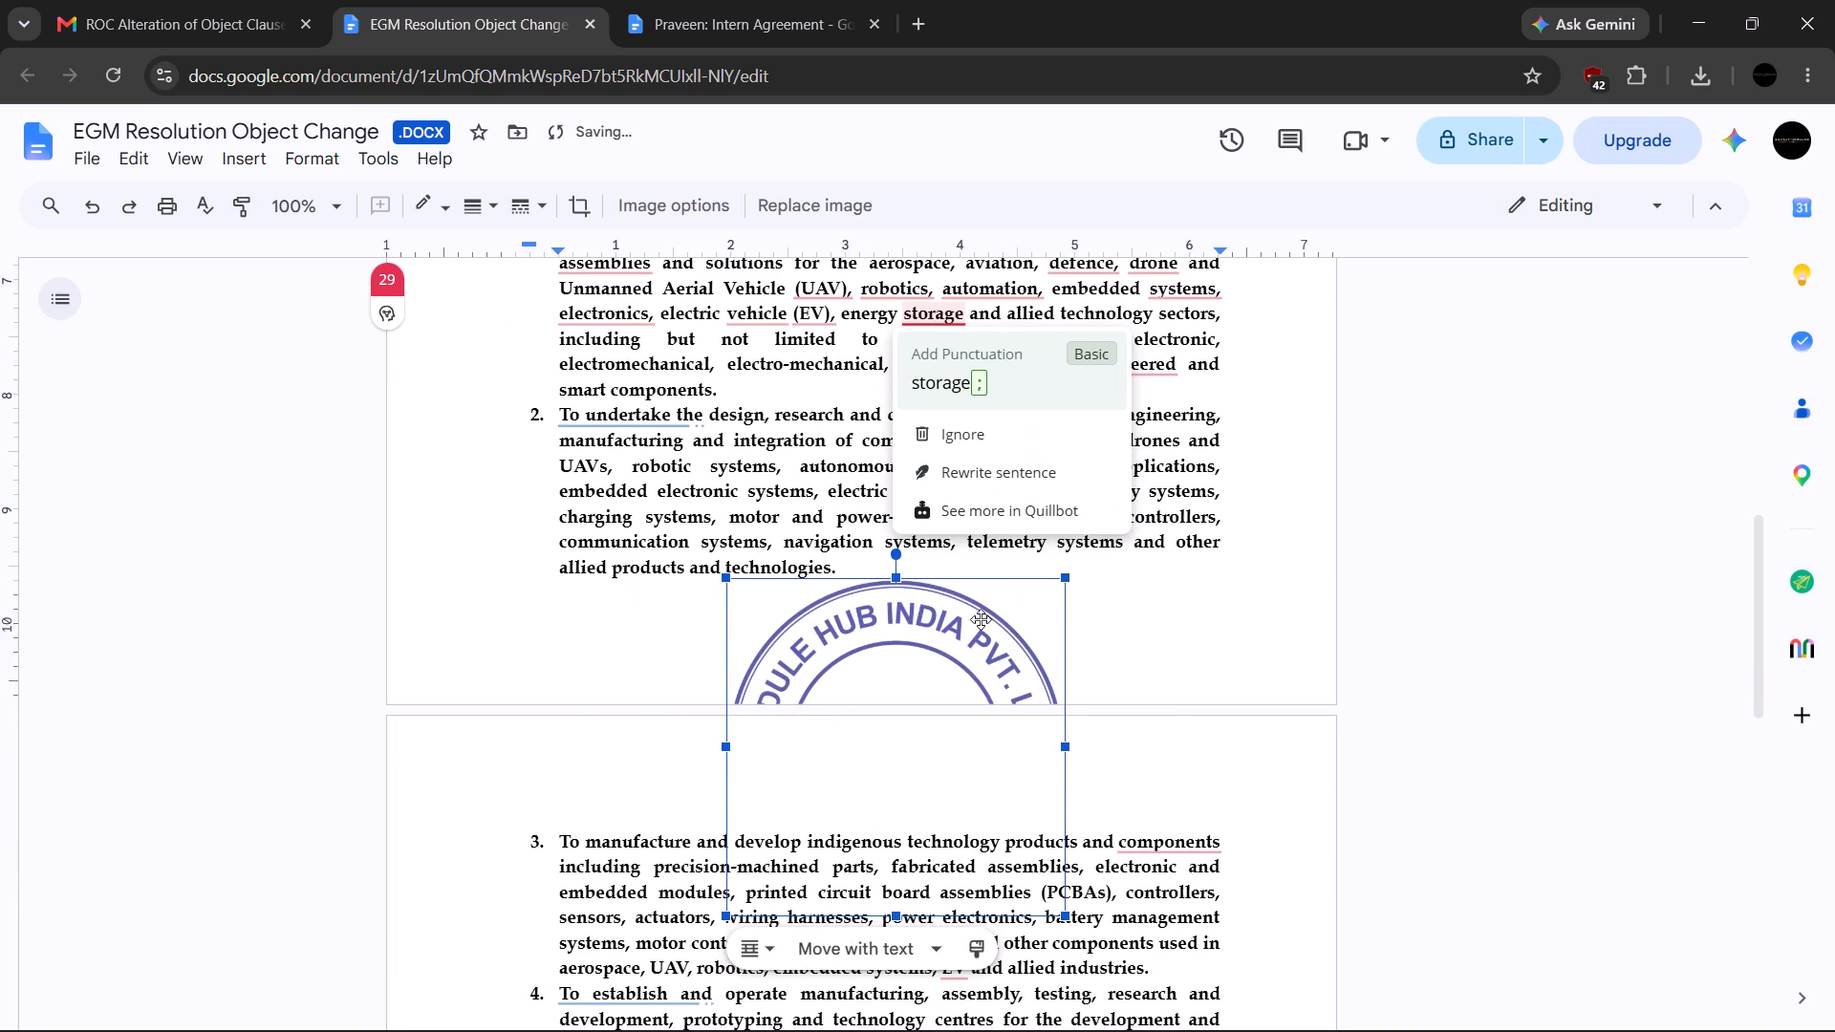
left_click_drag(989, 629, 917, 986)
scroll(920, 736, "down", 6)
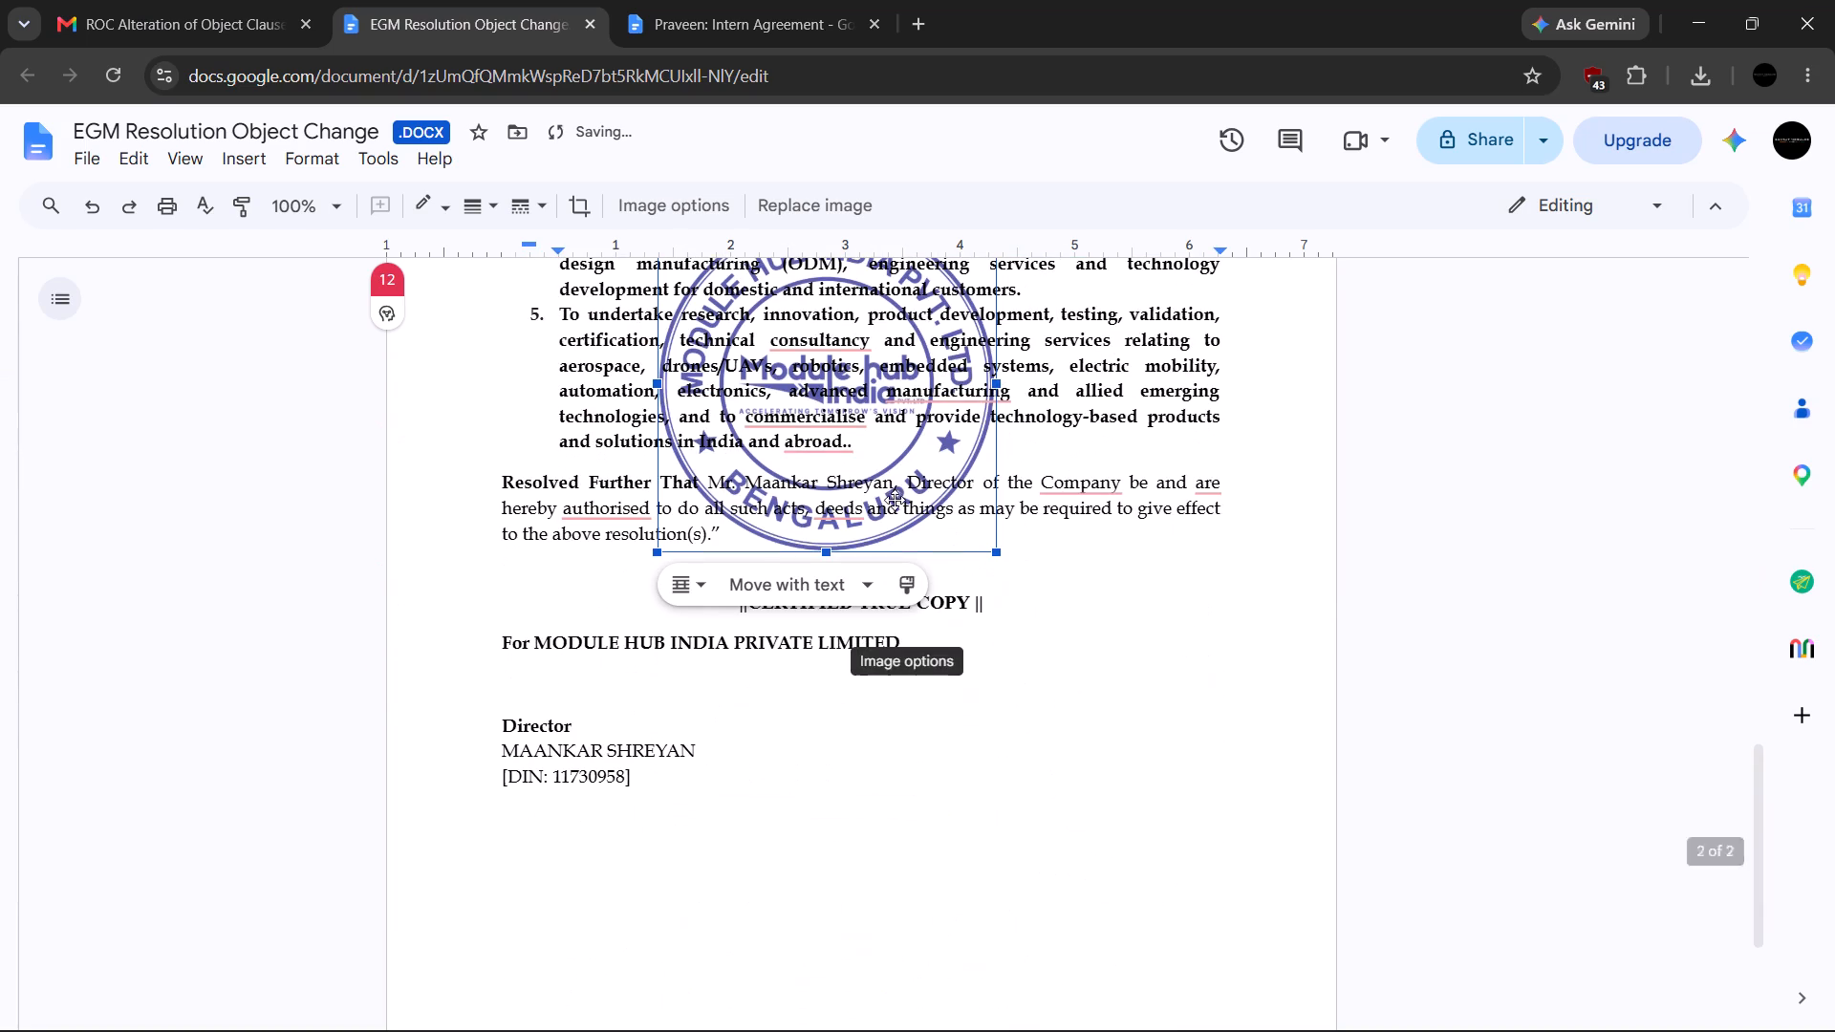
left_click_drag(971, 529, 1009, 928)
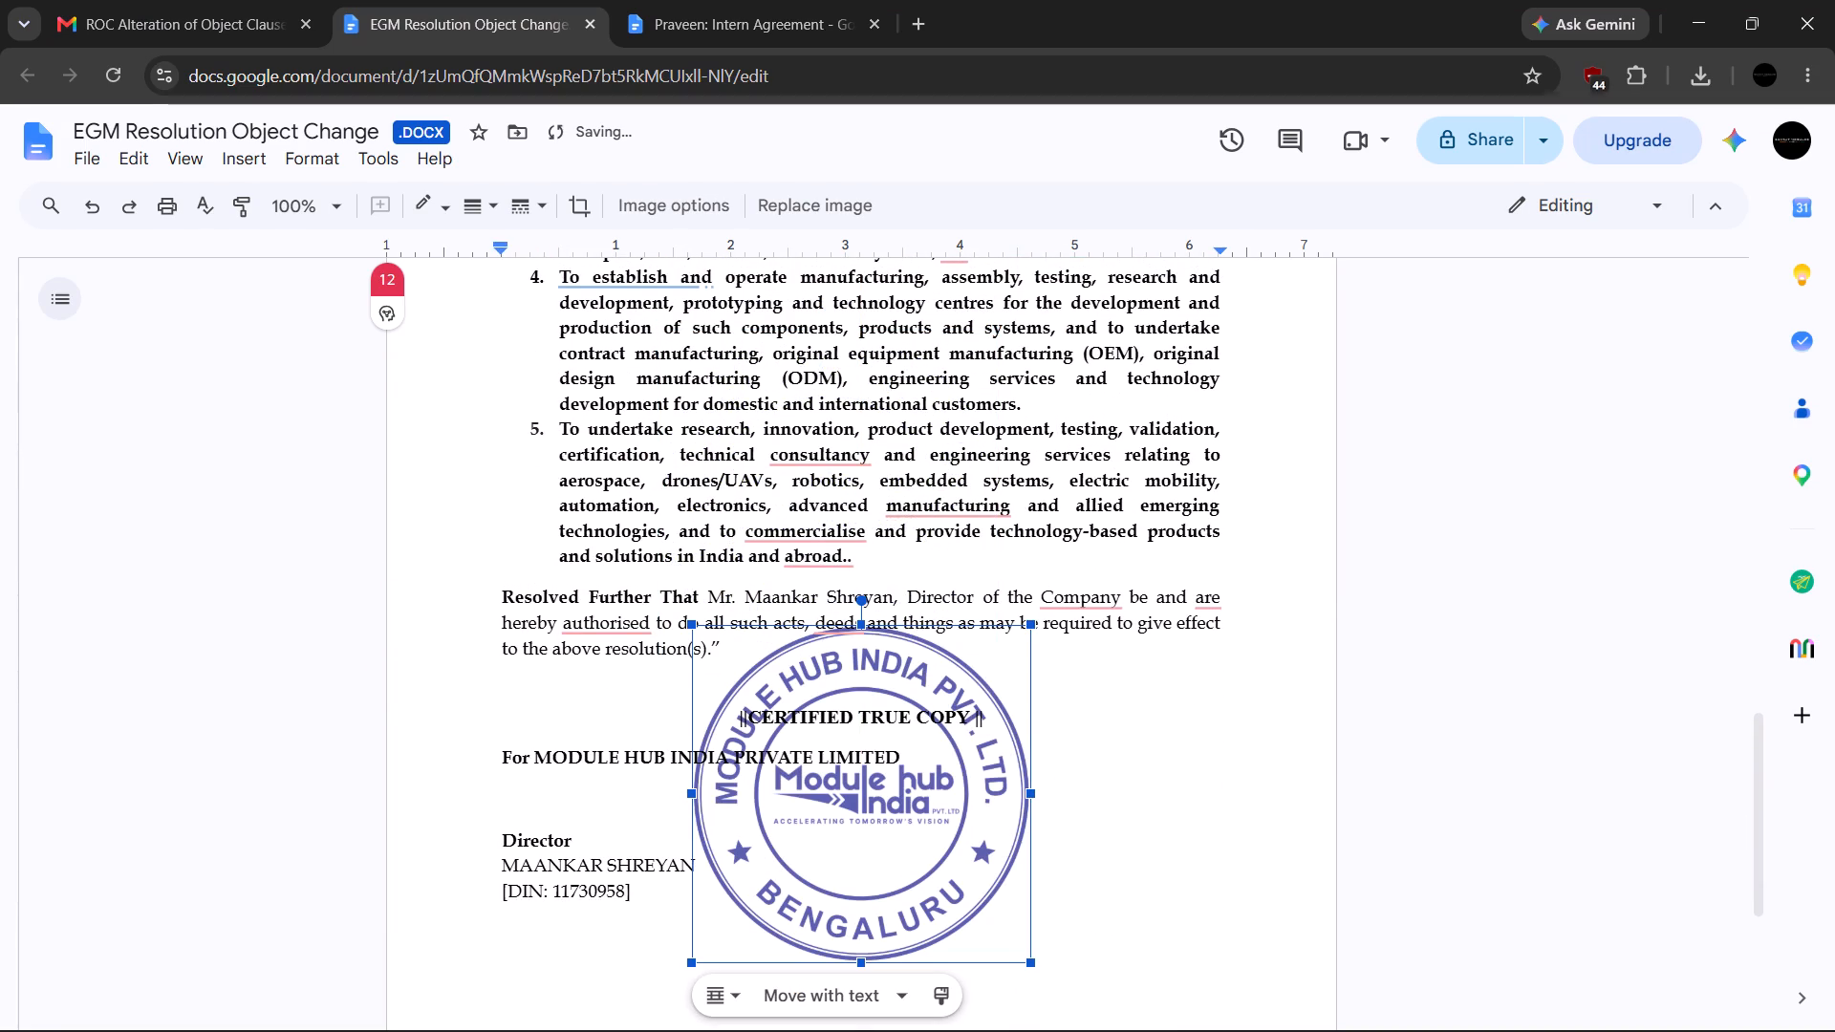
Reduce the stamp to about 1 in wide and place it just beside the Director's name and DIN lines.
left_click_drag(1026, 622, 865, 806)
left_click_drag(814, 857, 900, 843)
scroll(1007, 781, "down", 4)
left_click_drag(950, 374, 927, 393)
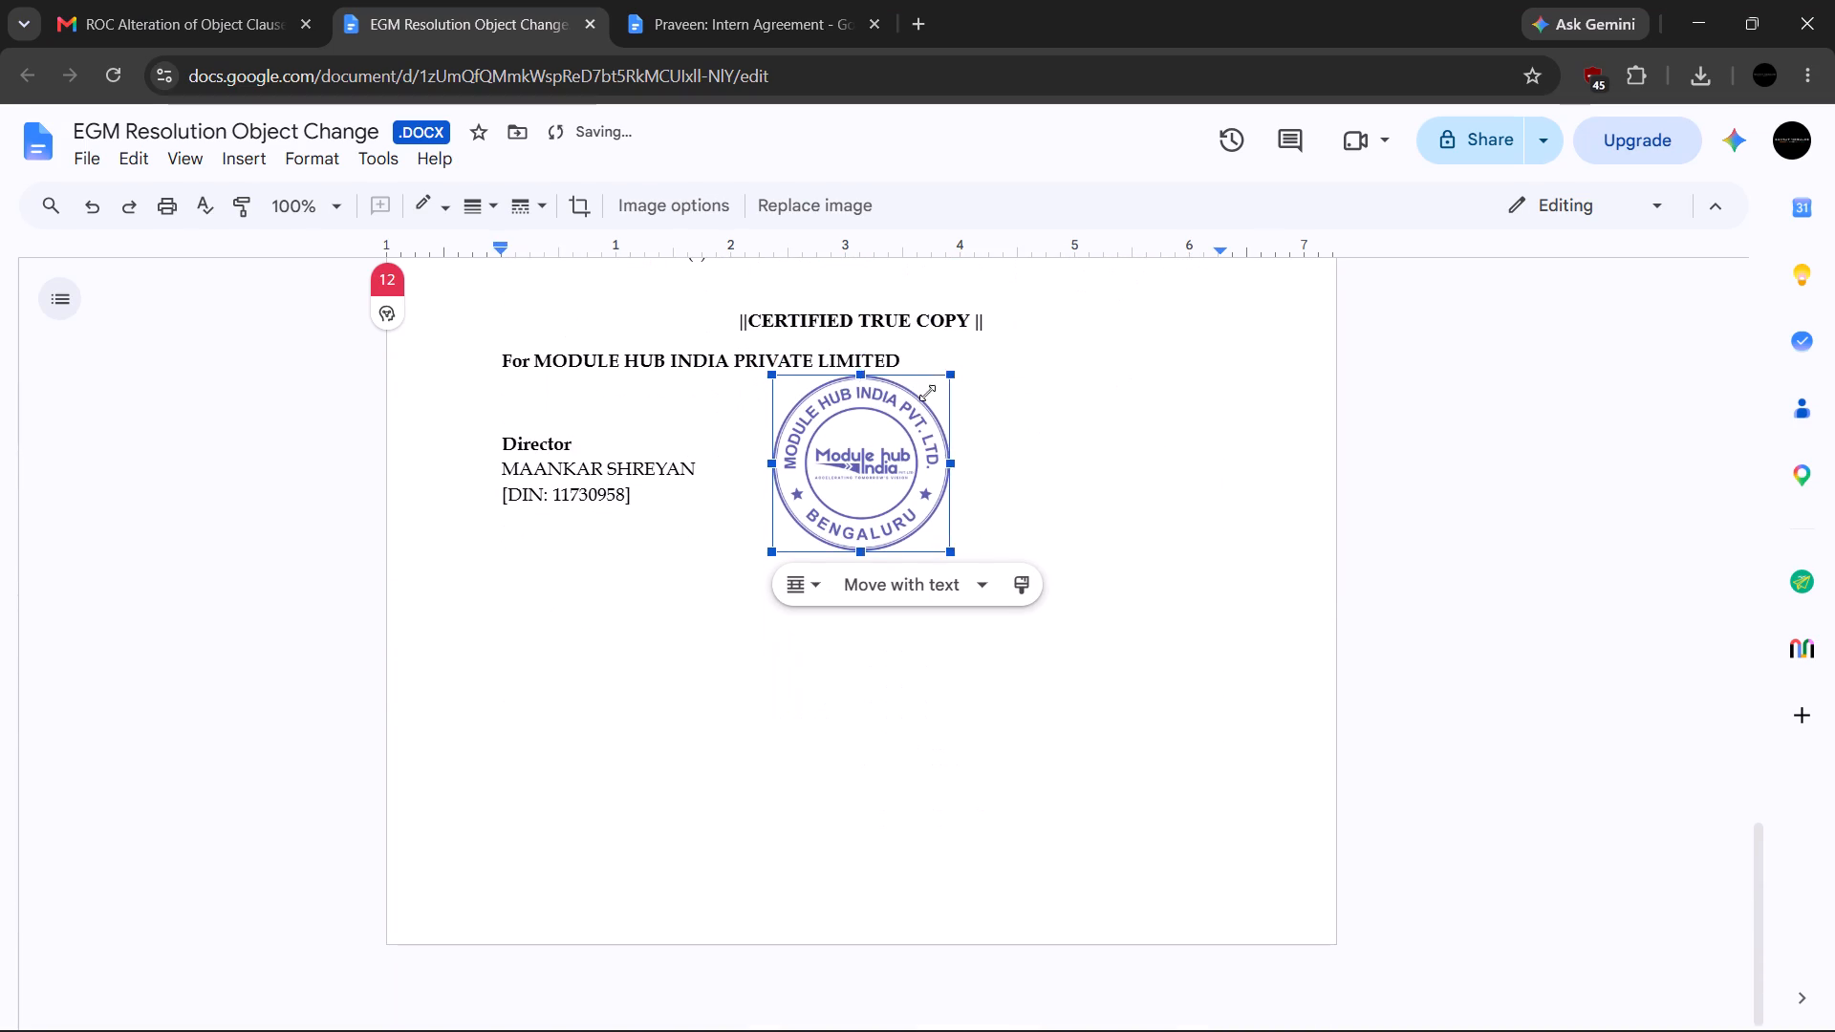
left_click_drag(927, 393, 874, 432)
left_click_drag(805, 484, 781, 443)
left_click(1006, 472)
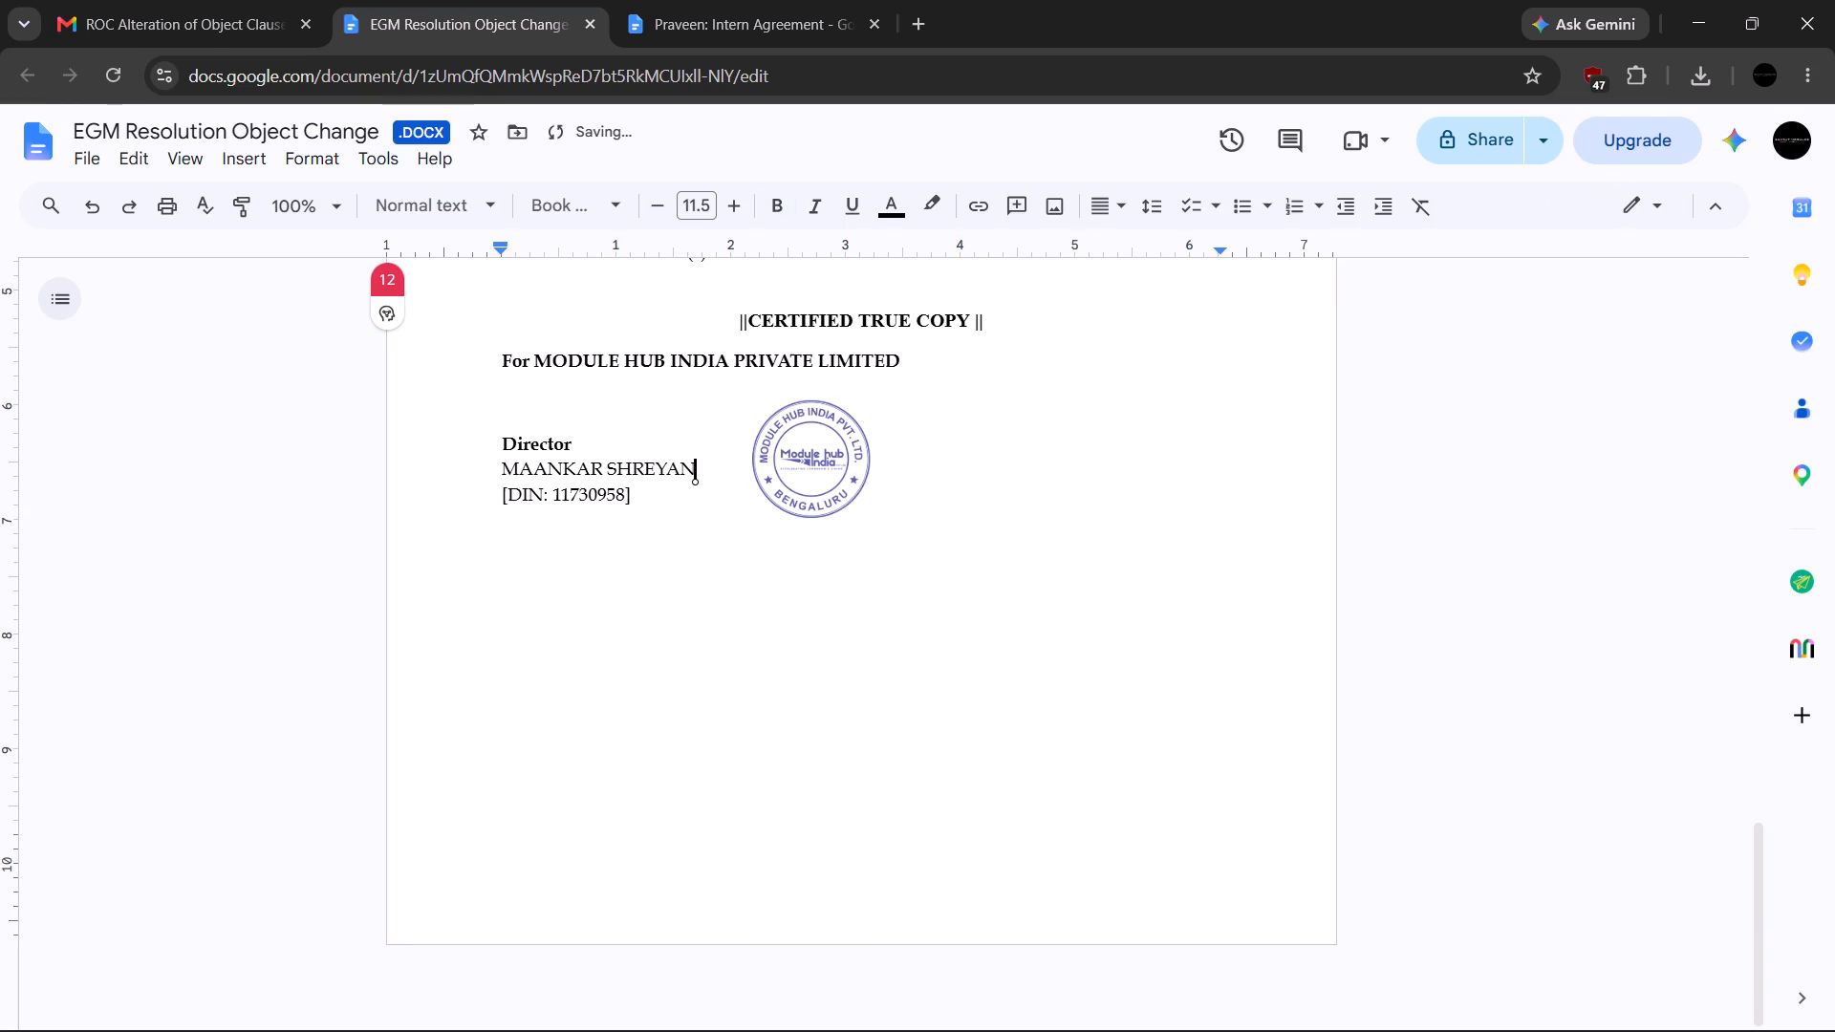
scroll(846, 558, "up", 1)
left_click_drag(825, 582, 792, 582)
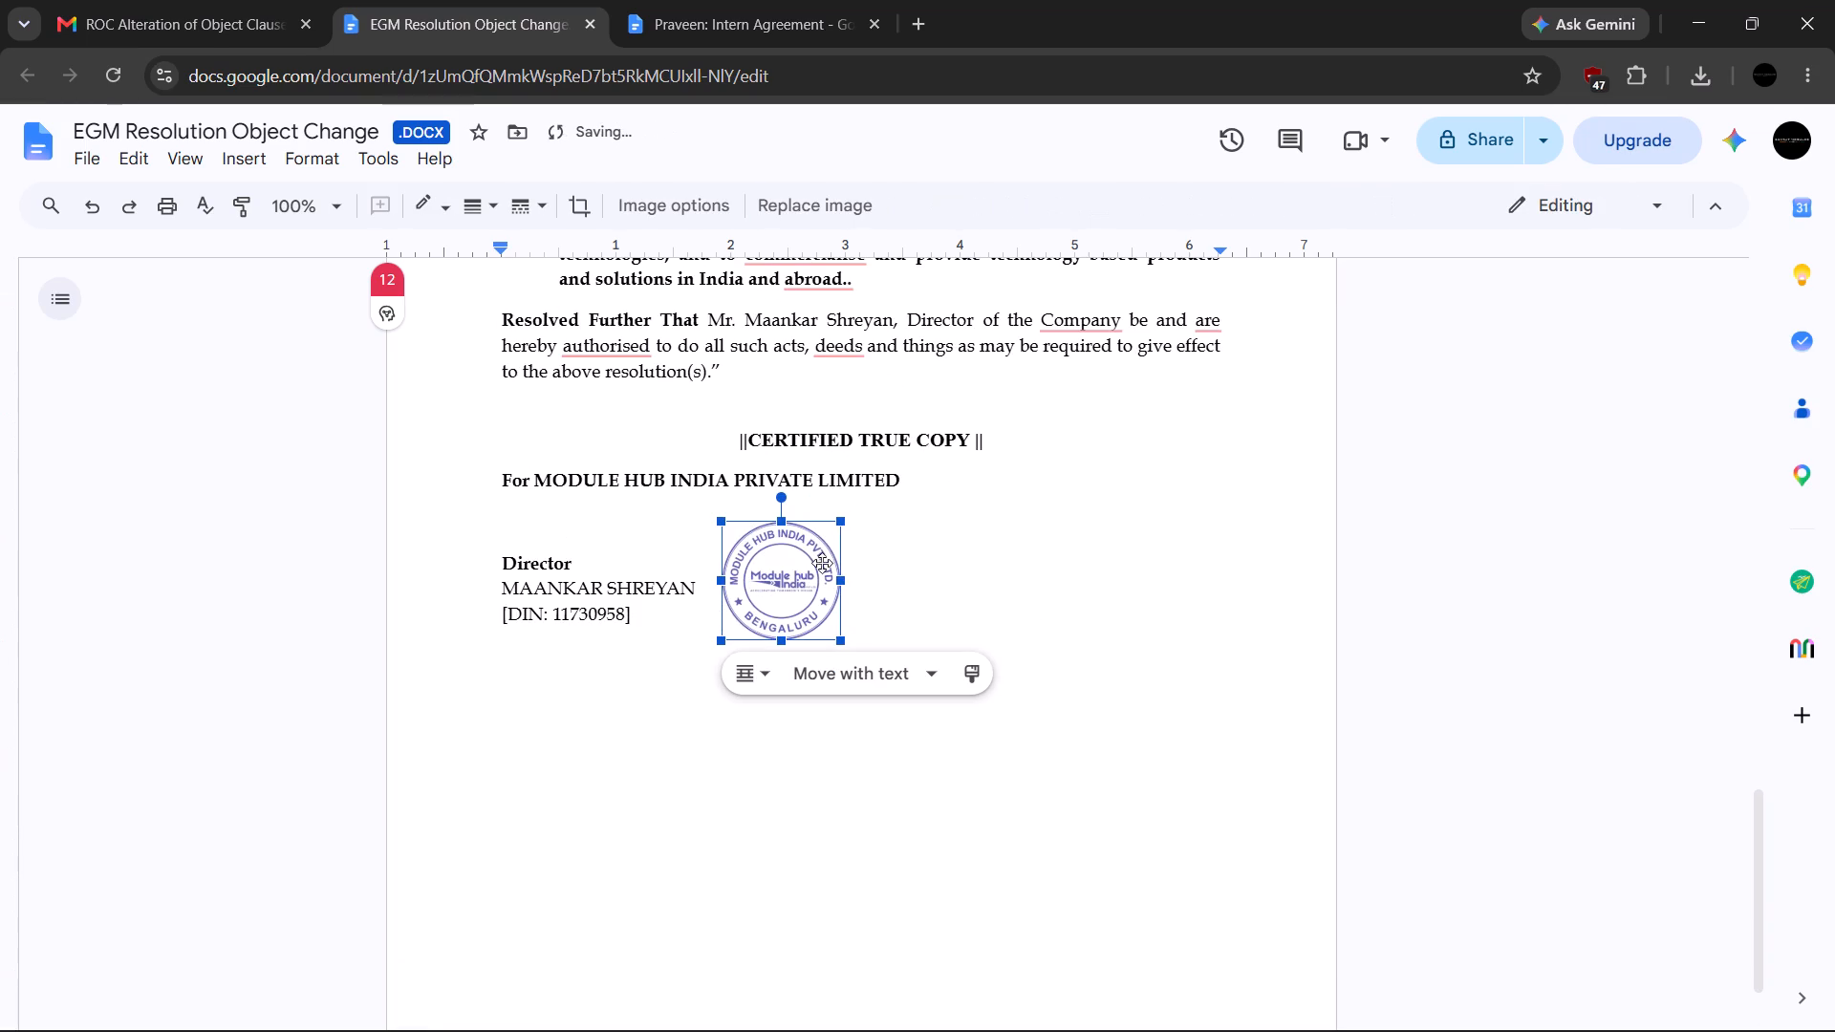
Place the text cursor on the blank line above Director, and open the Data_Shreyan folder on DATA (D:) in File Explorer.
left_click(559, 507)
left_click(548, 526)
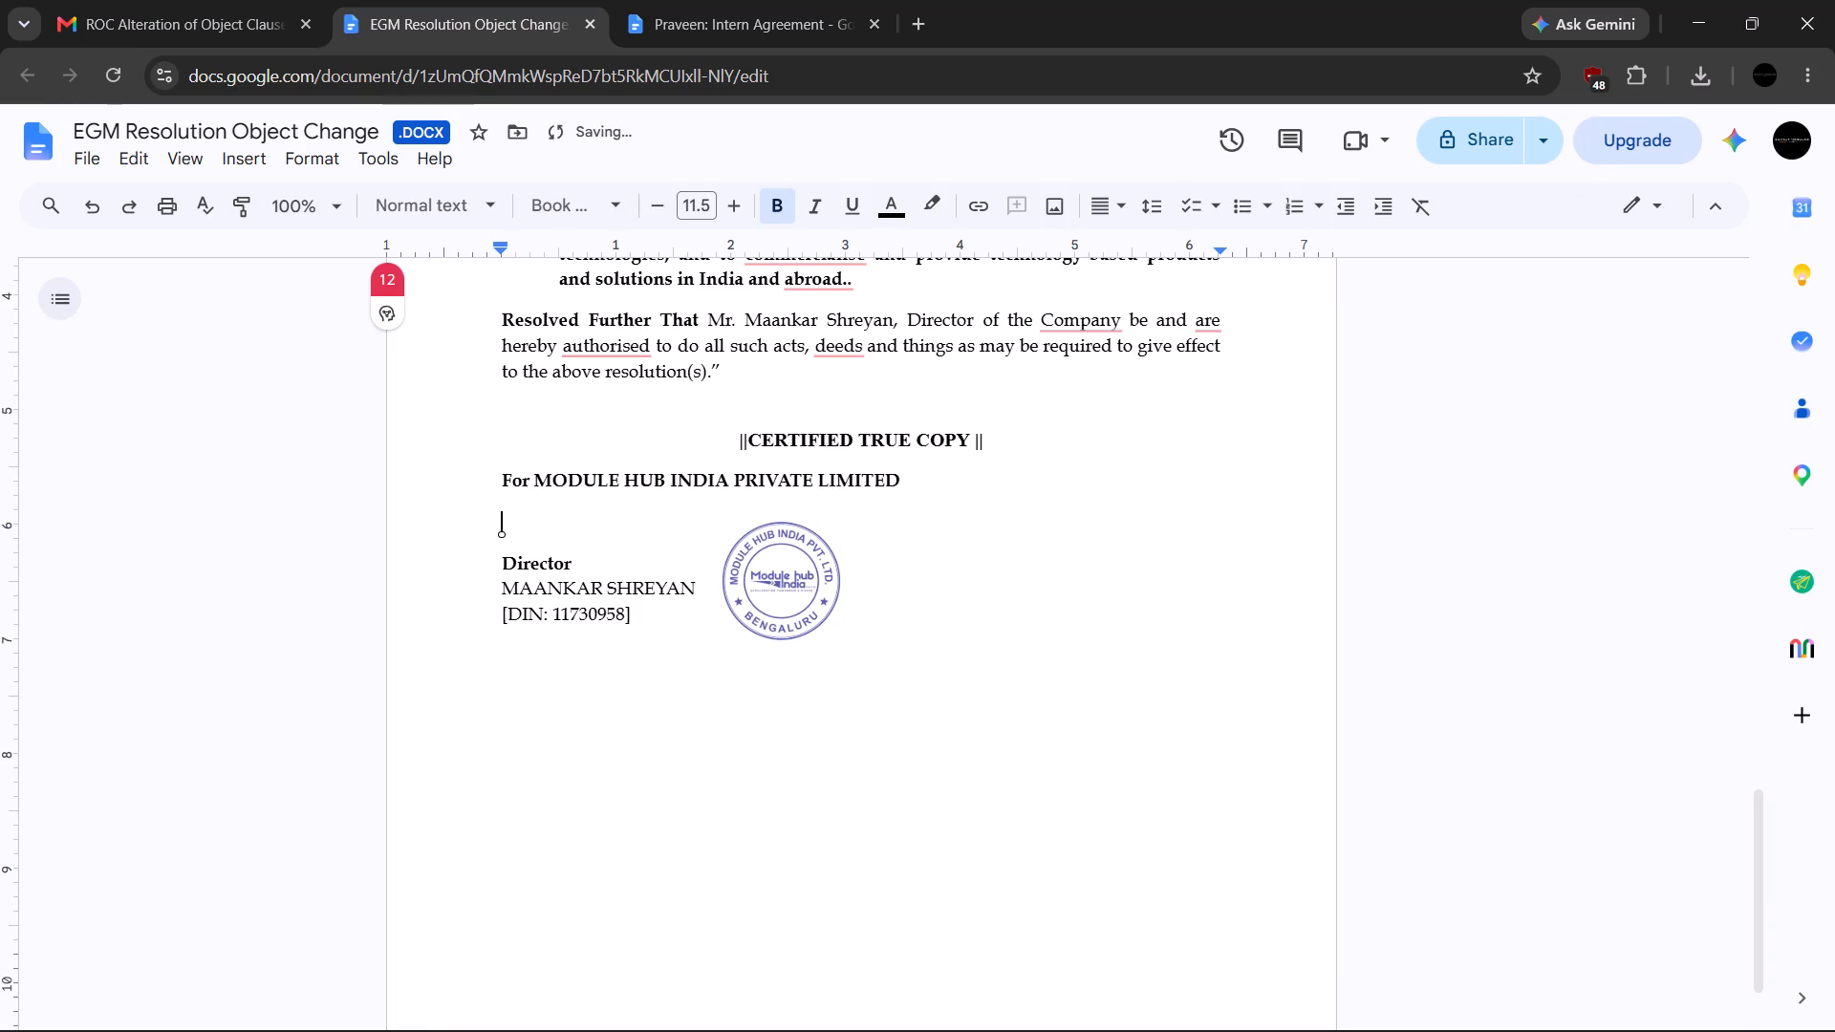
left_click(797, 1017)
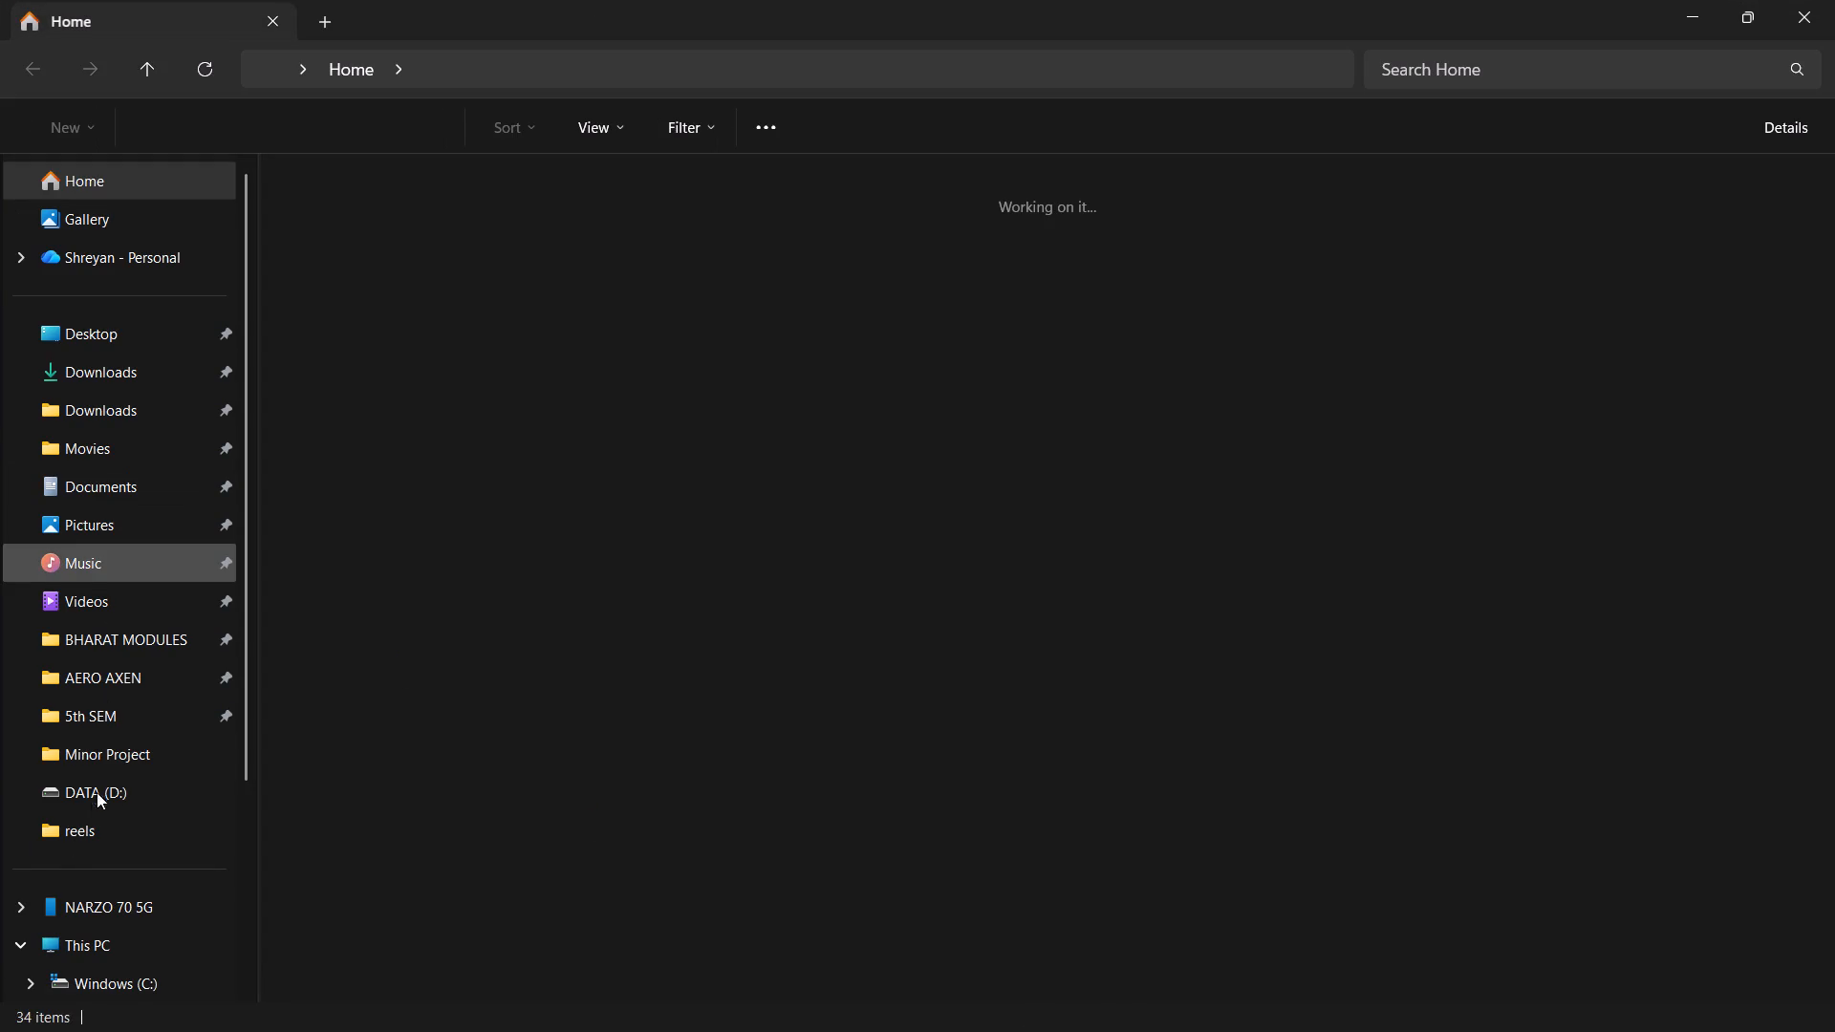
left_click(102, 796)
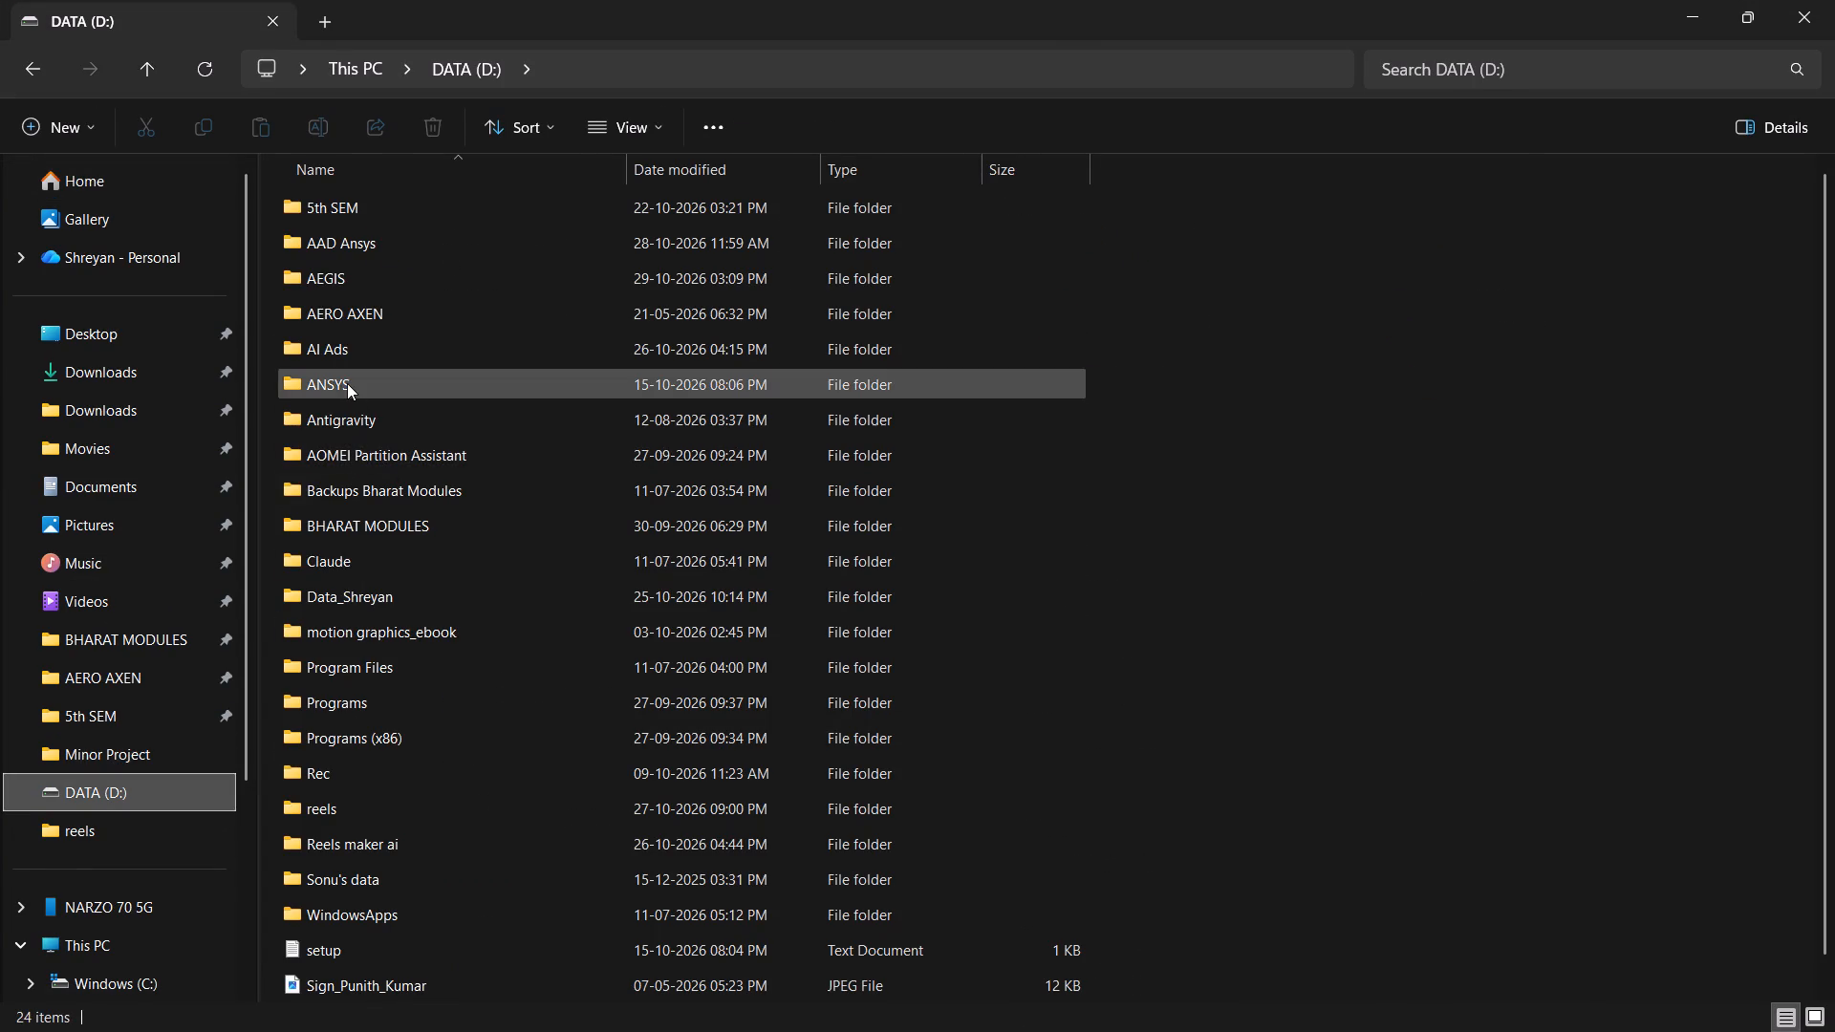
scroll(341, 495, "down", 3)
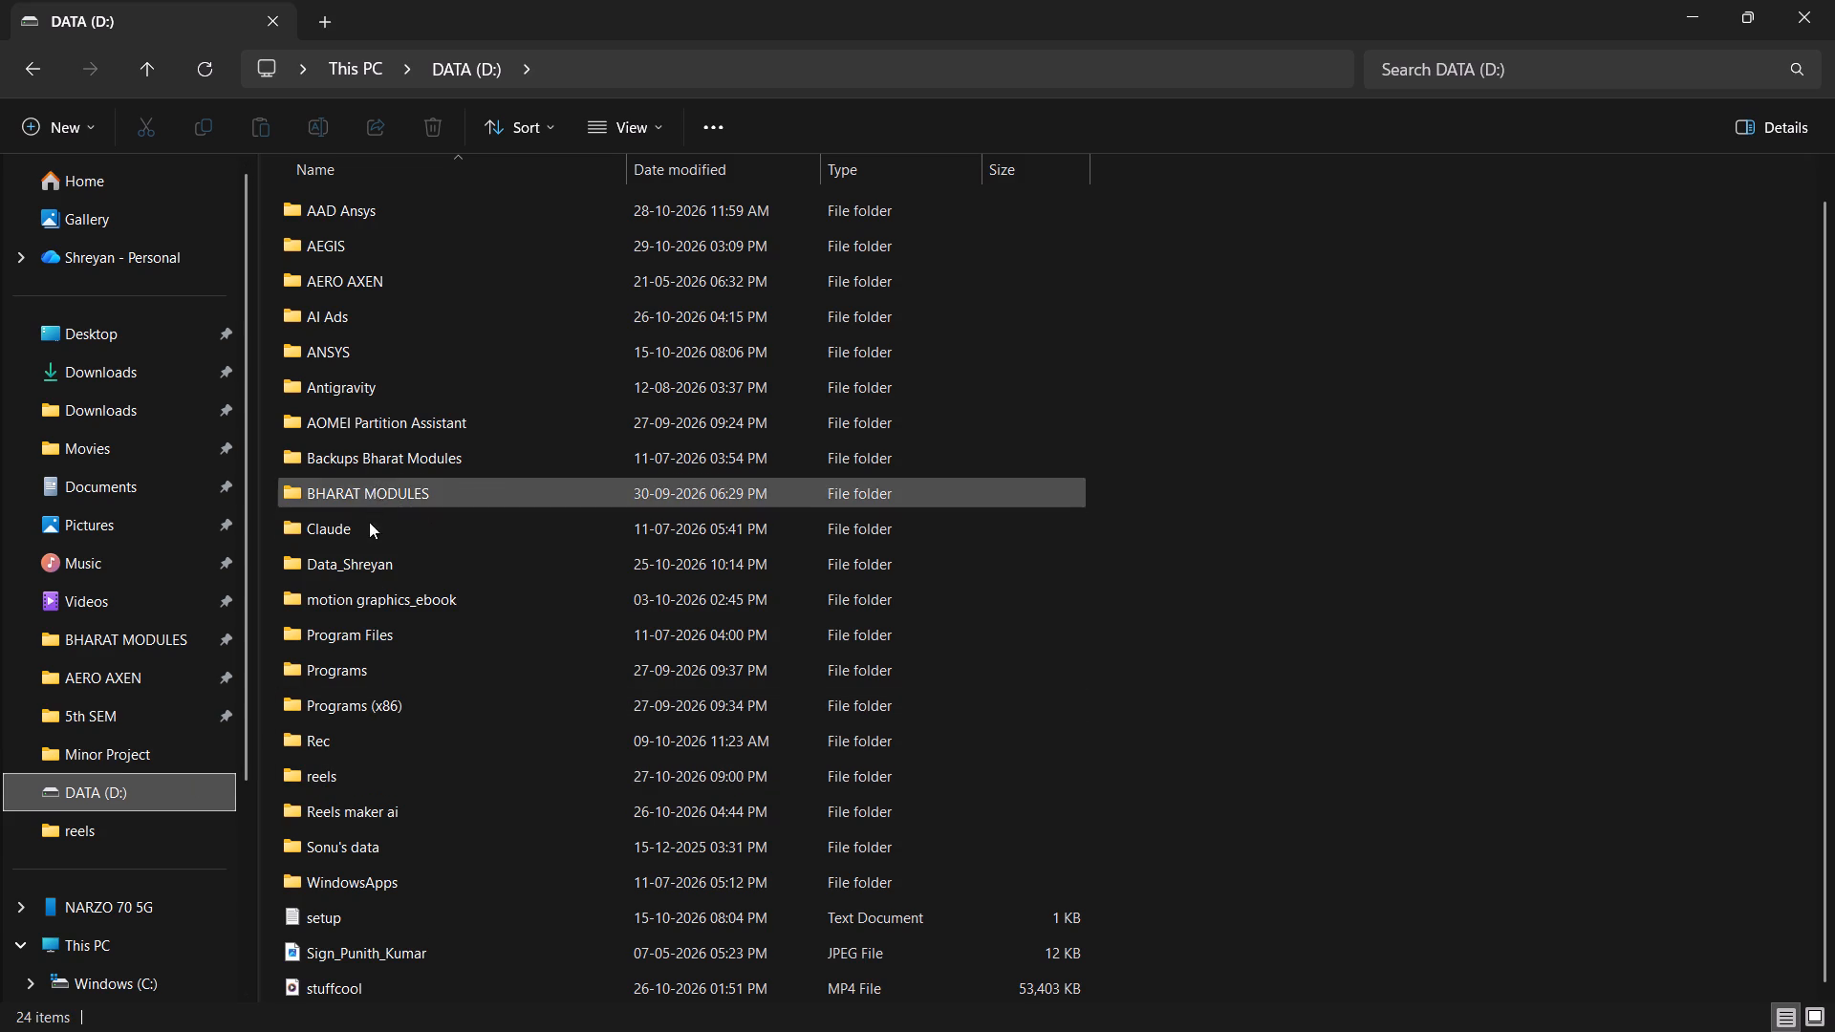
double_click(359, 561)
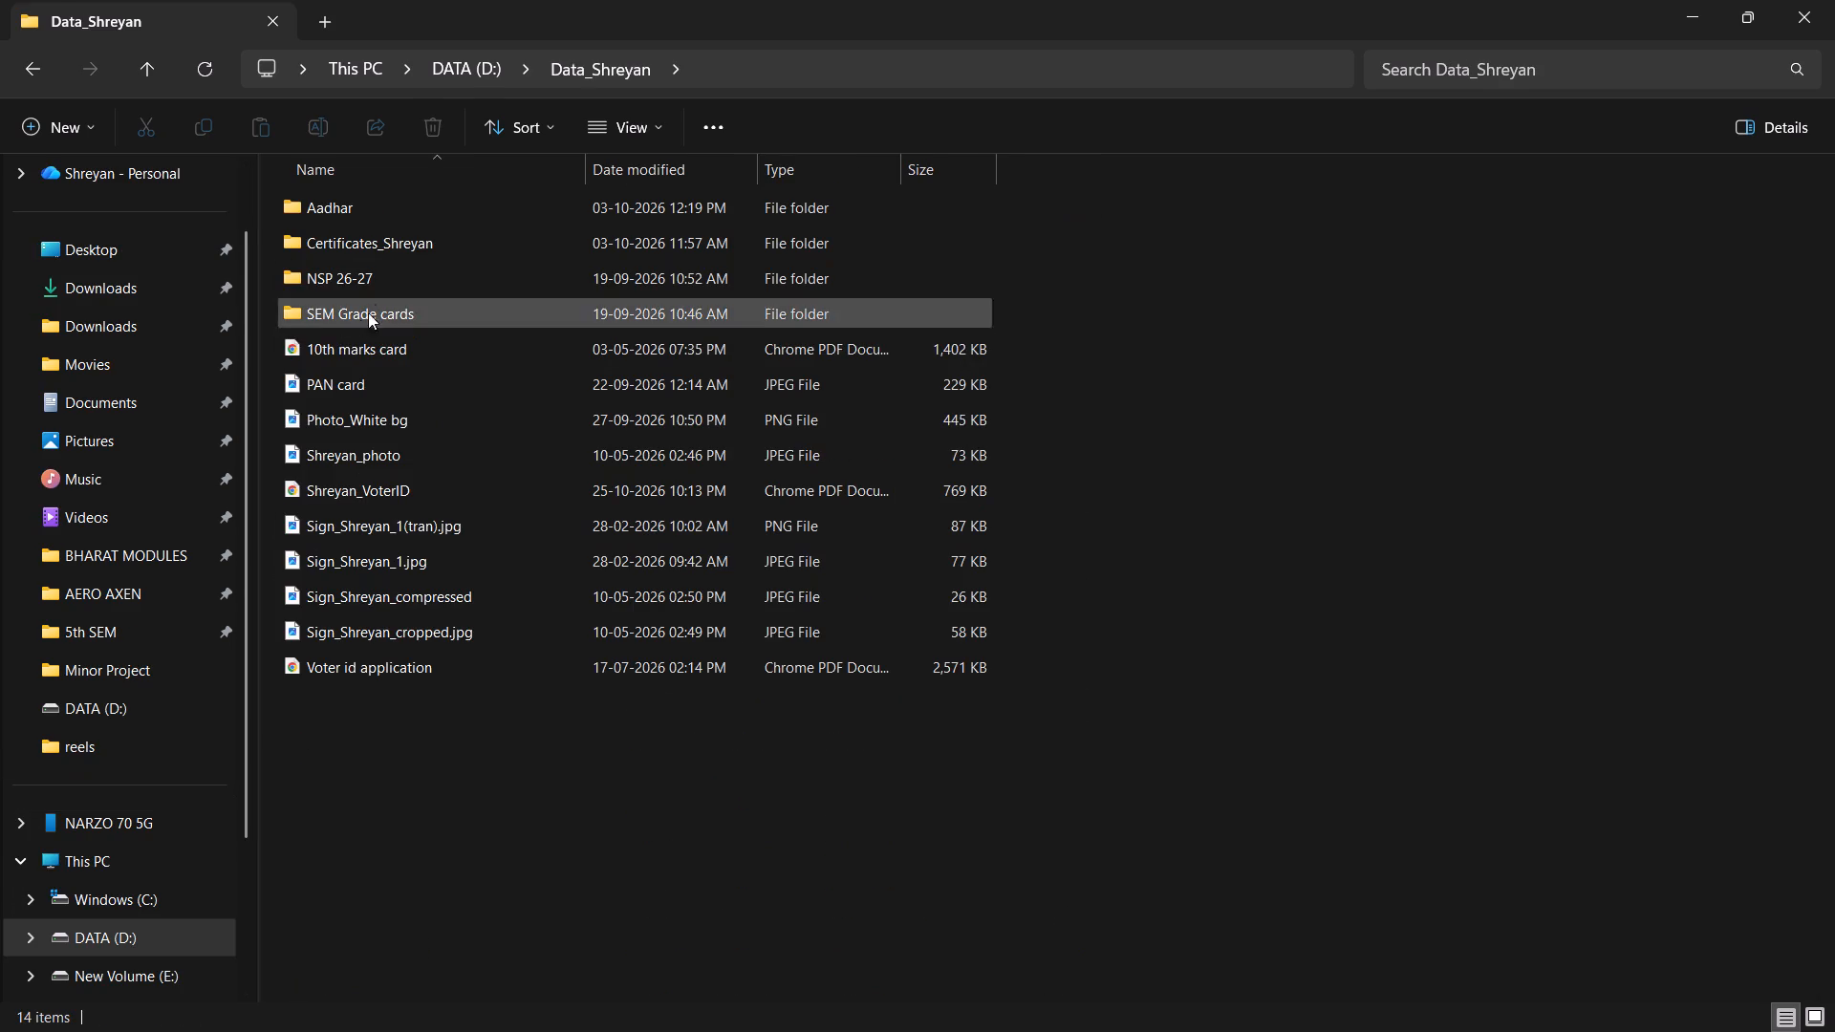
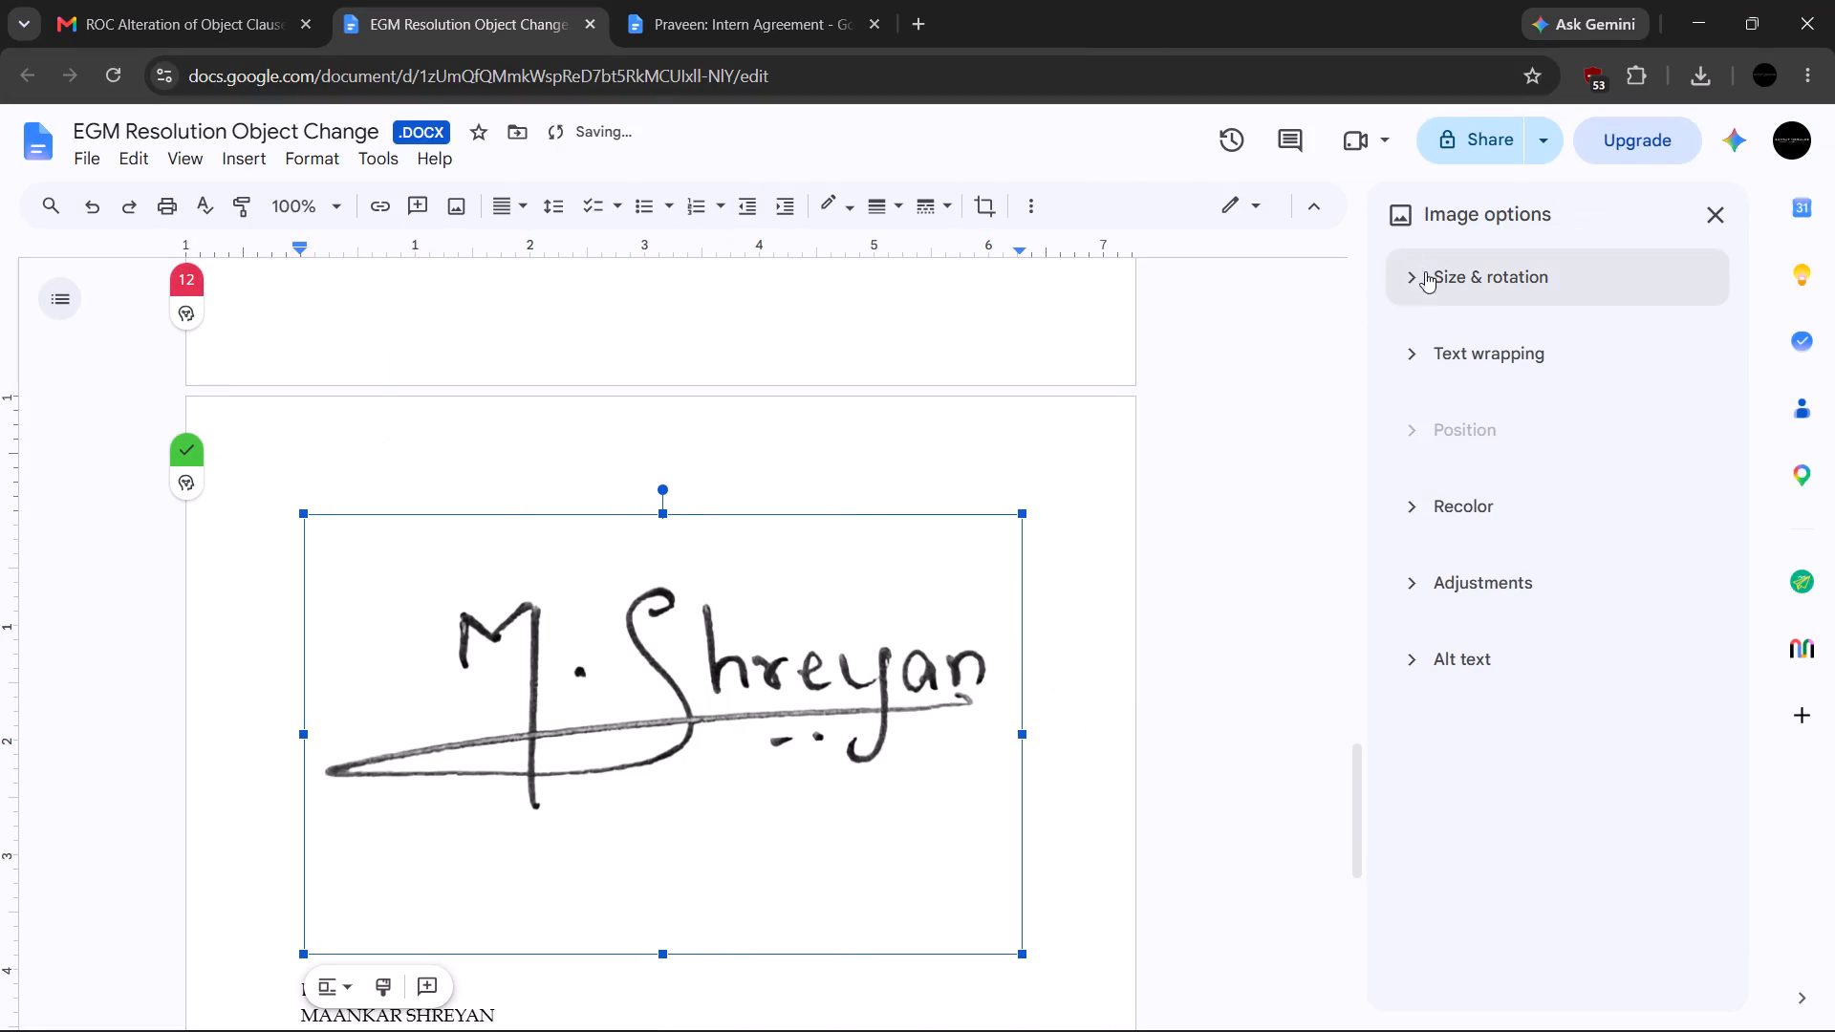
Set the inserted signature image's text wrapping to Behind text.
left_click(1435, 376)
left_click(1491, 659)
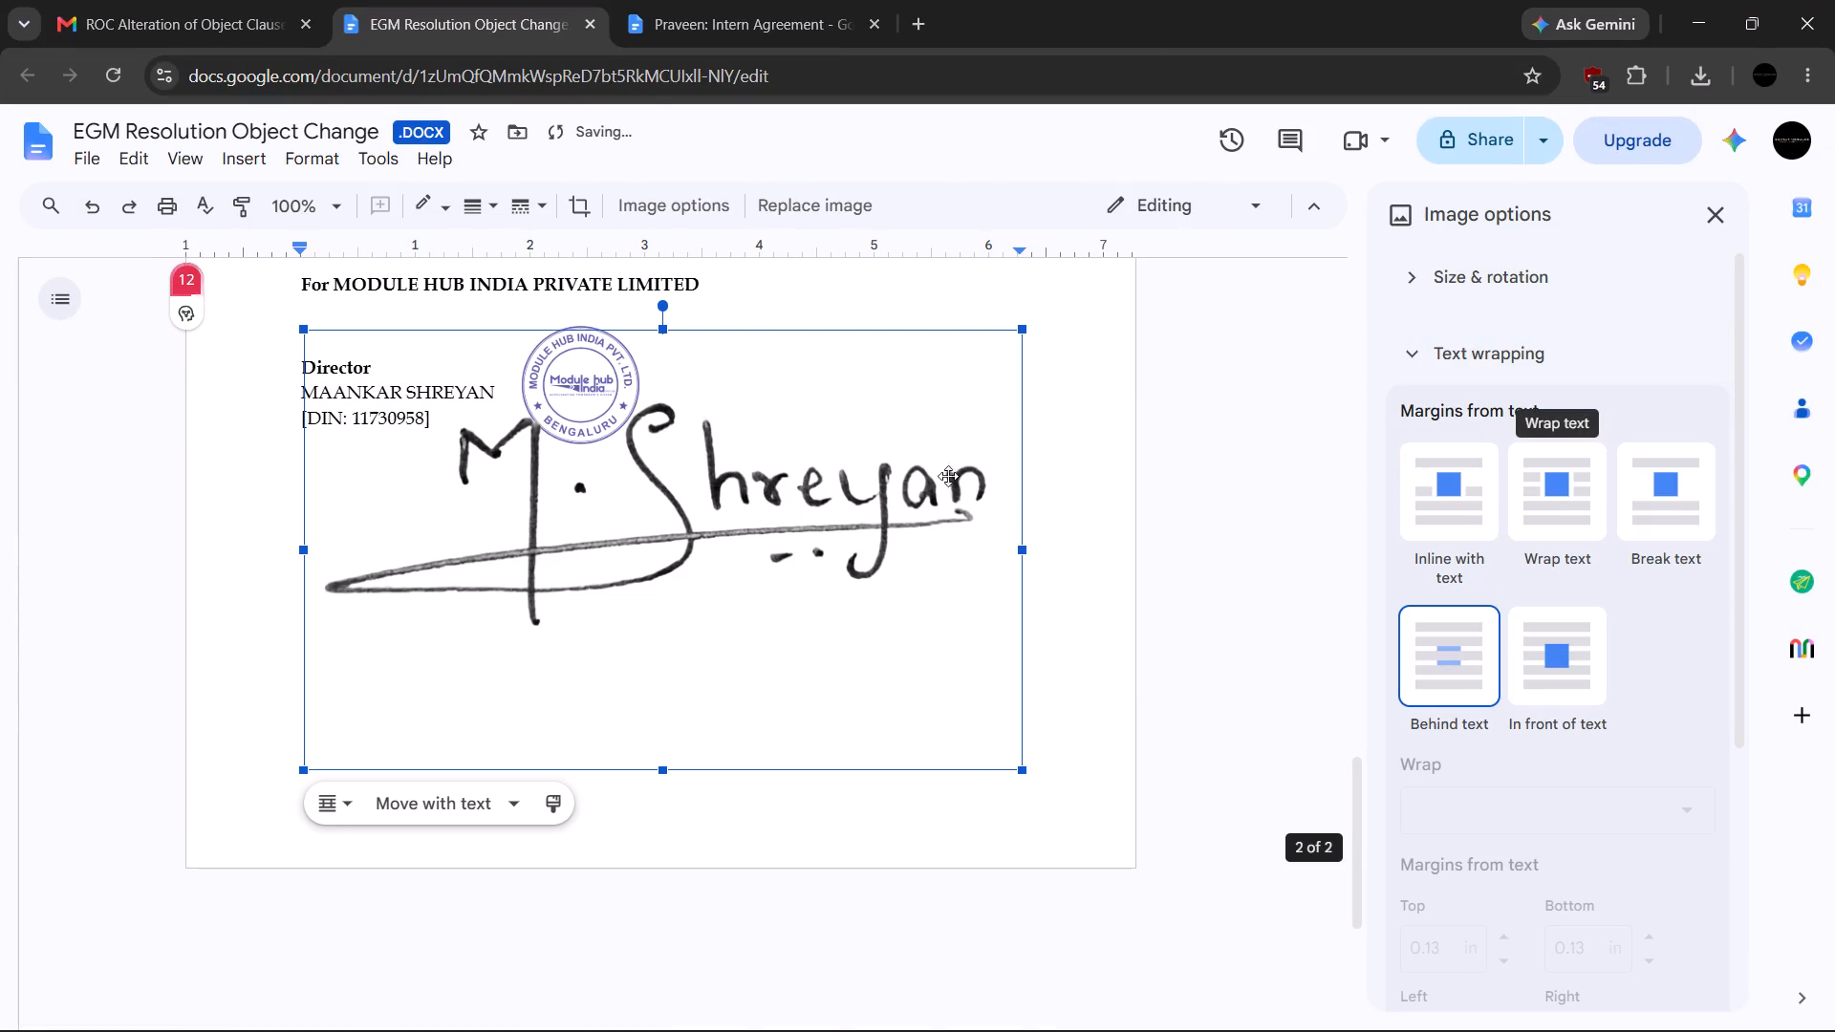
Shrink the signature to about 1.2 in wide and place it between the company name line and Director, then close the image options.
left_click_drag(1025, 767, 527, 450)
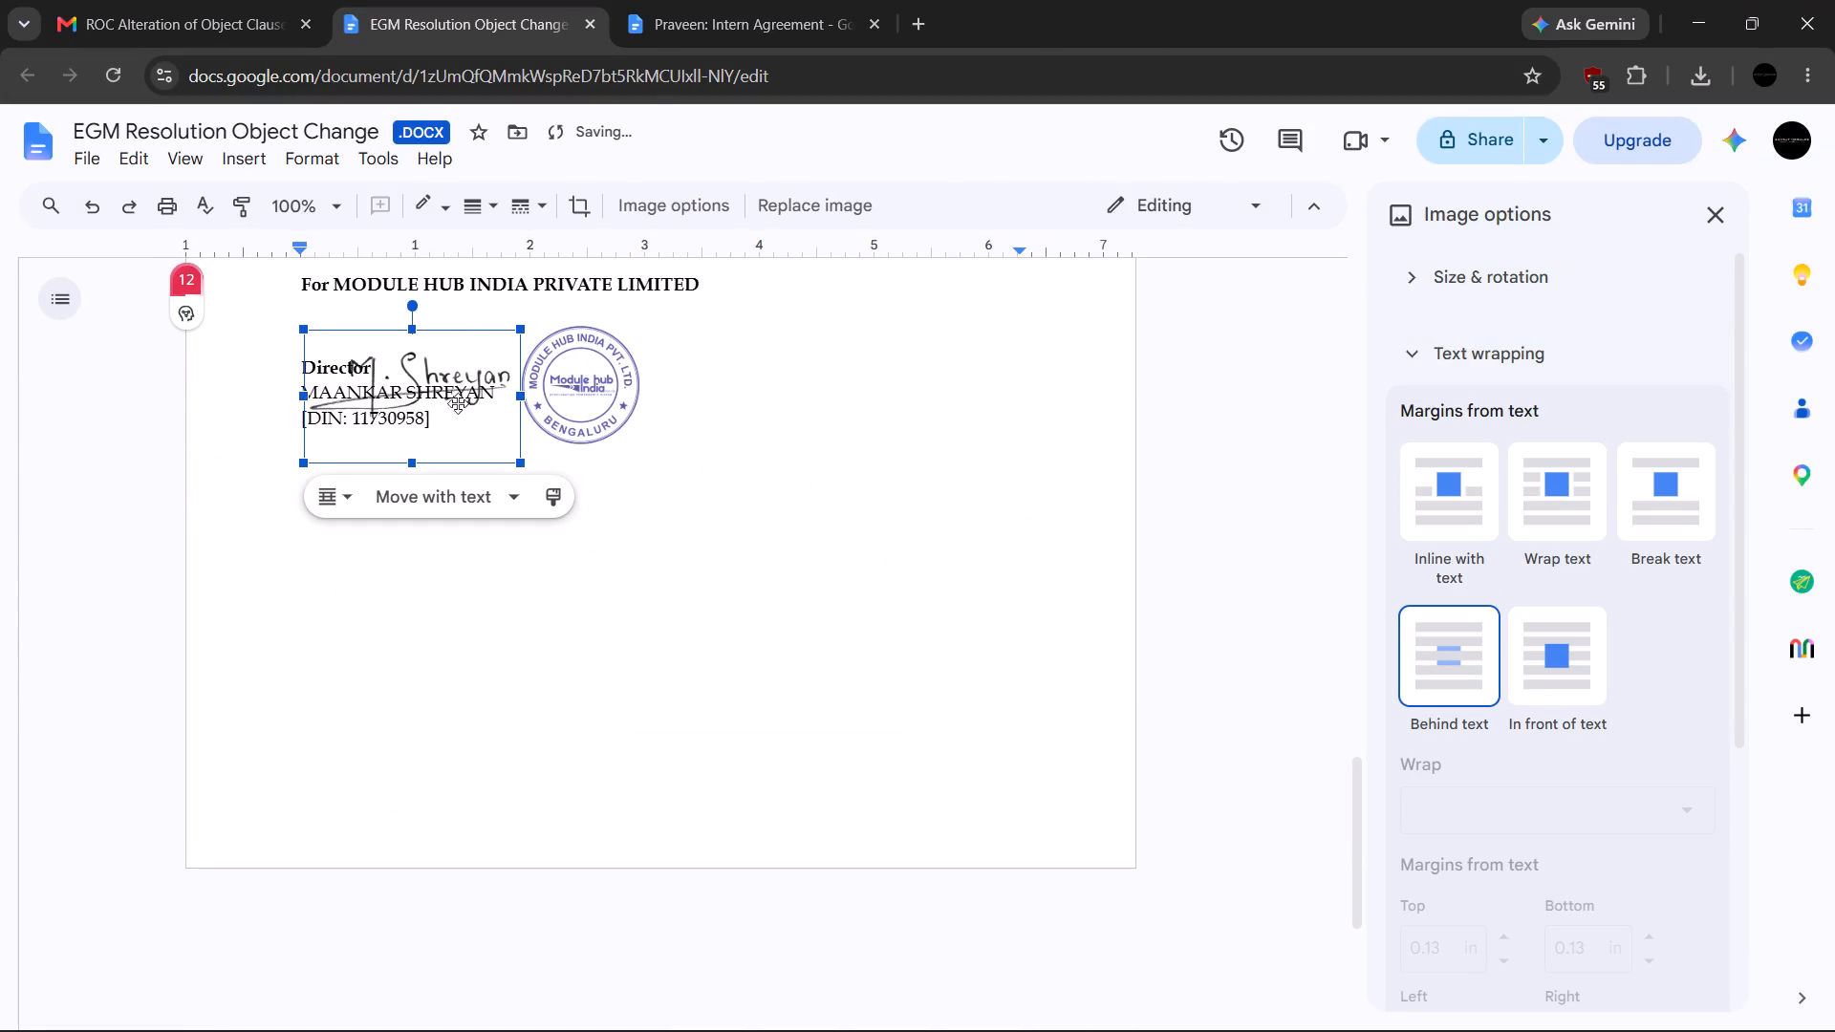
left_click_drag(457, 396, 437, 344)
left_click(495, 377)
left_click_drag(494, 378, 486, 370)
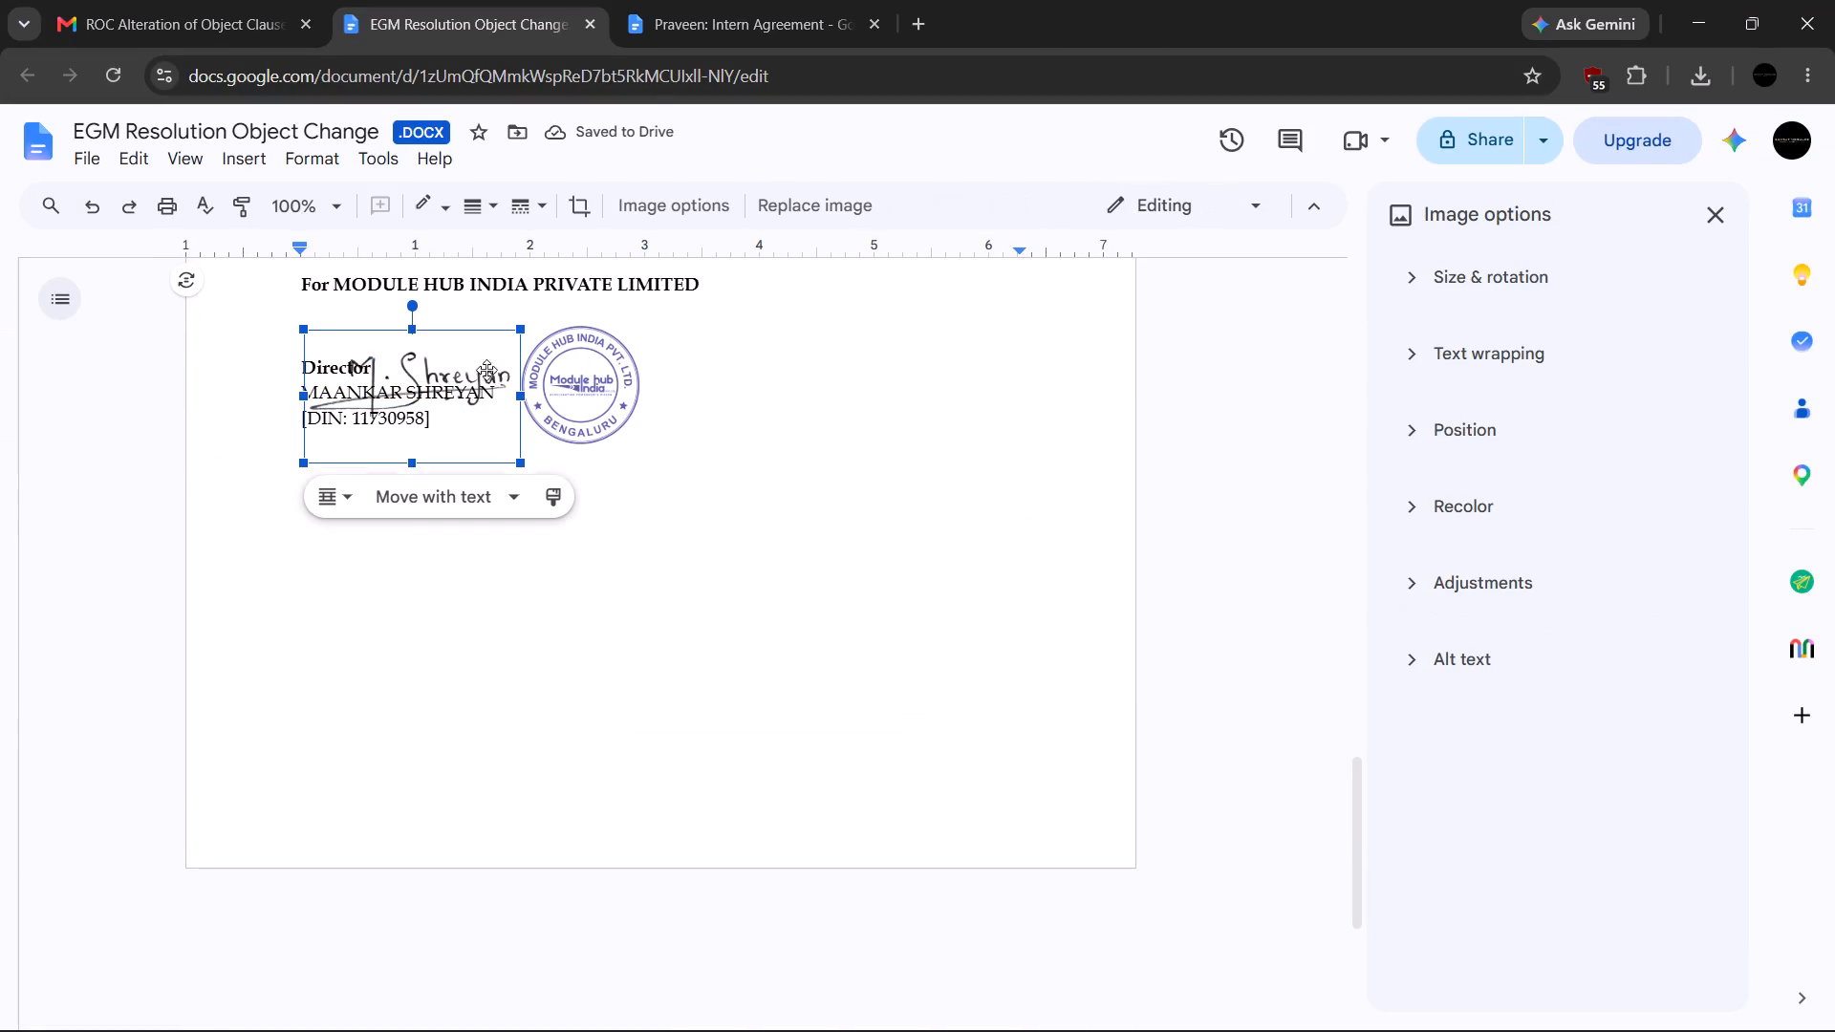
left_click_drag(486, 370, 475, 329)
left_click_drag(504, 410, 466, 378)
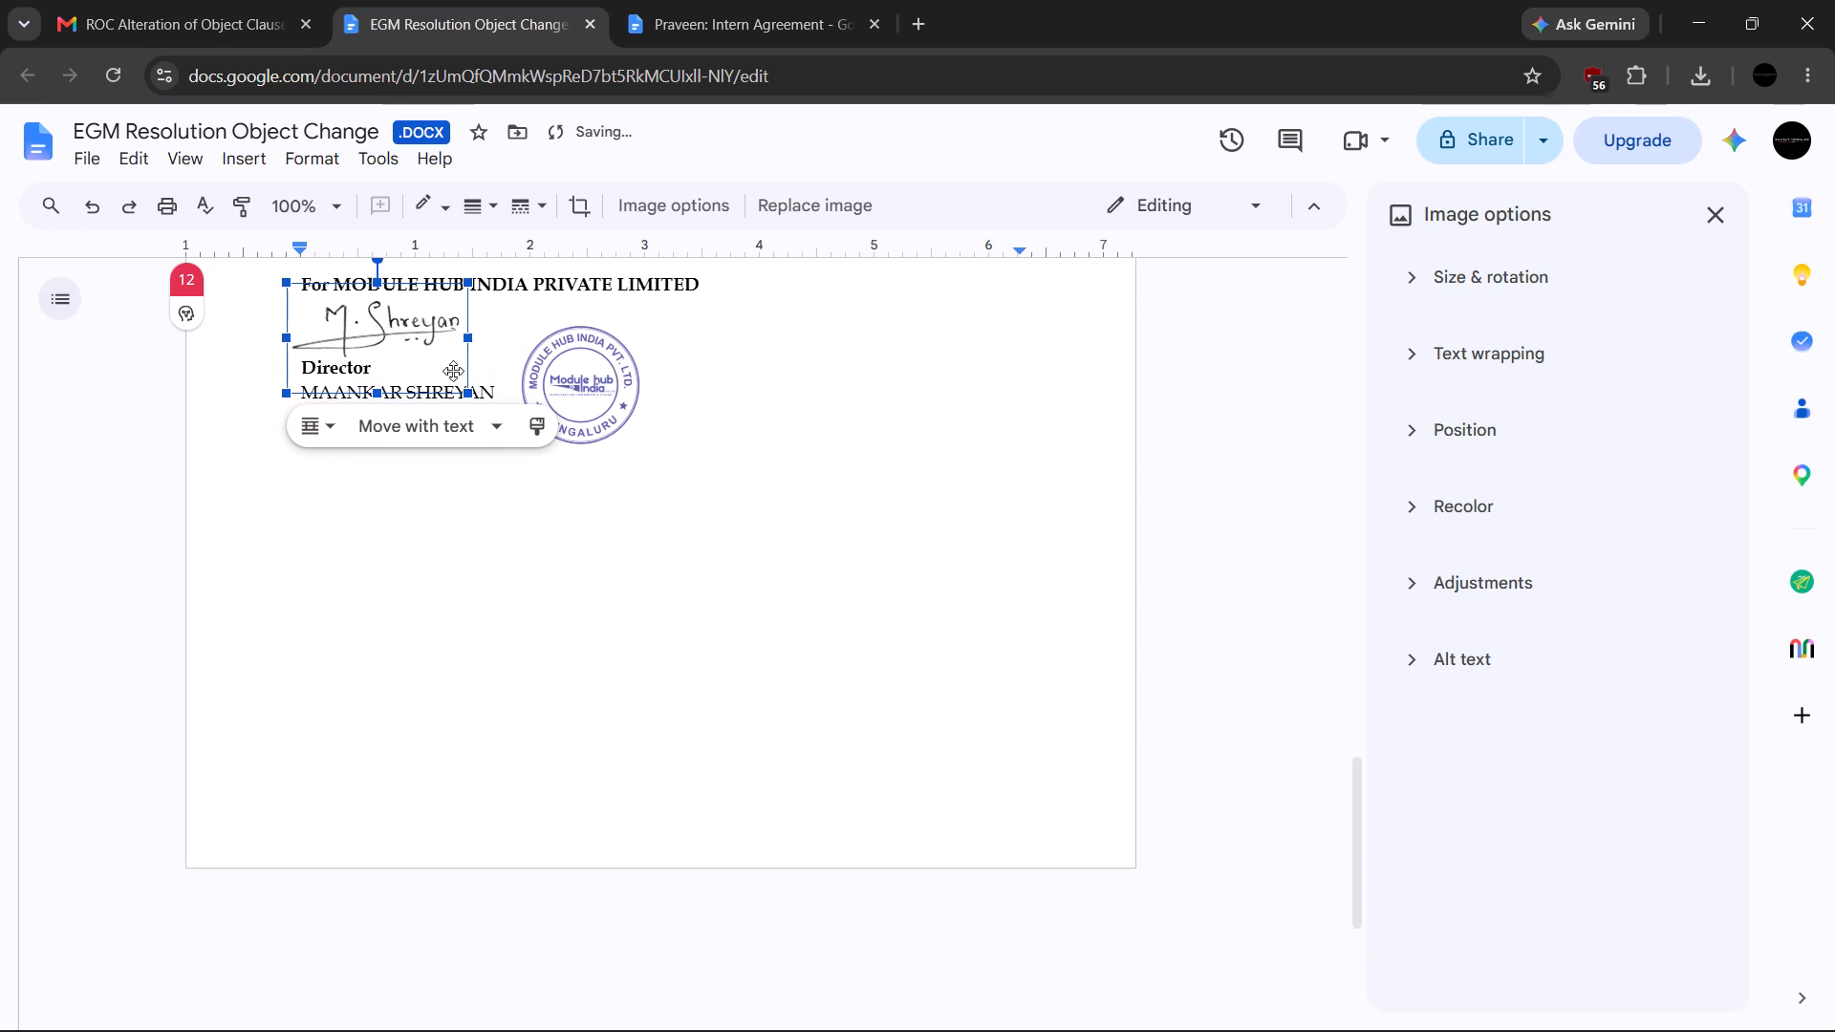
left_click_drag(415, 337, 439, 352)
left_click_drag(486, 405, 483, 404)
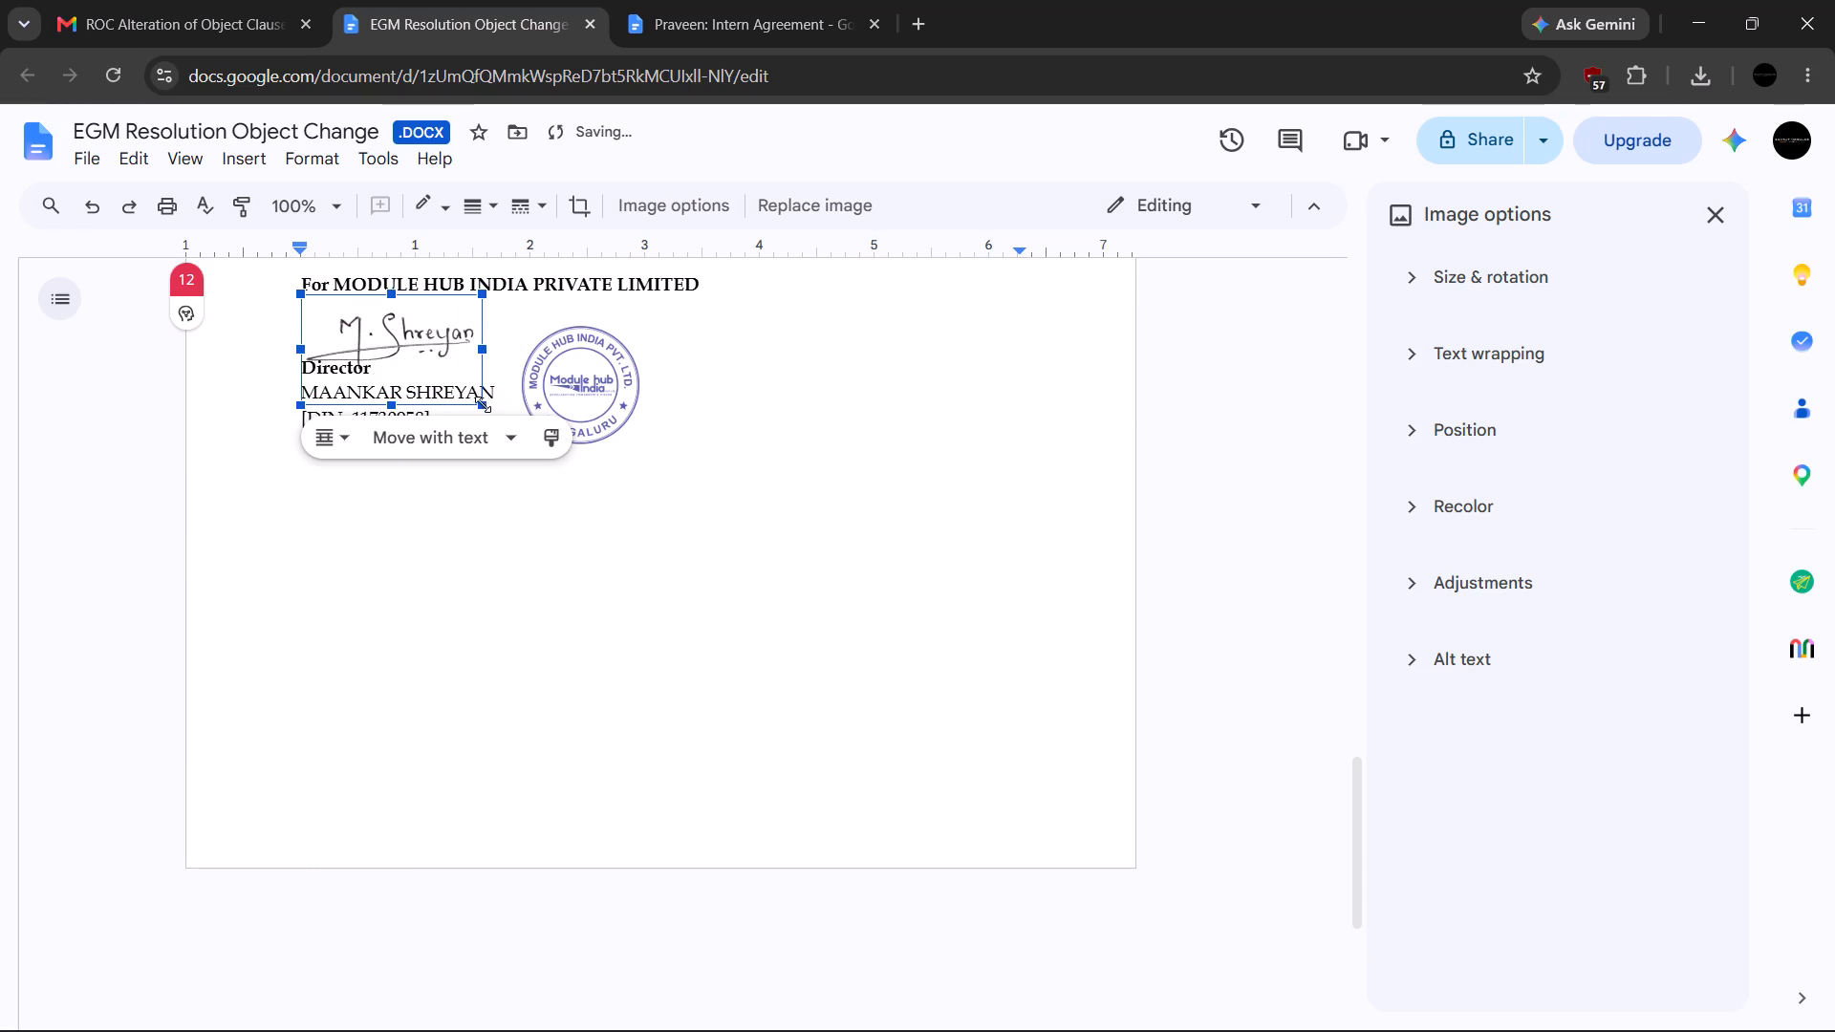
left_click_drag(483, 404, 440, 377)
left_click_drag(396, 353, 409, 360)
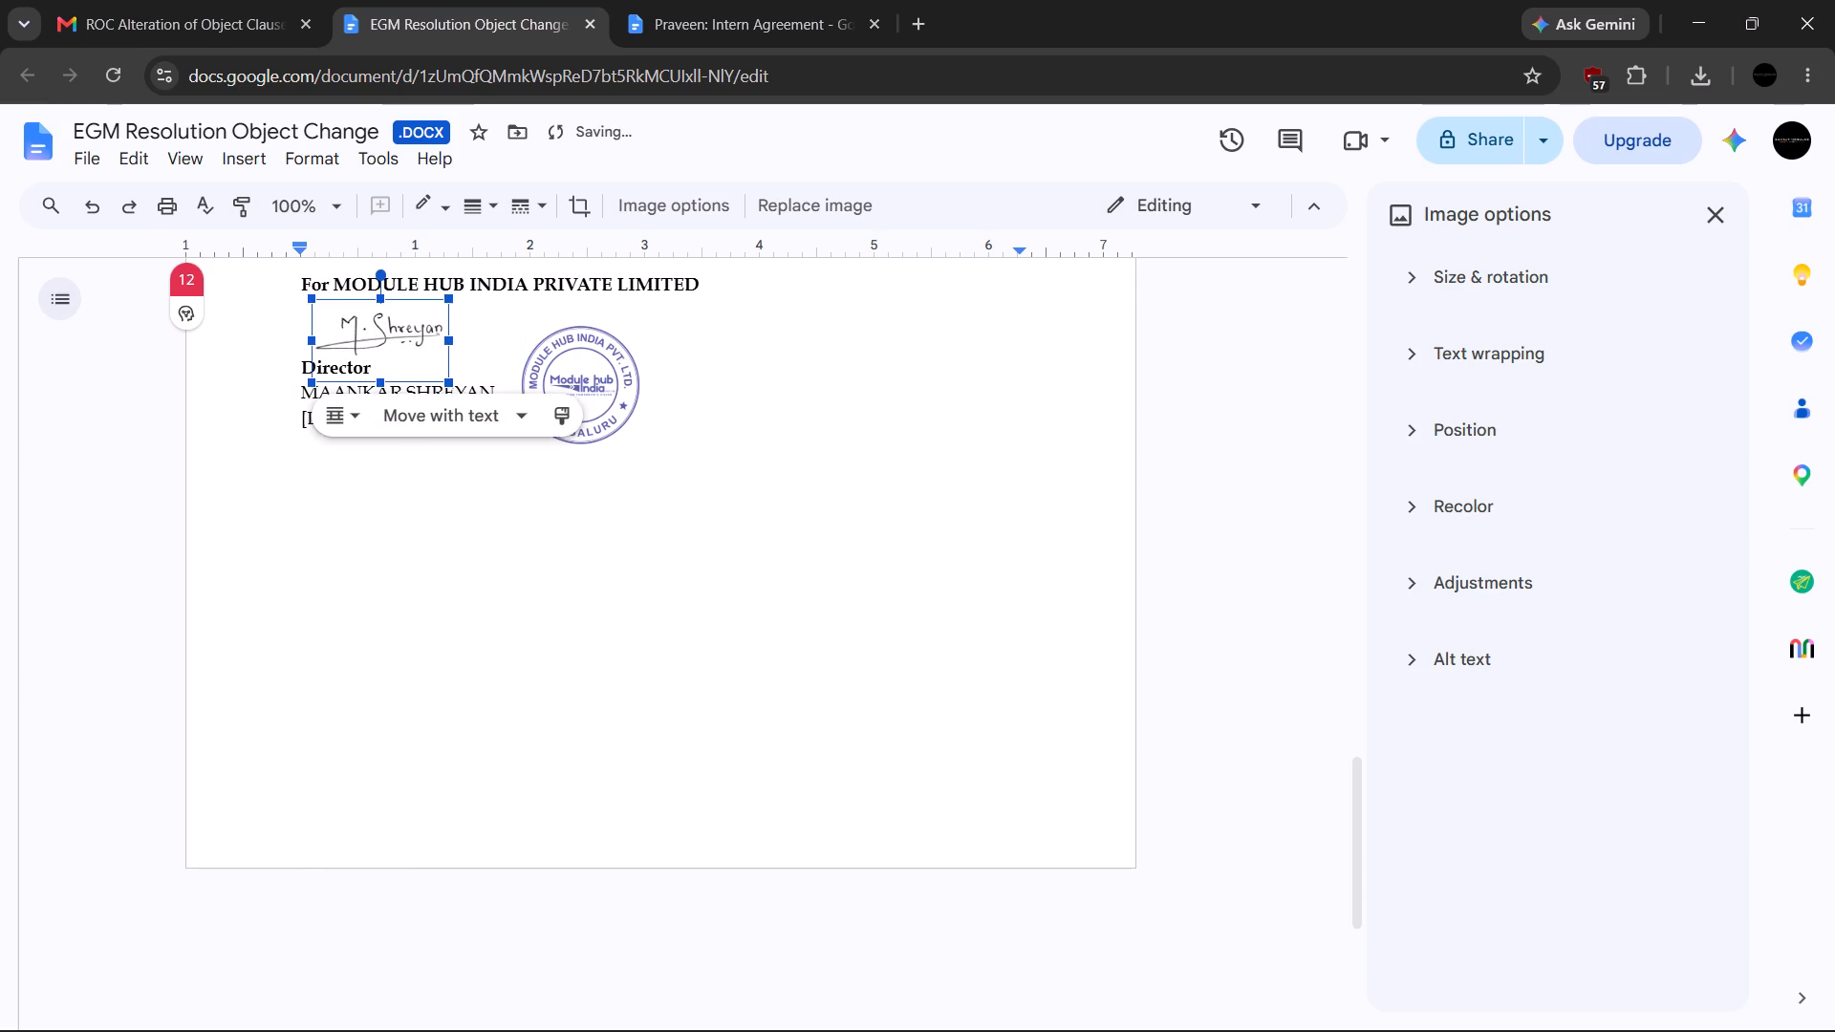
left_click(775, 436)
scroll(721, 556, "up", 2)
left_click(1713, 209)
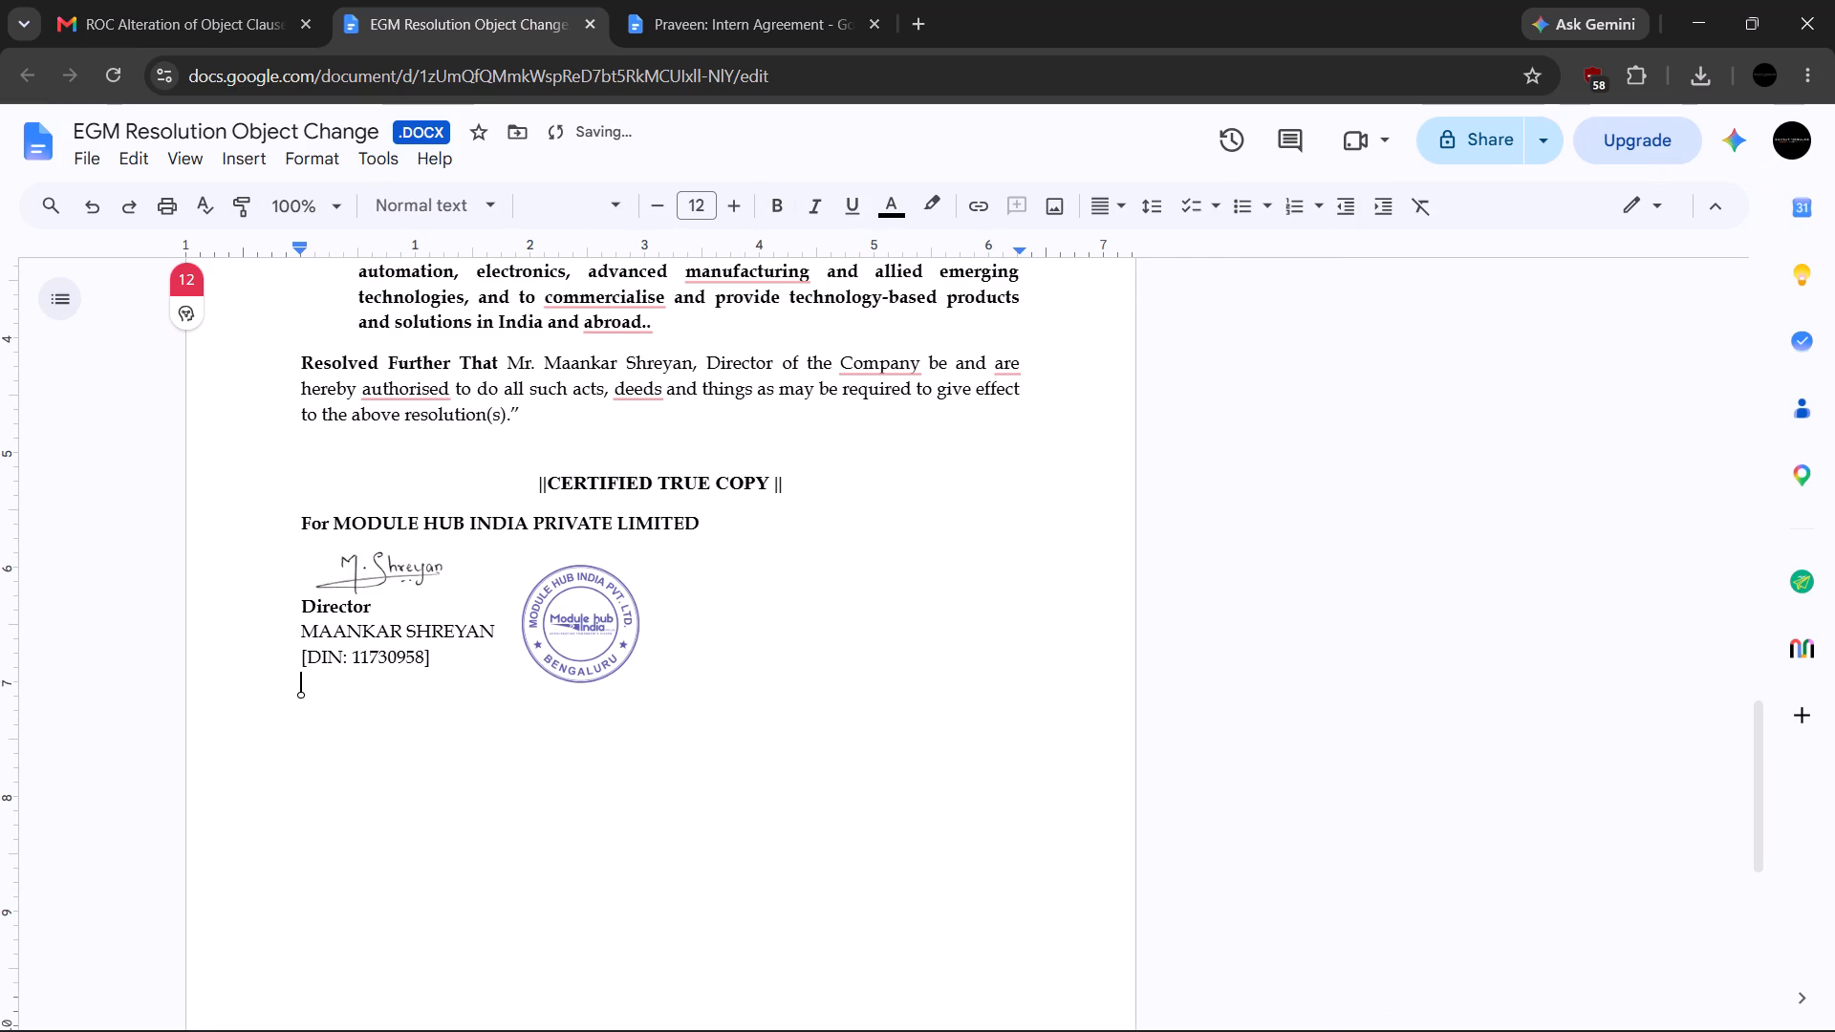
Nudge the signature slightly up and left so it sits just above Director.
scroll(766, 613, "up", 1)
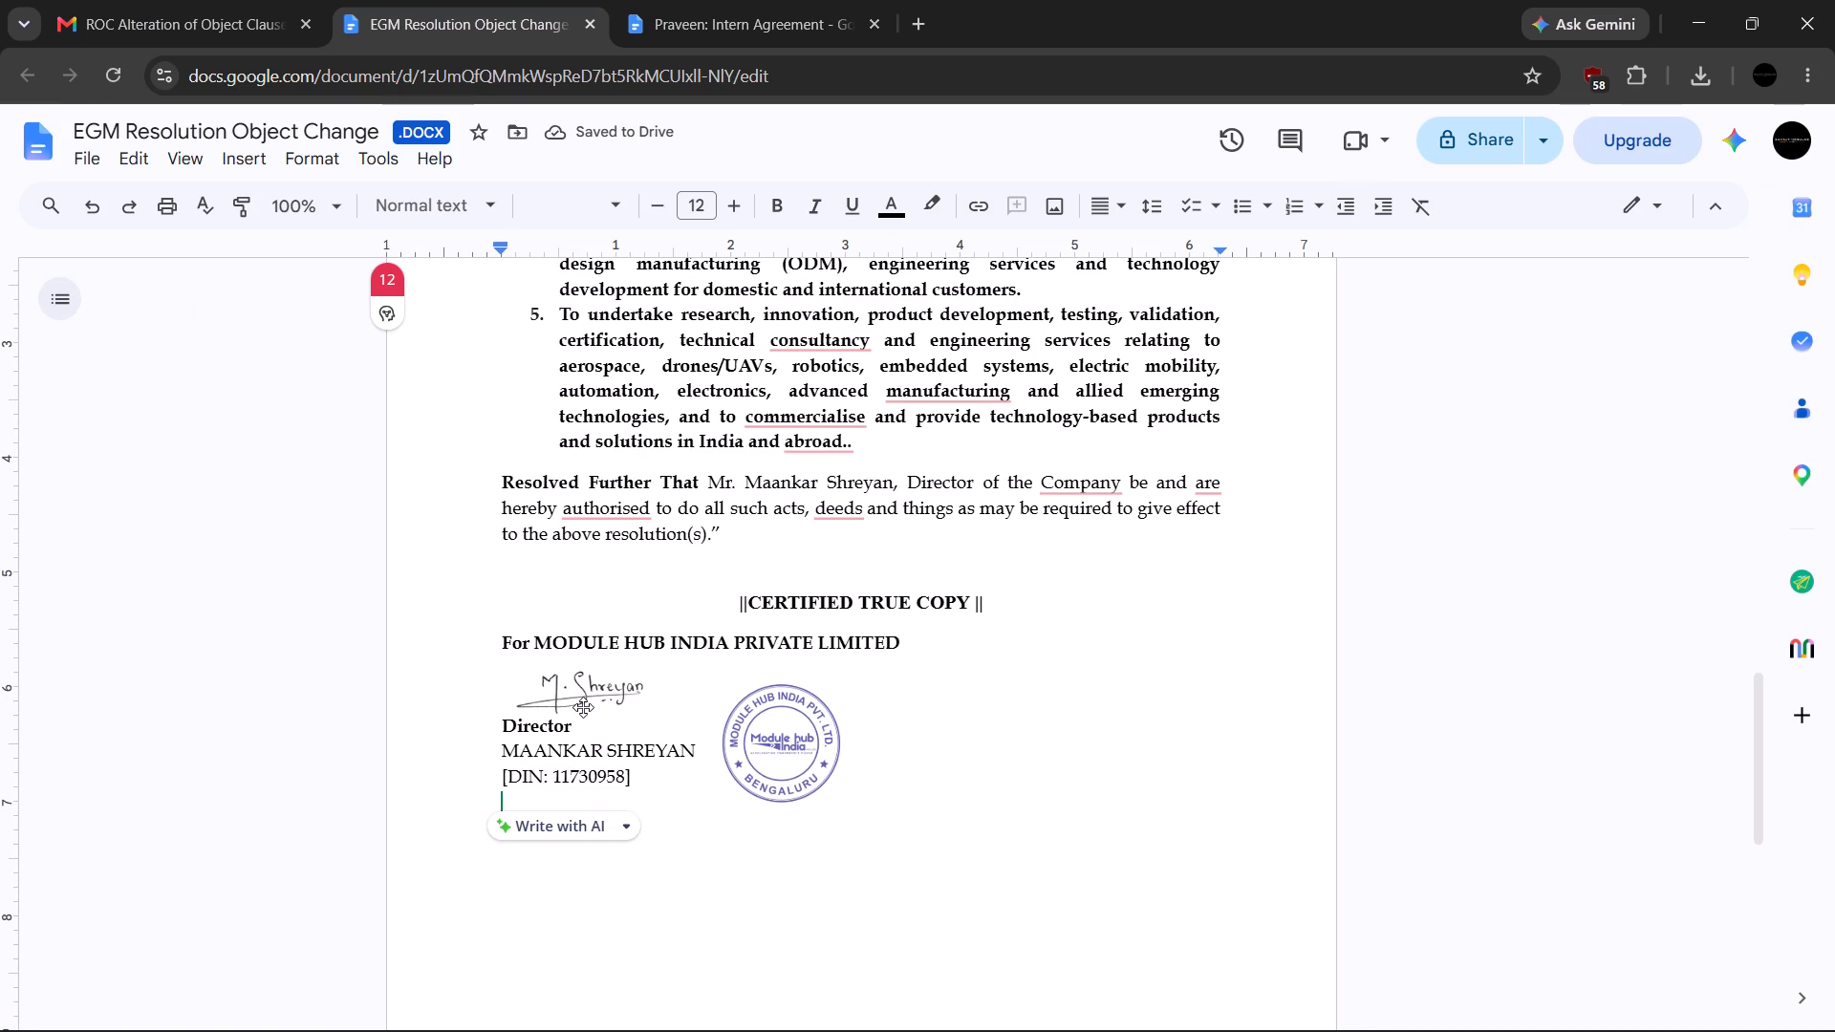
left_click_drag(588, 684, 571, 677)
left_click(723, 908)
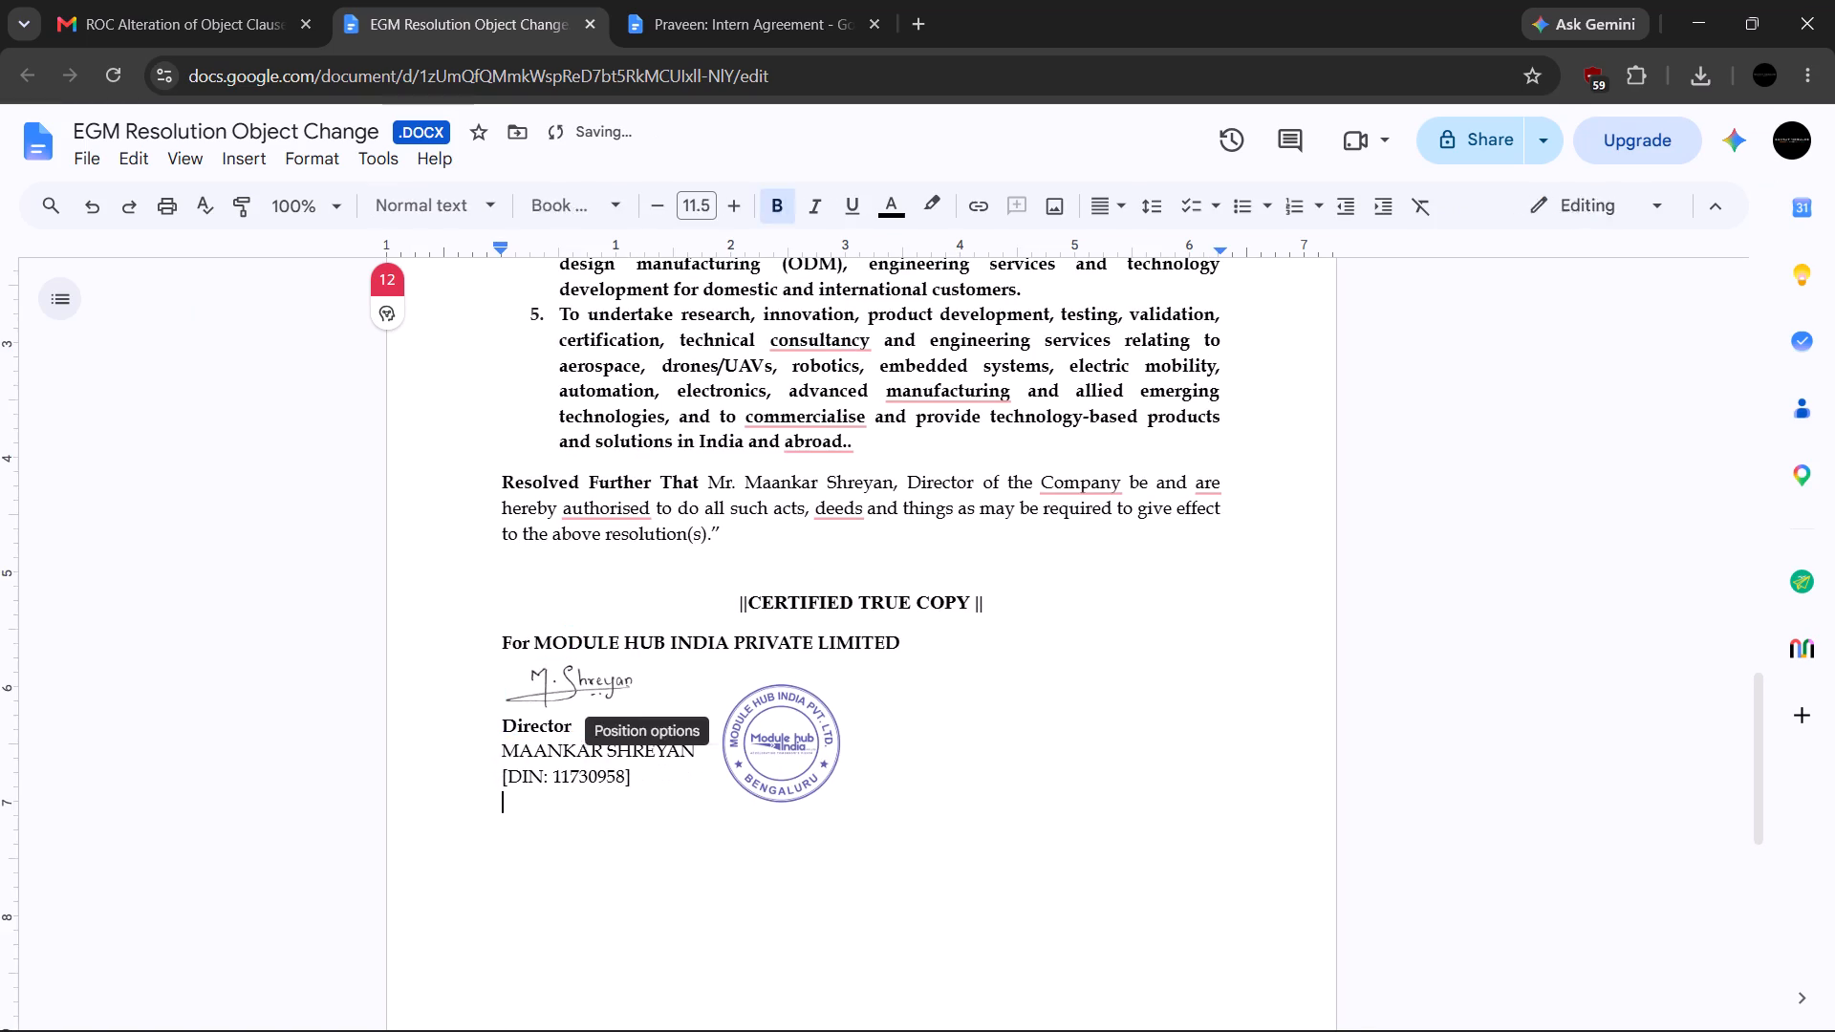
Reposition the company stamp slightly higher, beside the Director's name and DIN lines and just below the company name.
scroll(716, 769, "down", 1)
left_click_drag(805, 631, 765, 586)
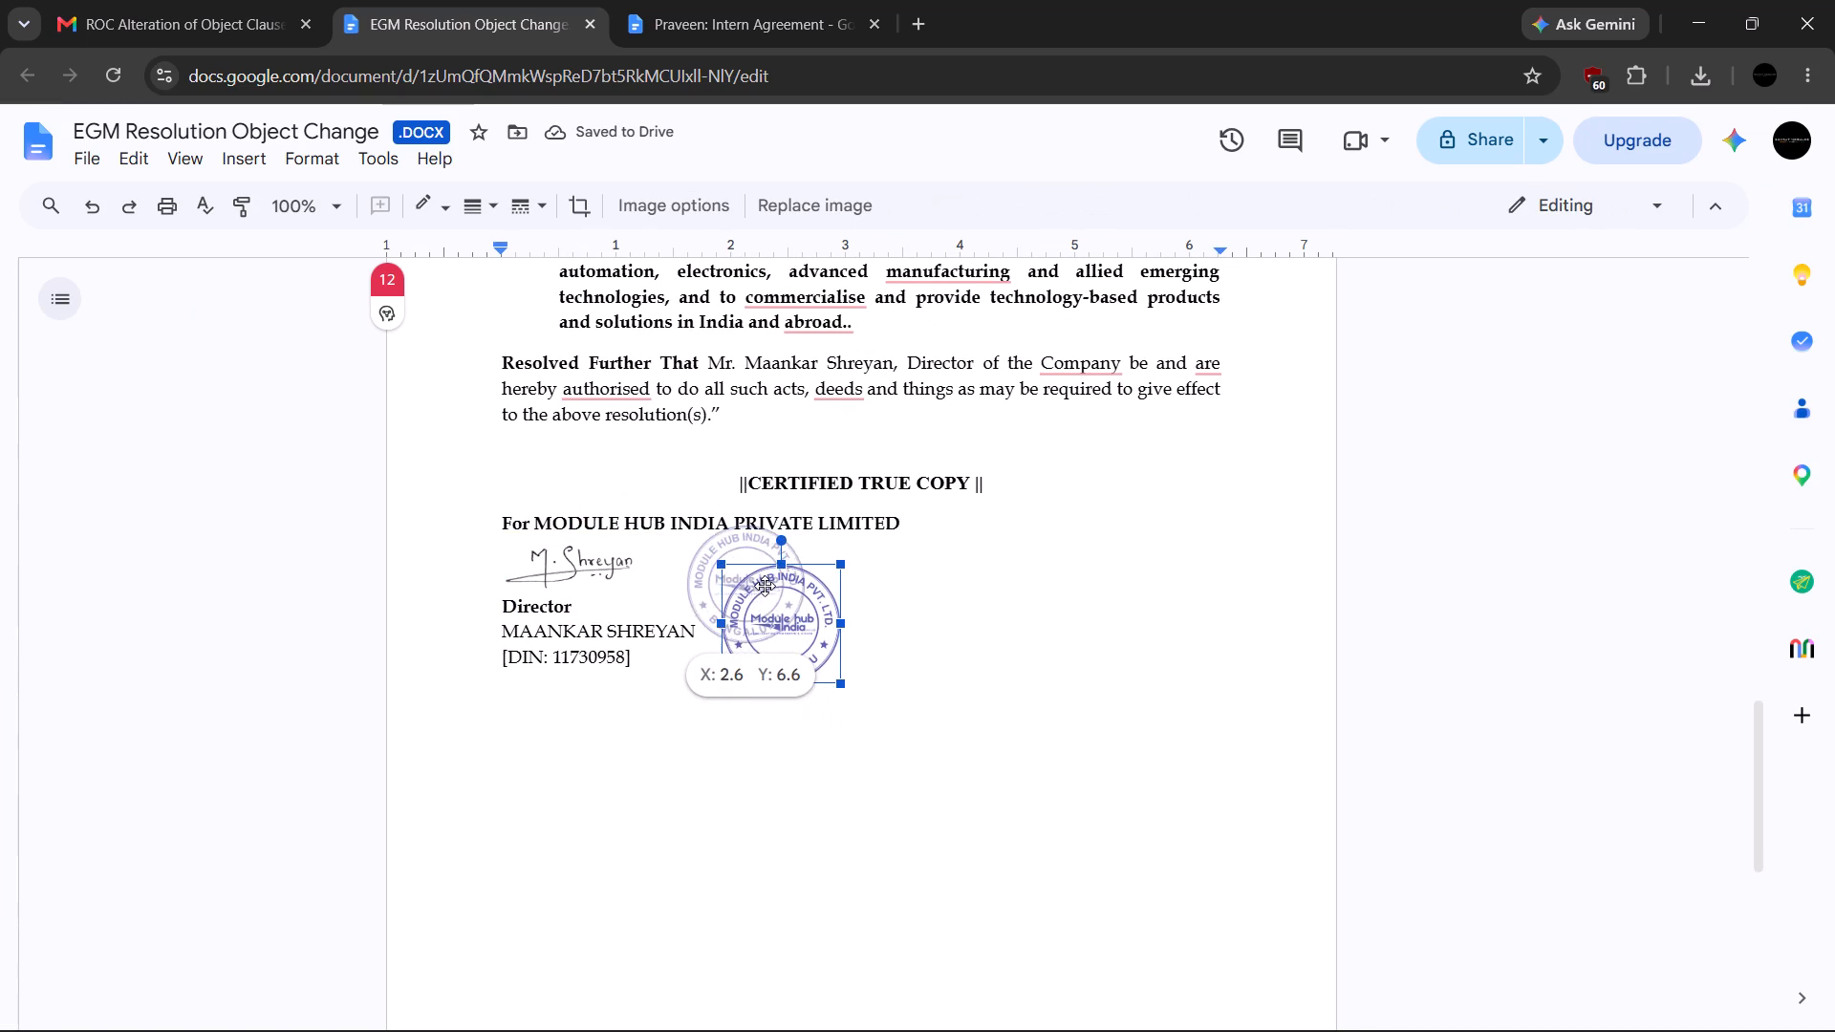
left_click_drag(765, 586, 647, 563)
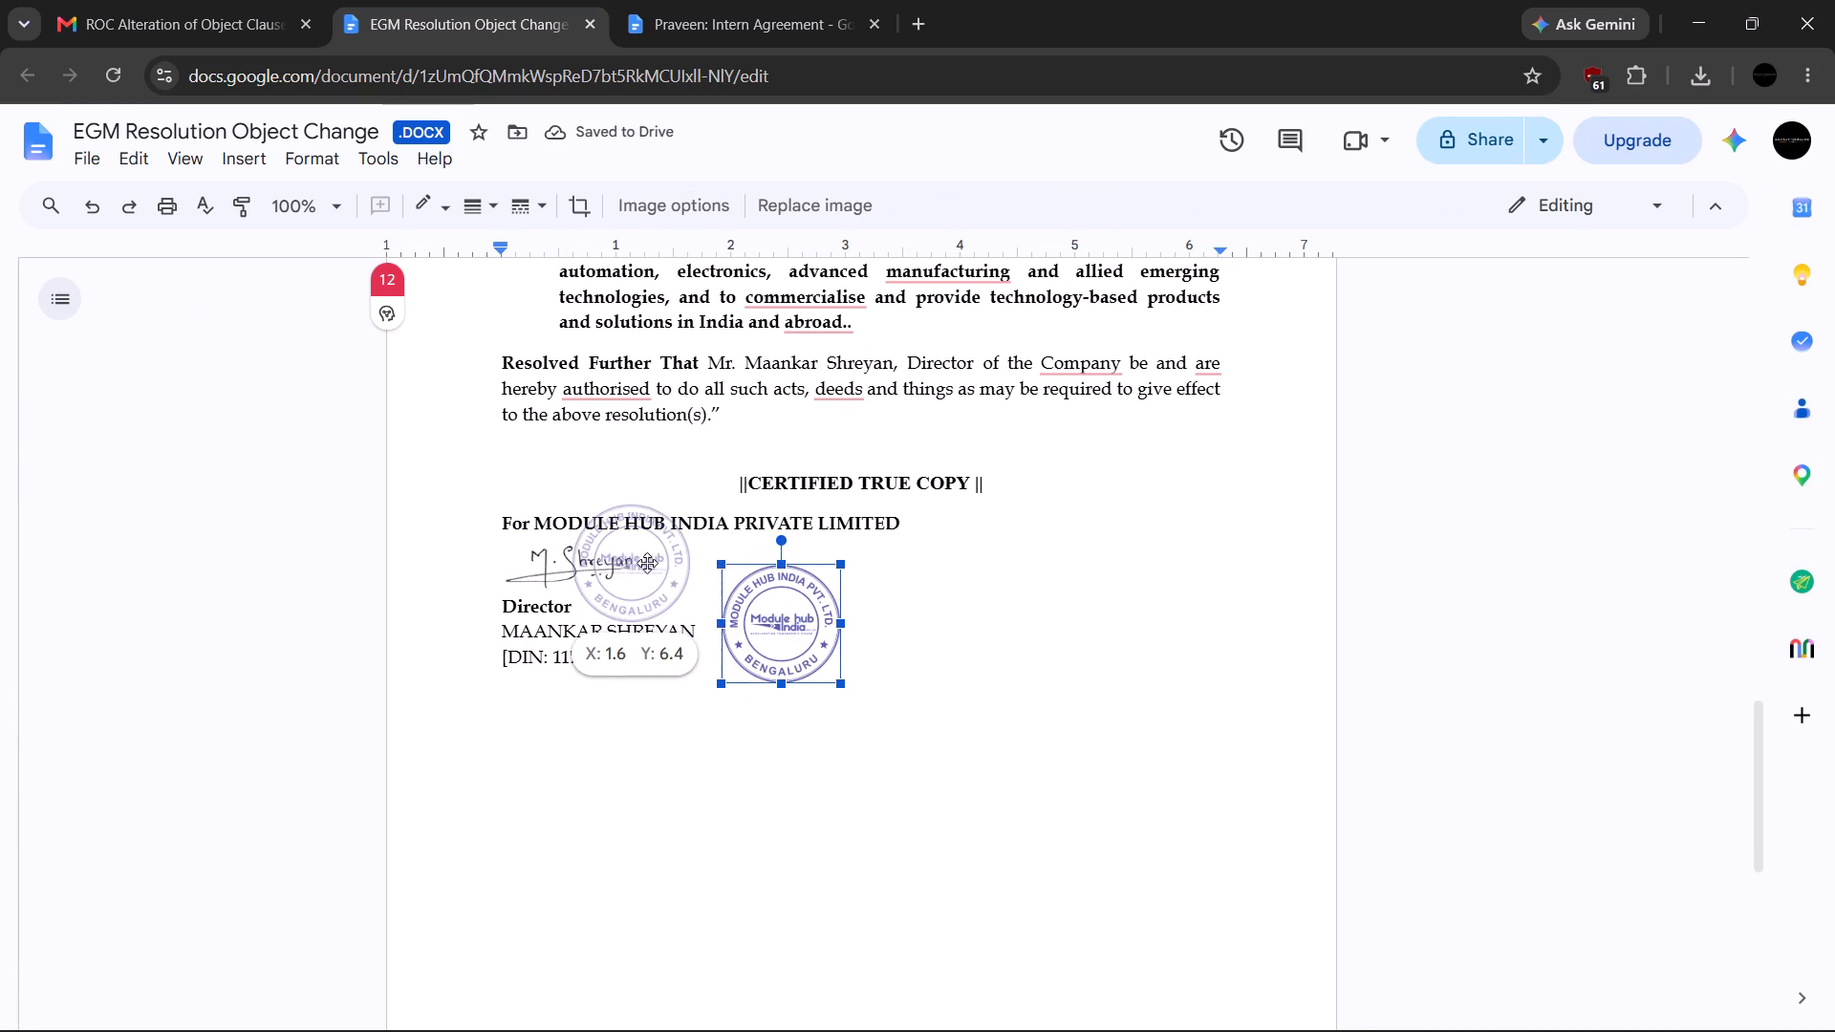
left_click_drag(647, 563, 646, 564)
left_click_drag(647, 591, 786, 621)
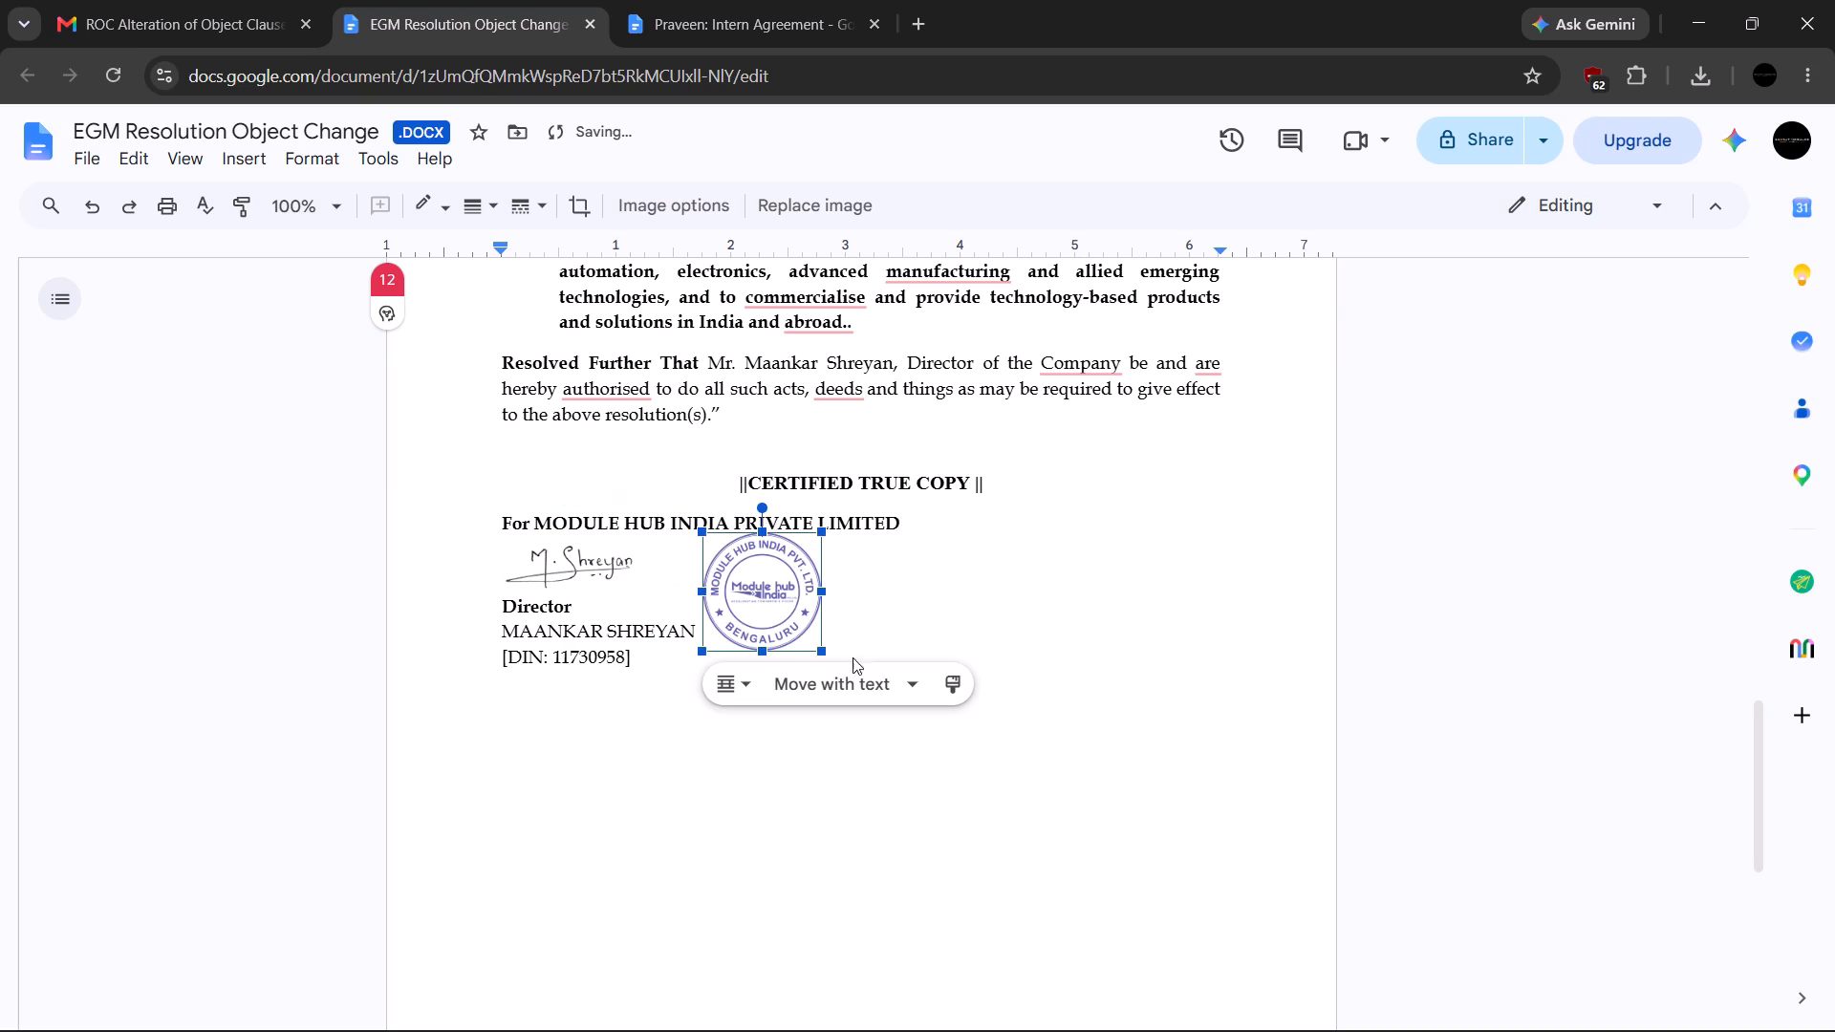
left_click_drag(783, 610, 788, 639)
left_click(920, 625)
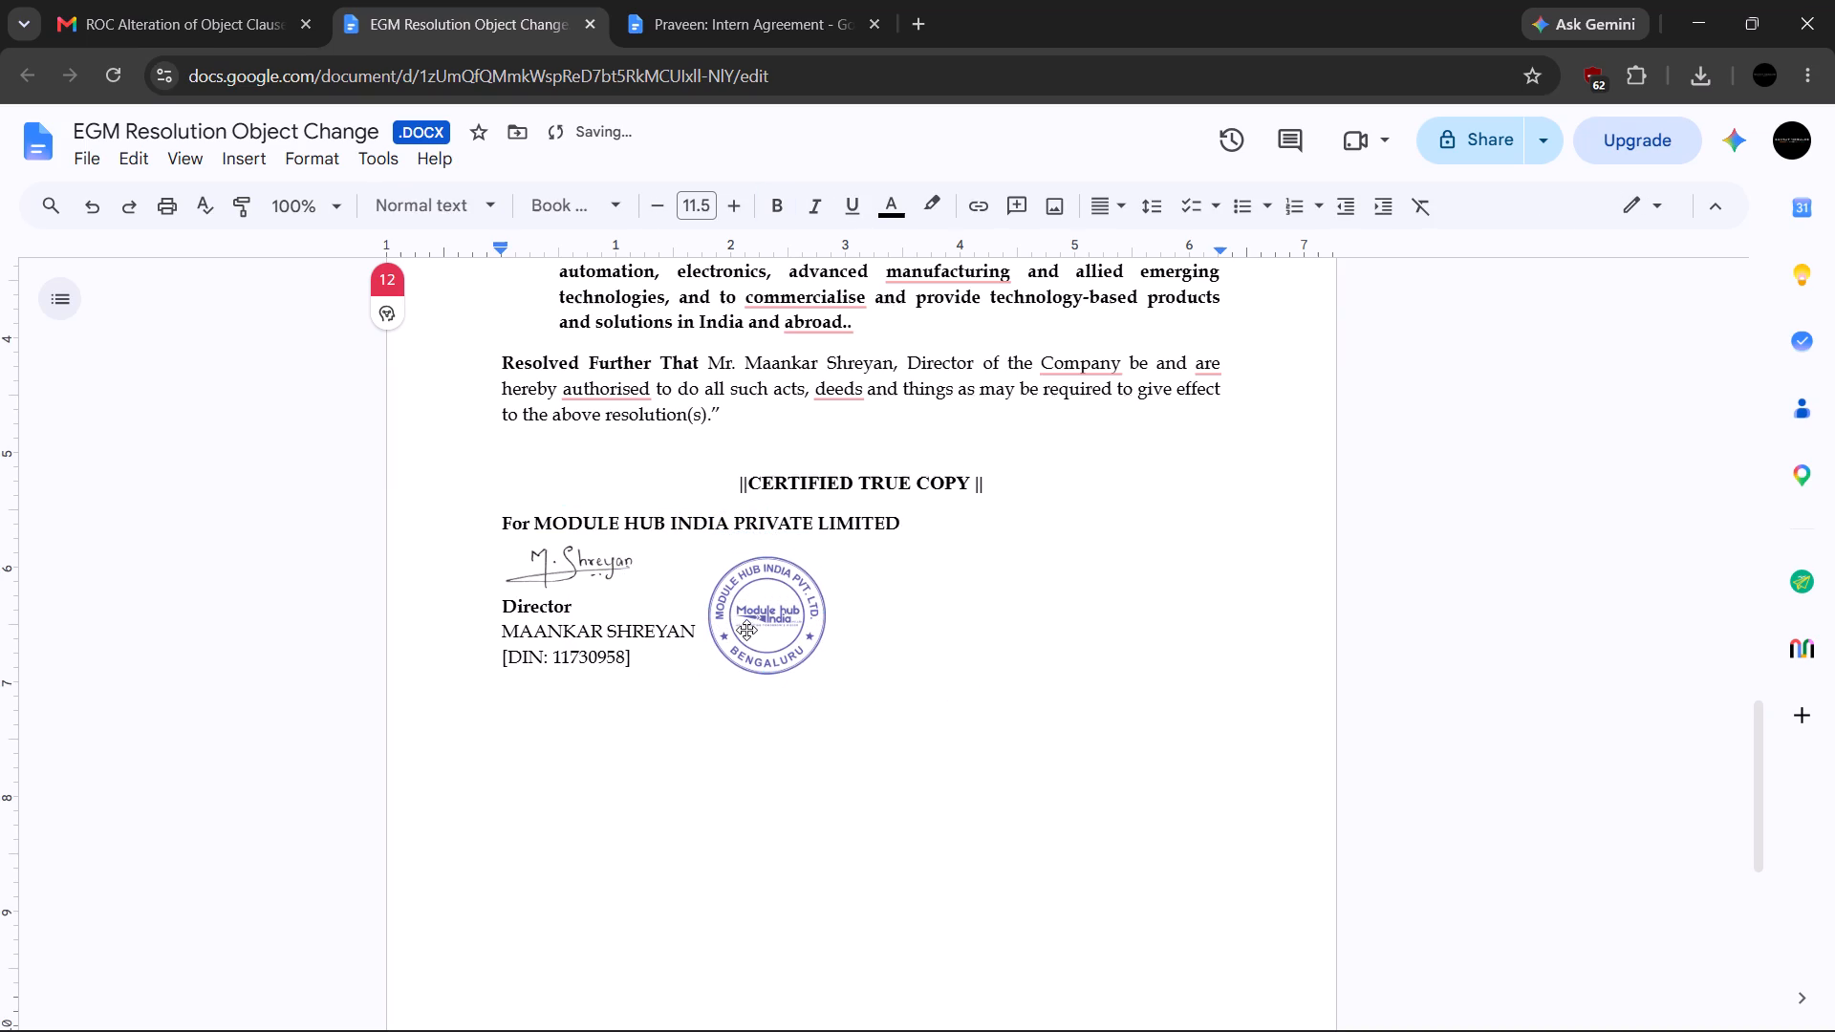
left_click_drag(745, 627, 766, 613)
left_click(929, 633)
scroll(975, 673, "down", 1)
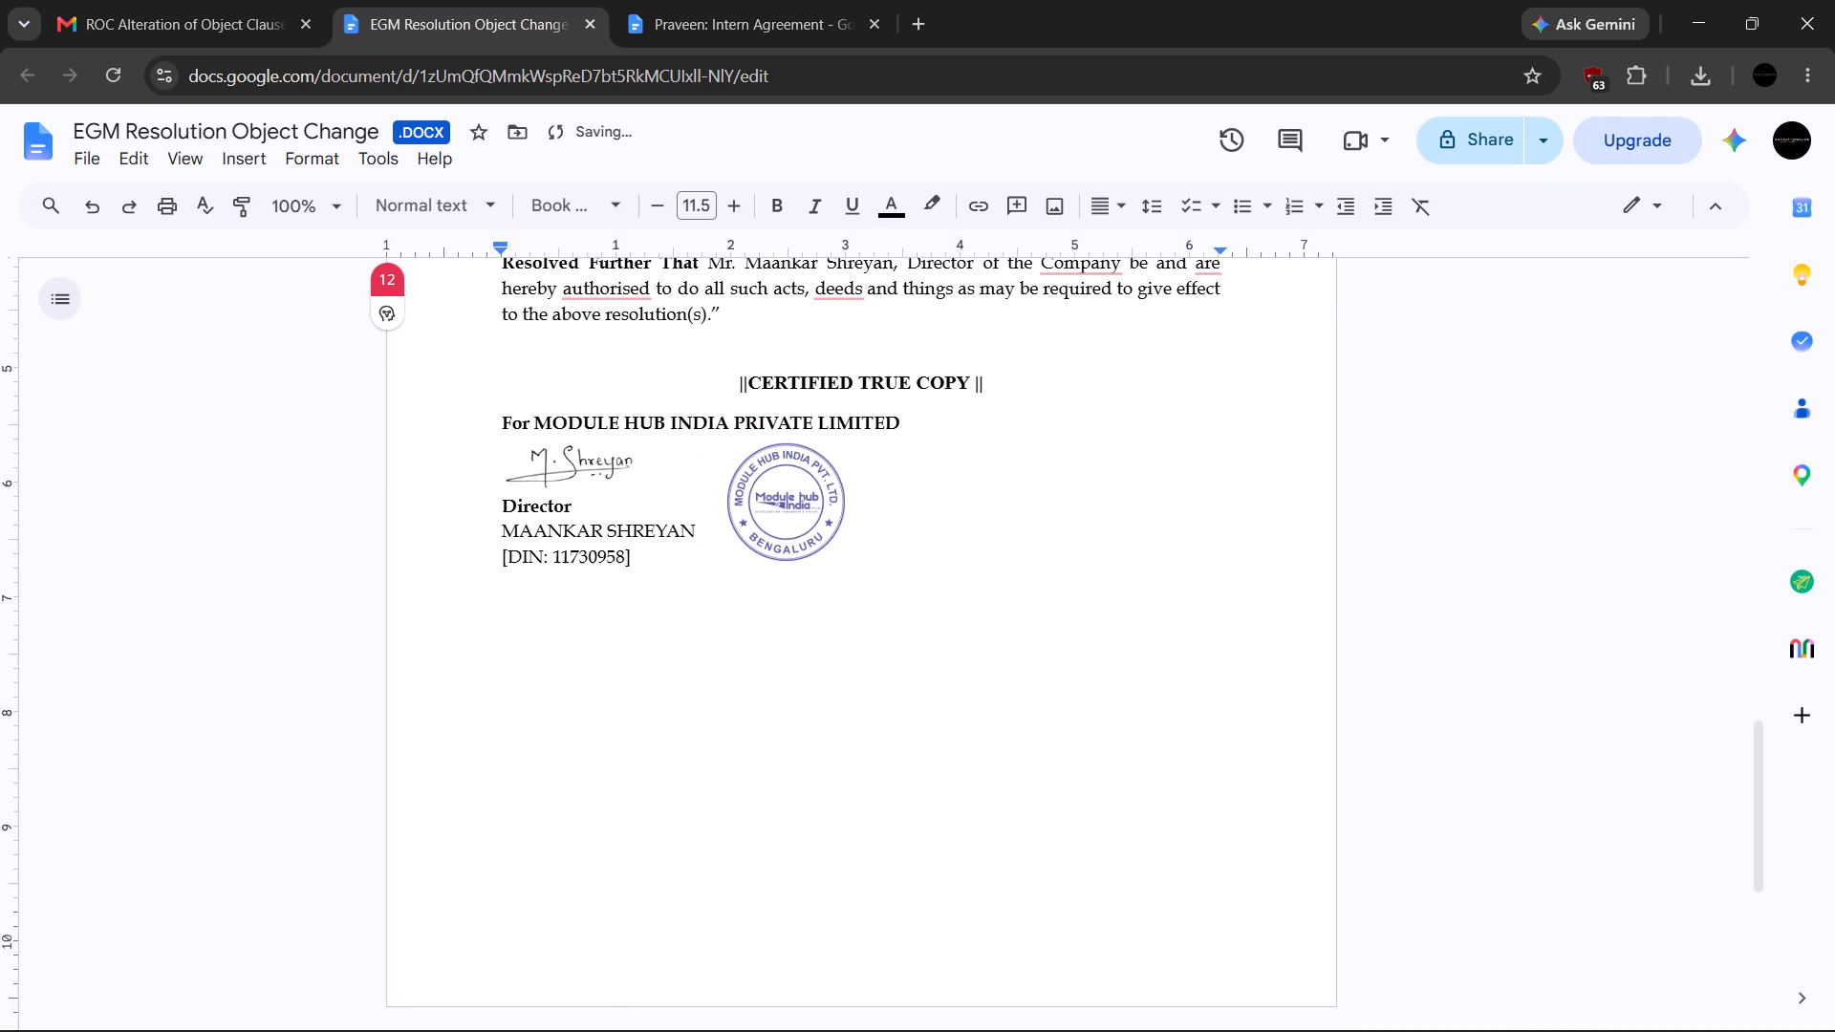
Select the company stamp and open its size and rotation options.
scroll(910, 620, "up", 1)
left_click(791, 626)
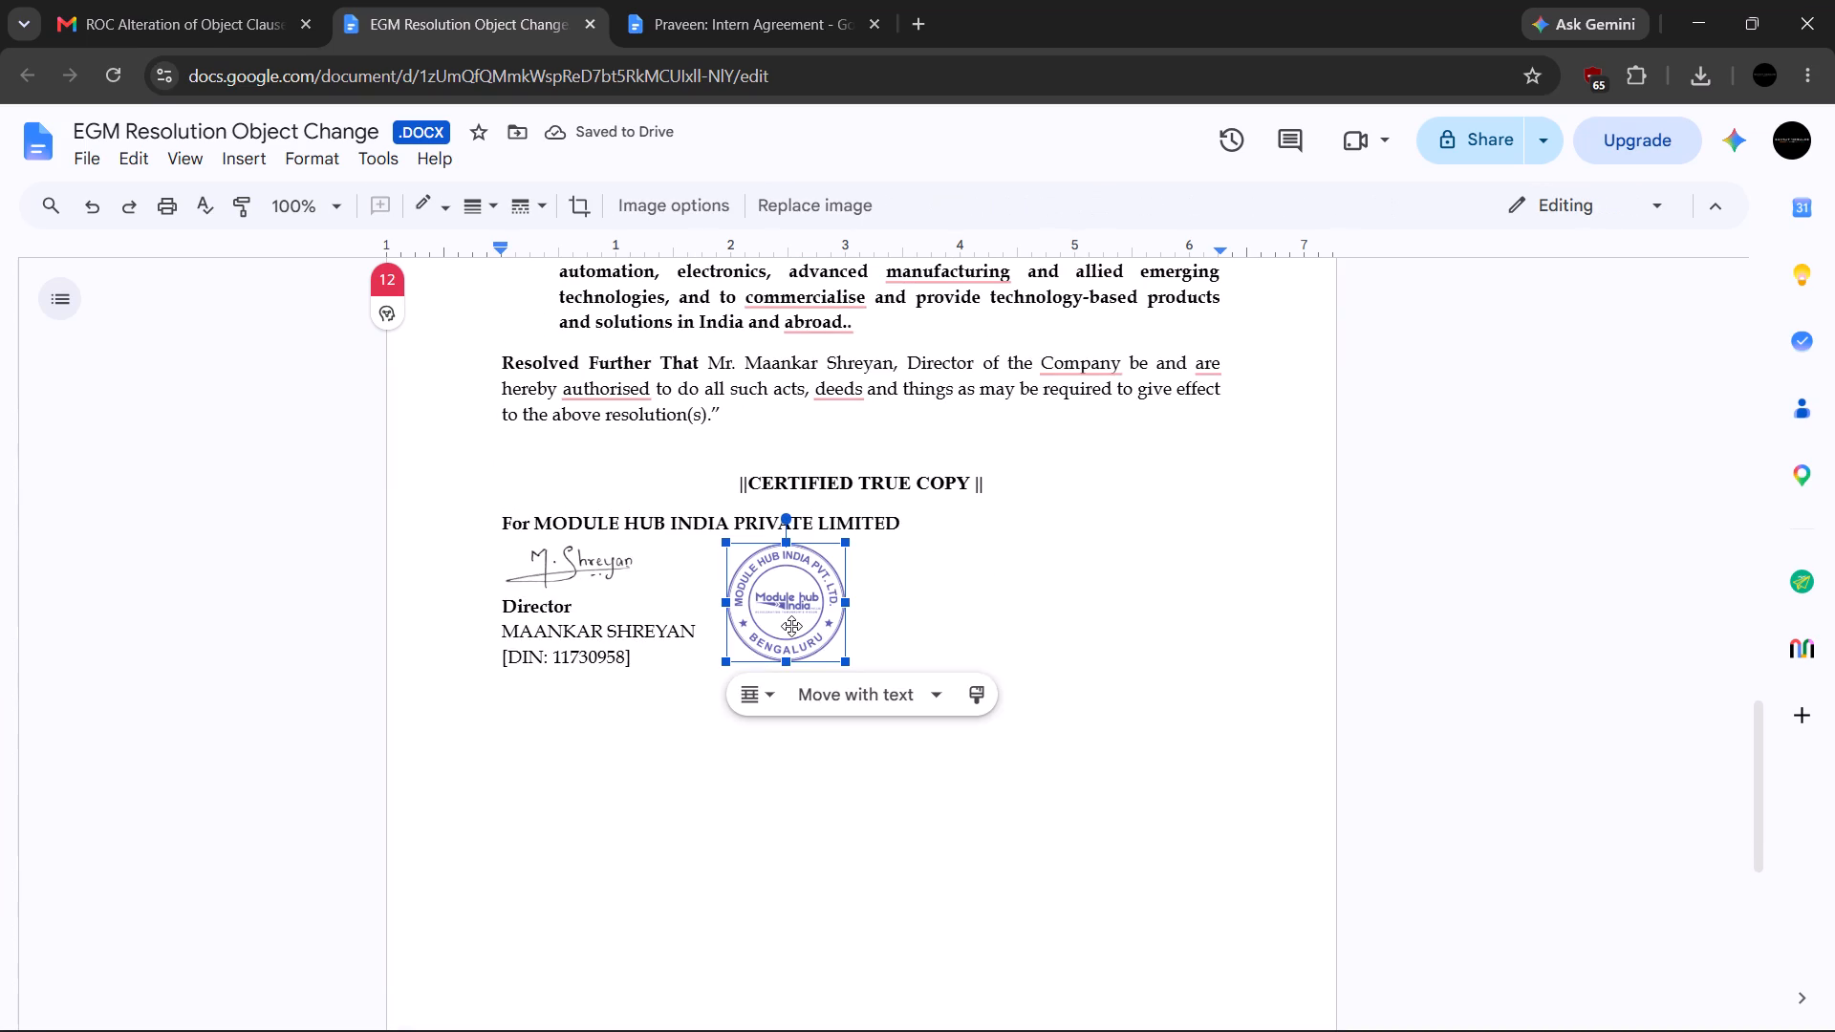
left_click(689, 214)
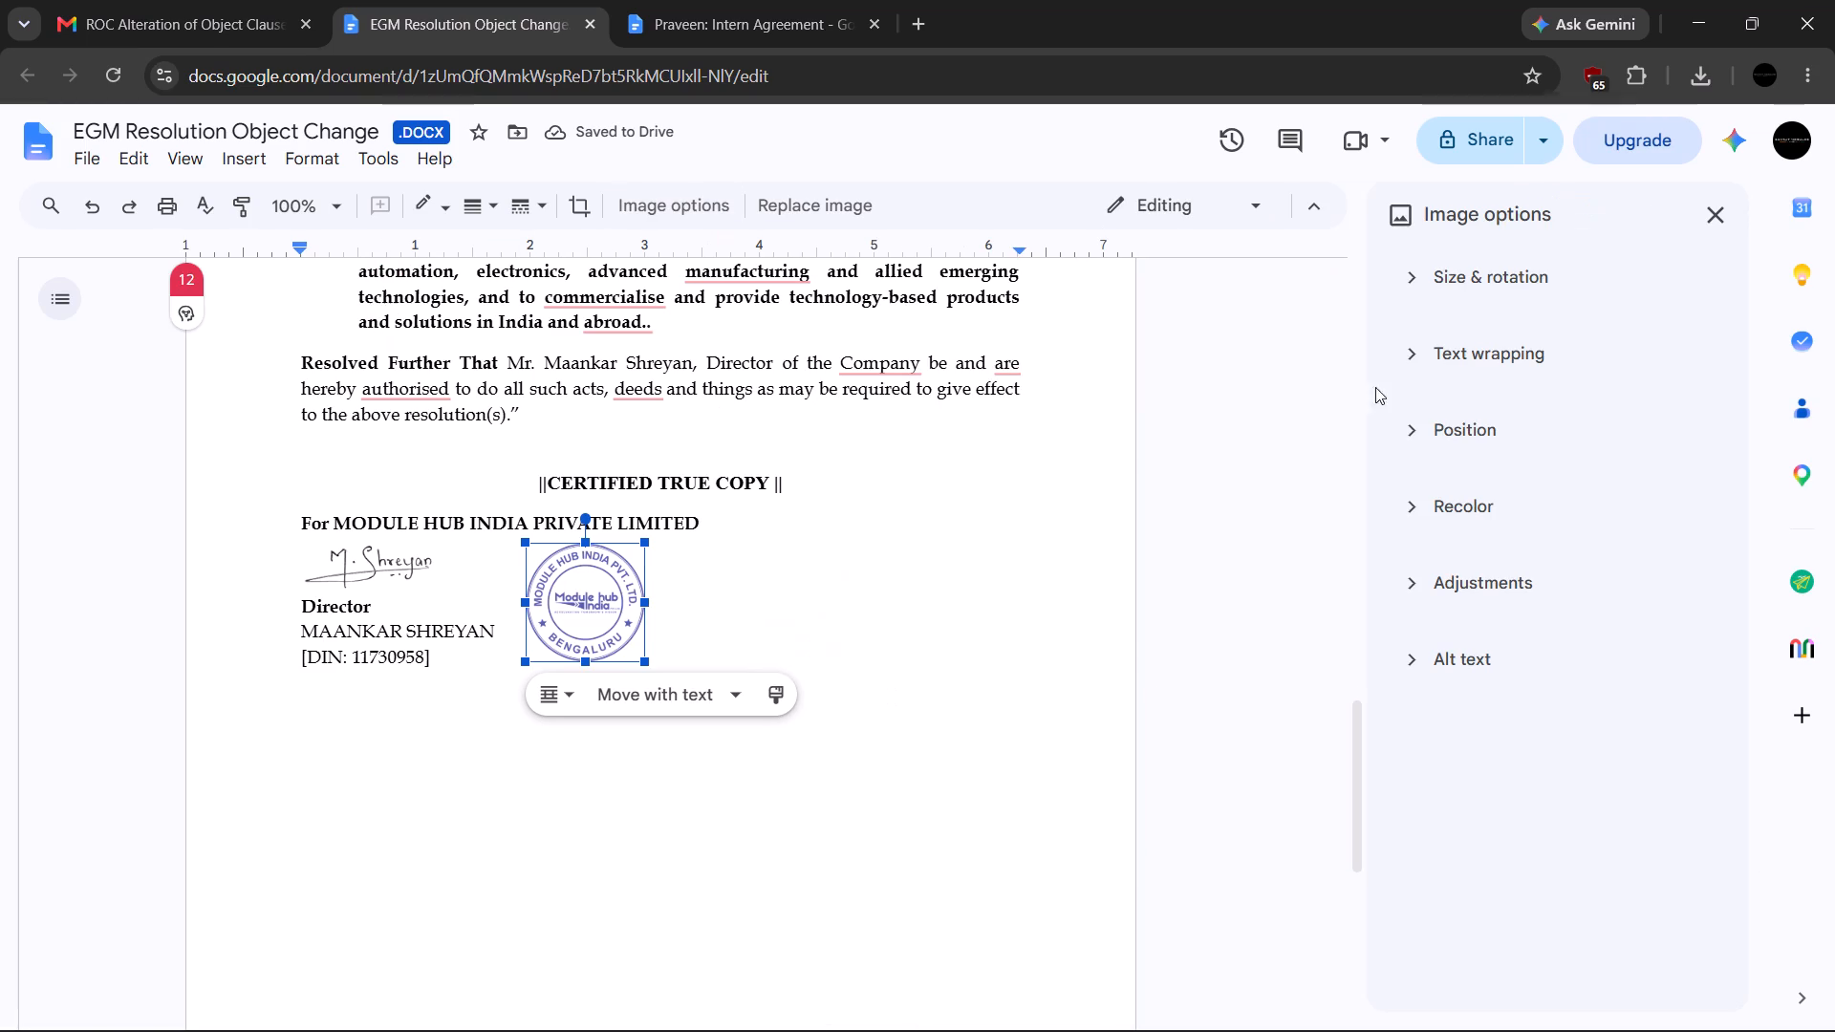
left_click(1419, 263)
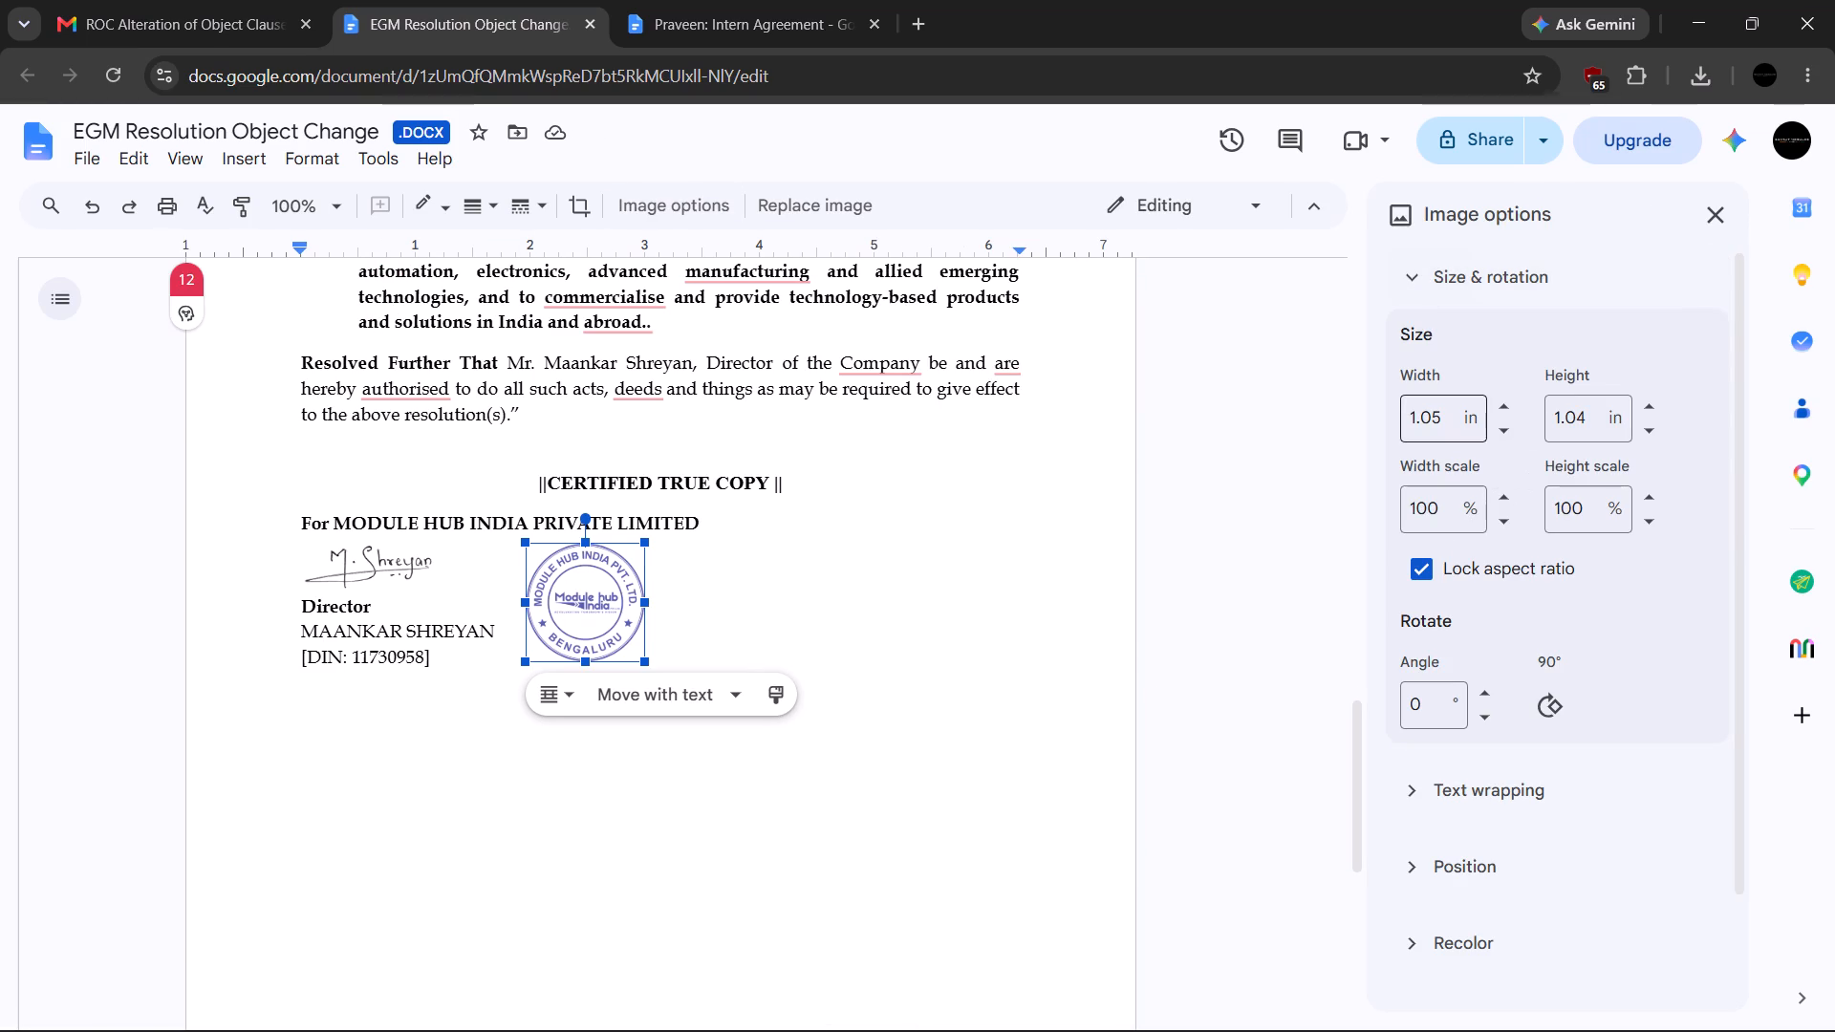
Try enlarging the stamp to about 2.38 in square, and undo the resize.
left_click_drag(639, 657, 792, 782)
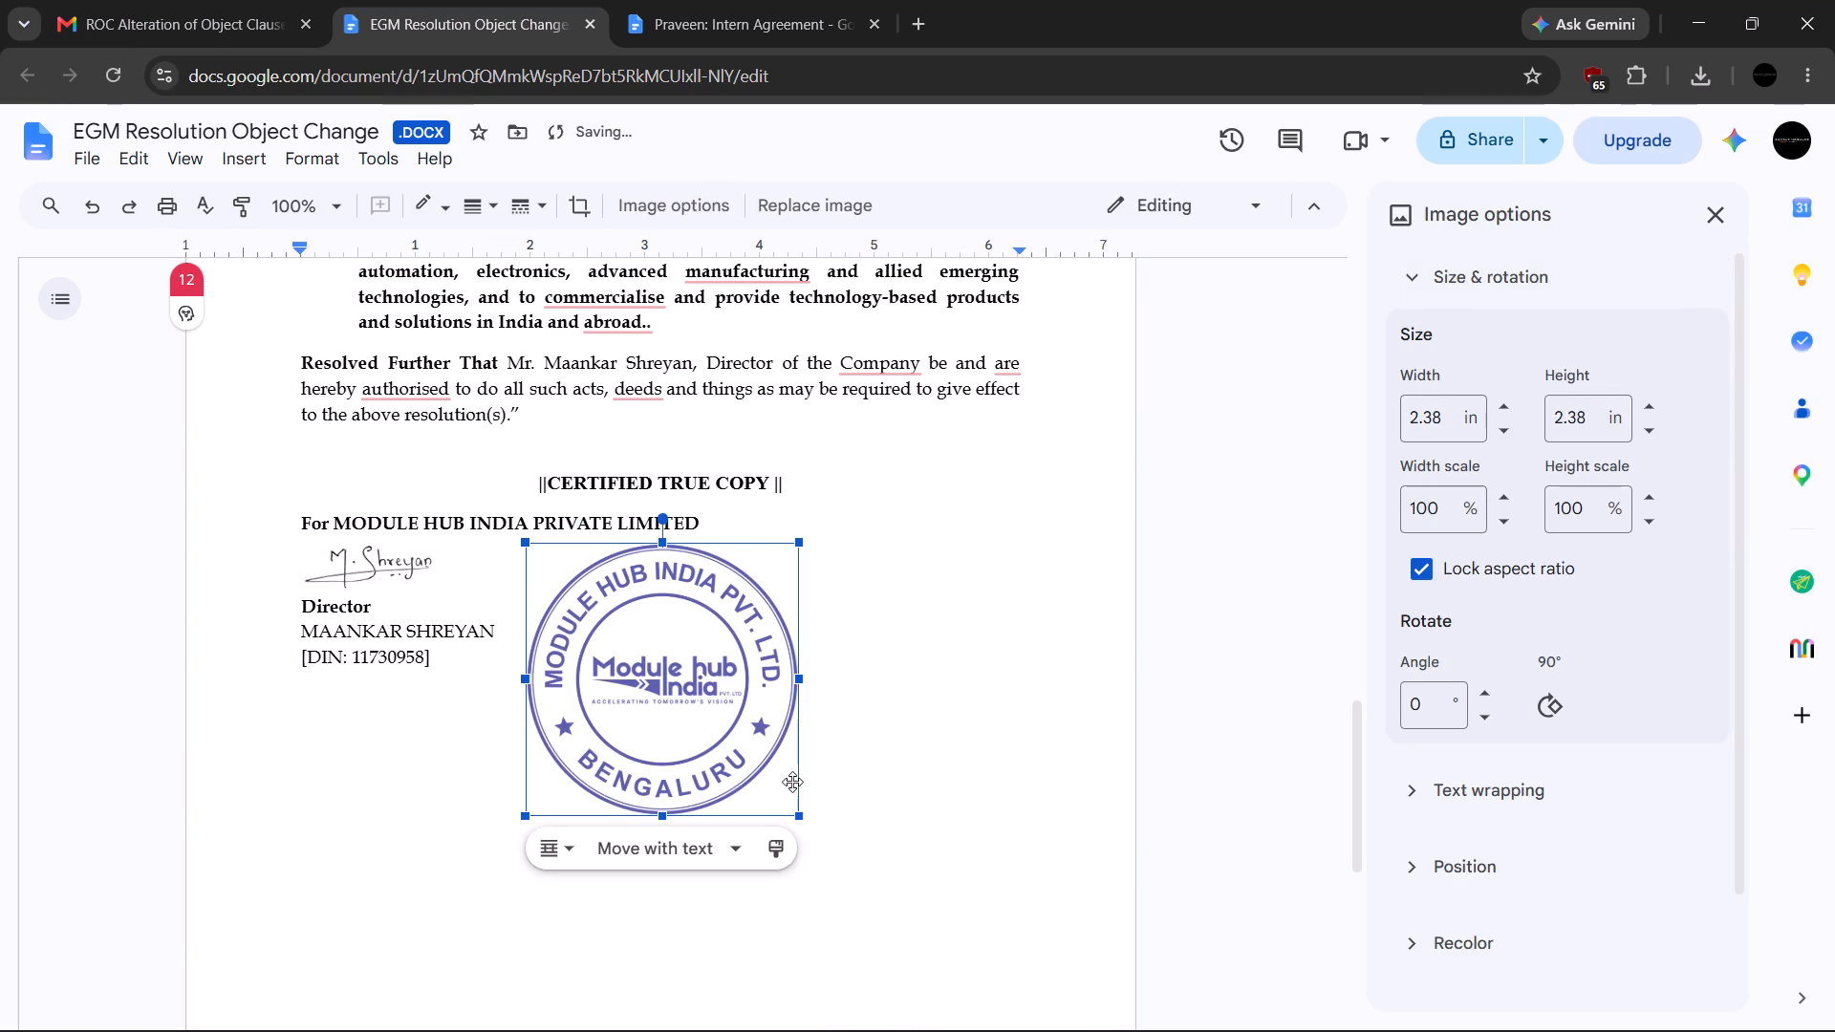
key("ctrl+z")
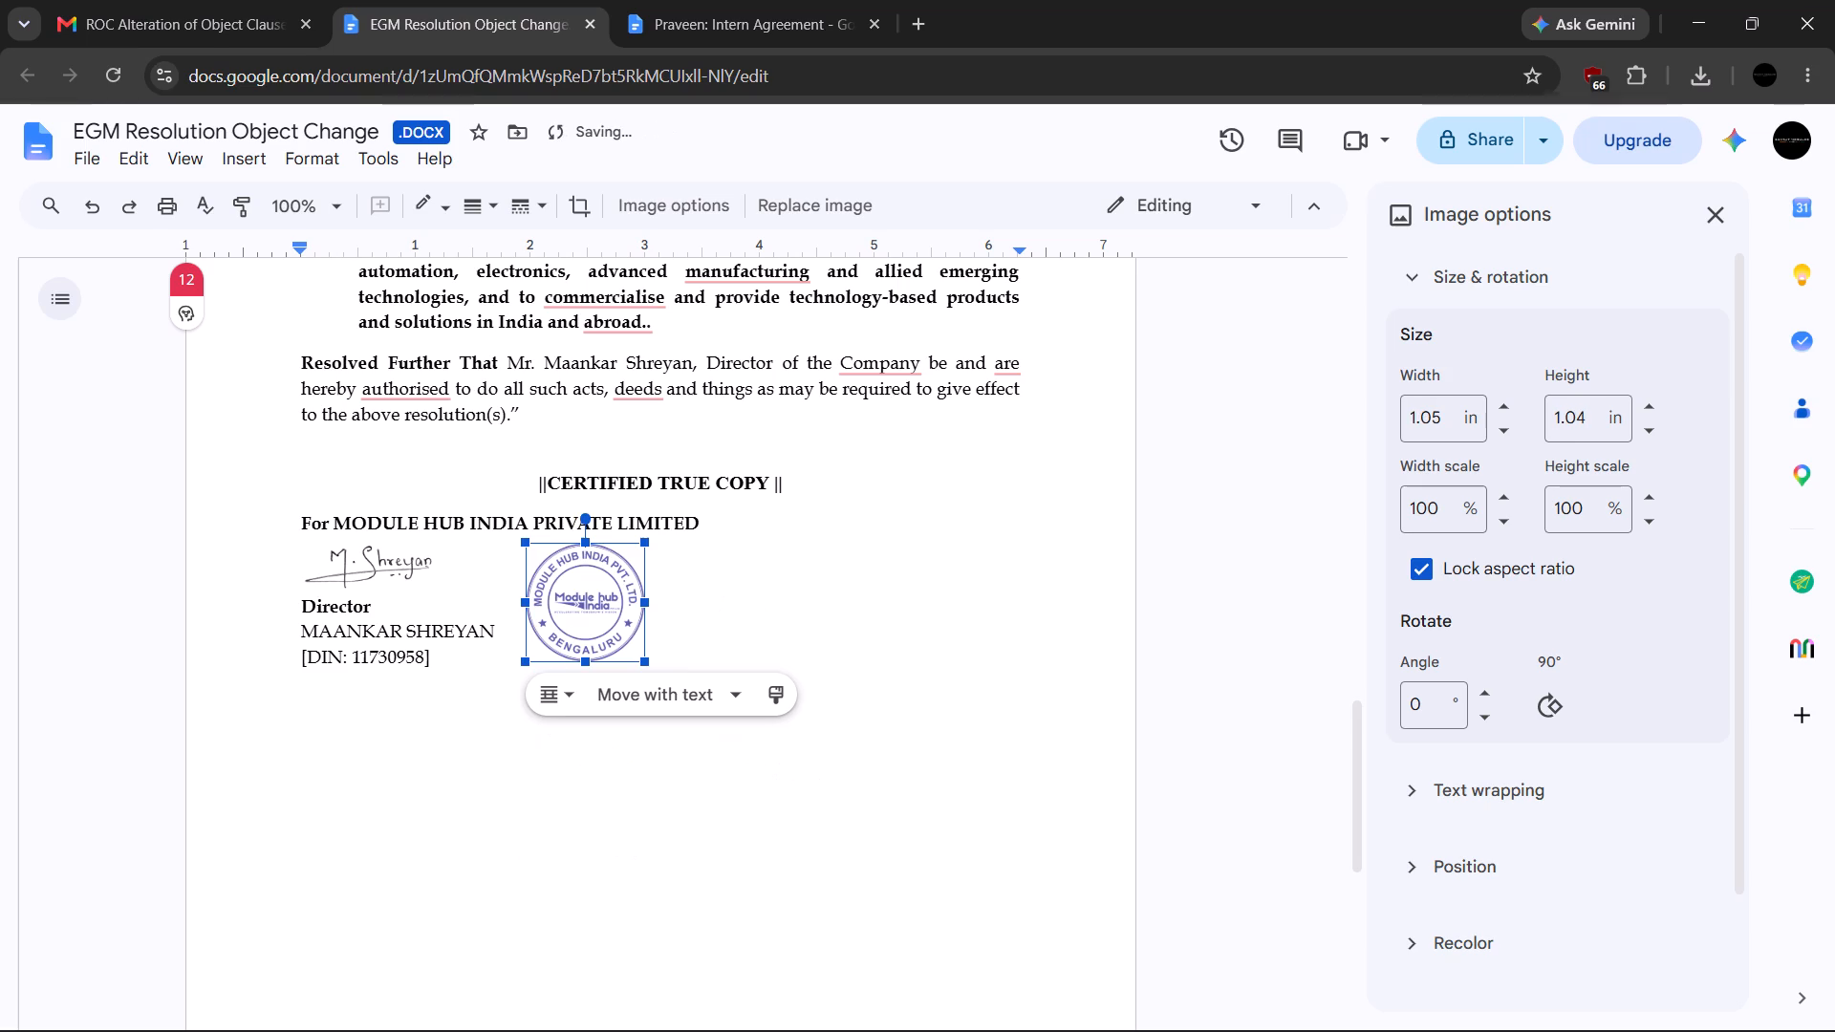
Enter 1 in for both the stamp's width and height, keeping the aspect ratio locked.
double_click(1438, 410)
double_click(1431, 419)
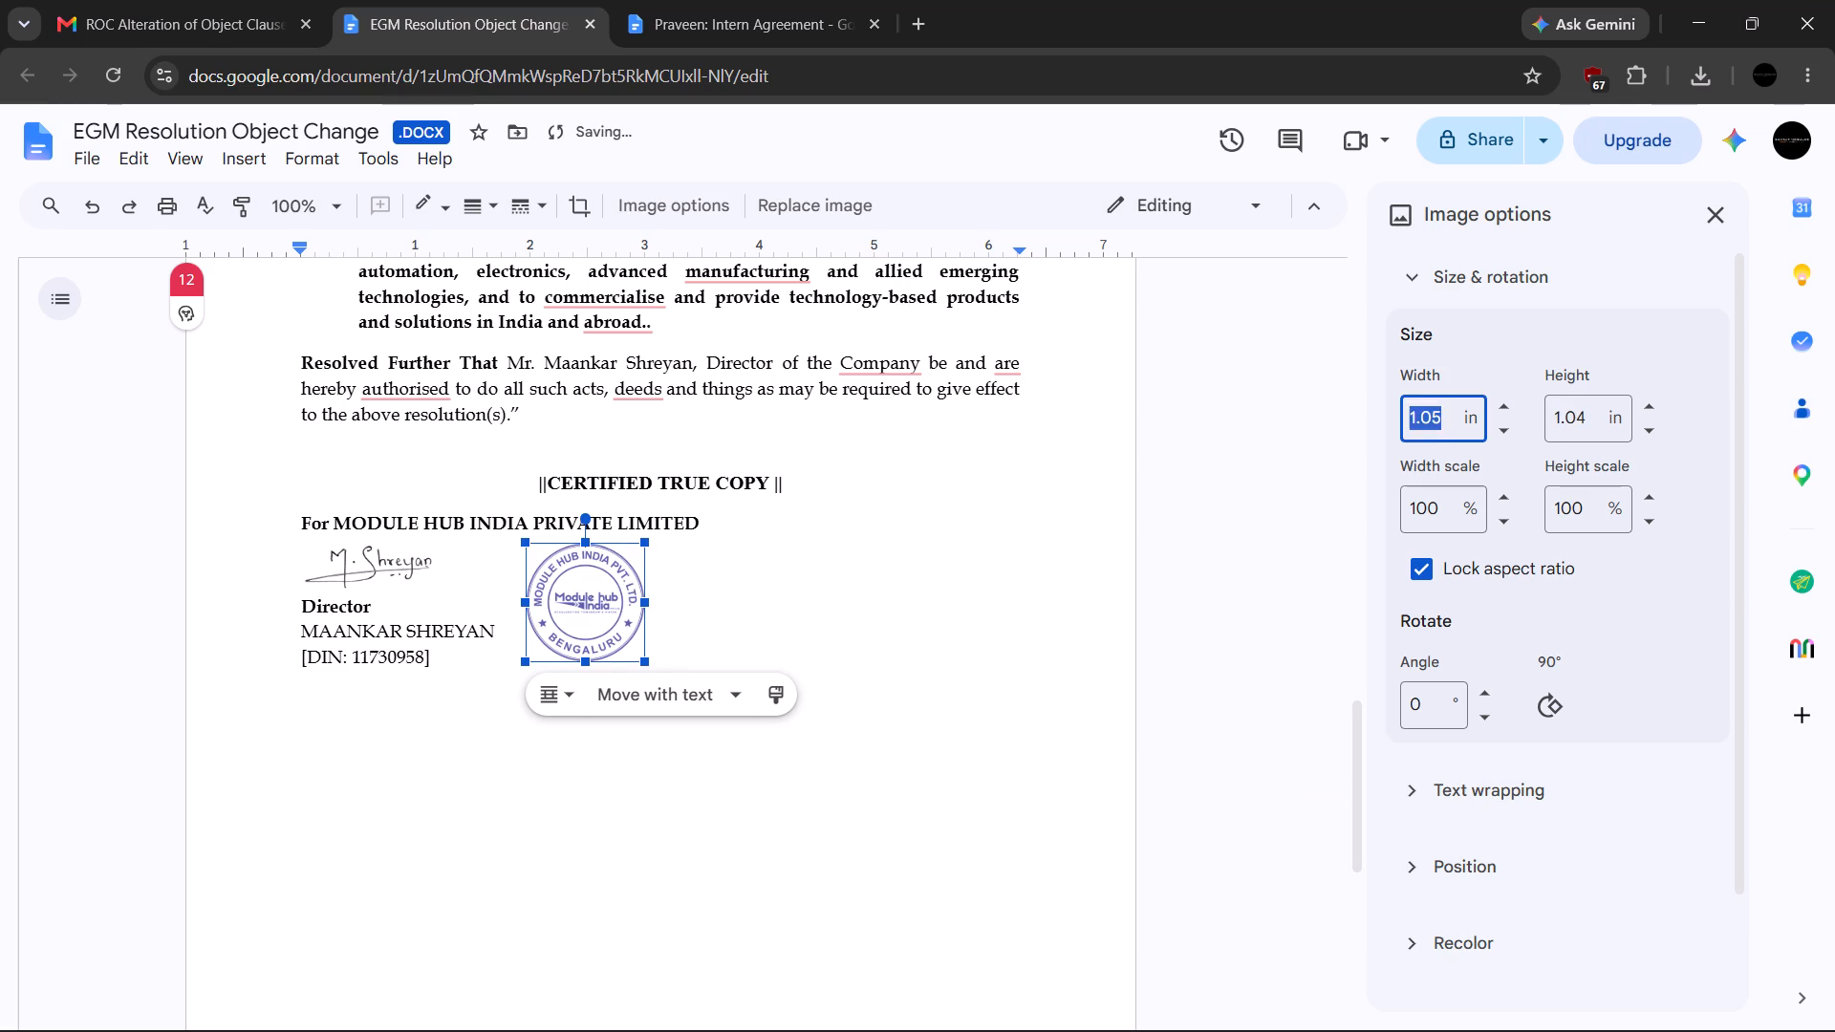
key("1")
double_click(1572, 418)
key("1")
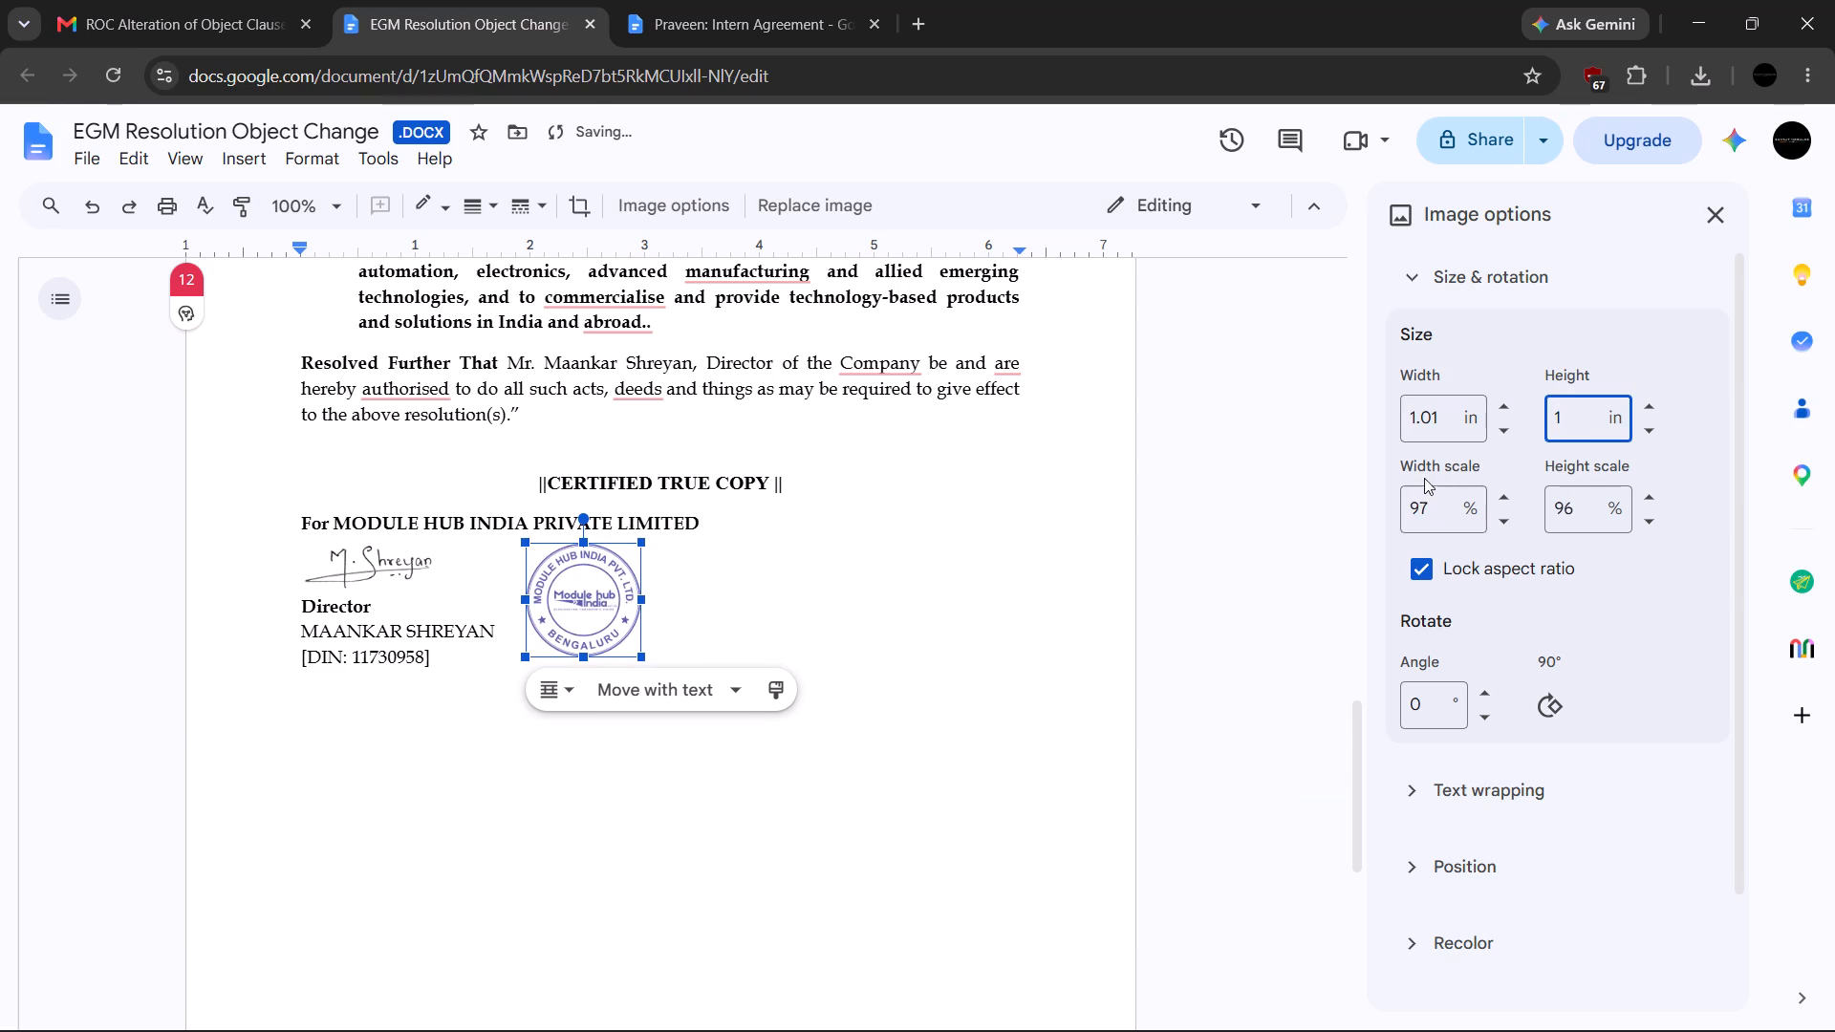
double_click(1438, 413)
key("1")
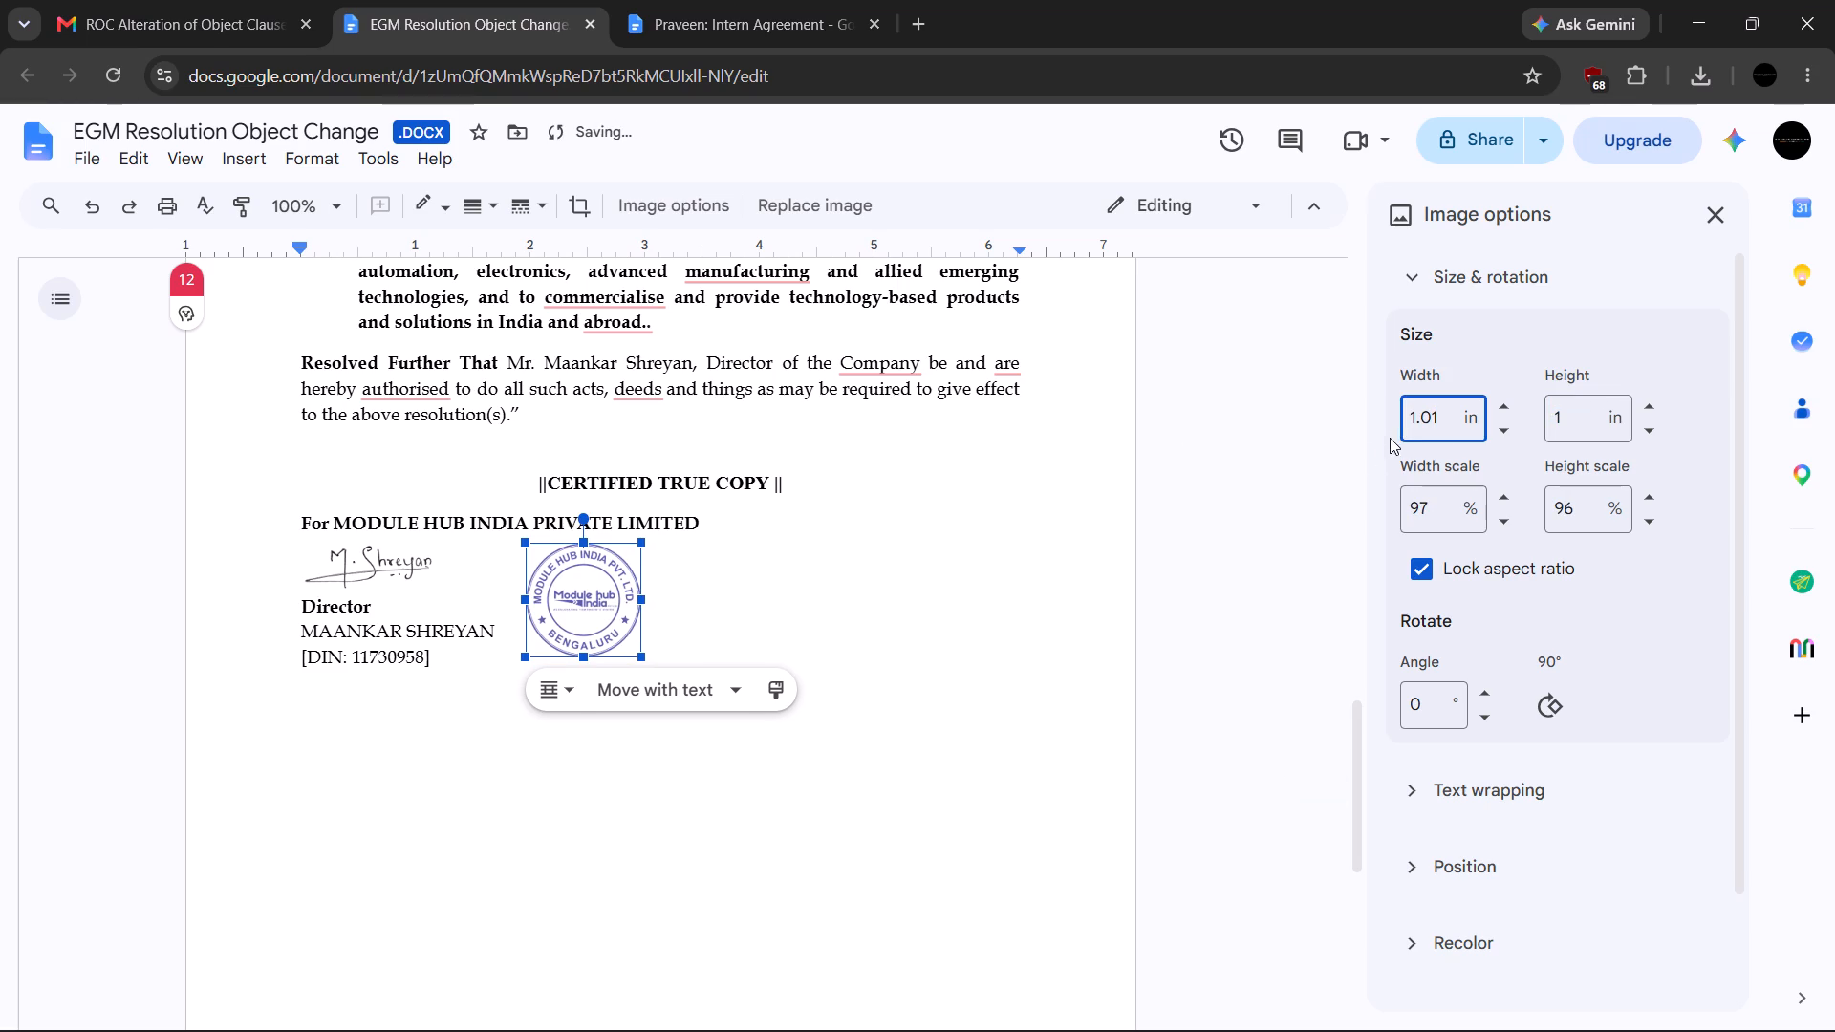
Set the company stamp's width to 1 in with the aspect ratio locked, deselect the stamp, and close the image options.
double_click(1425, 419)
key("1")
left_click(1334, 484)
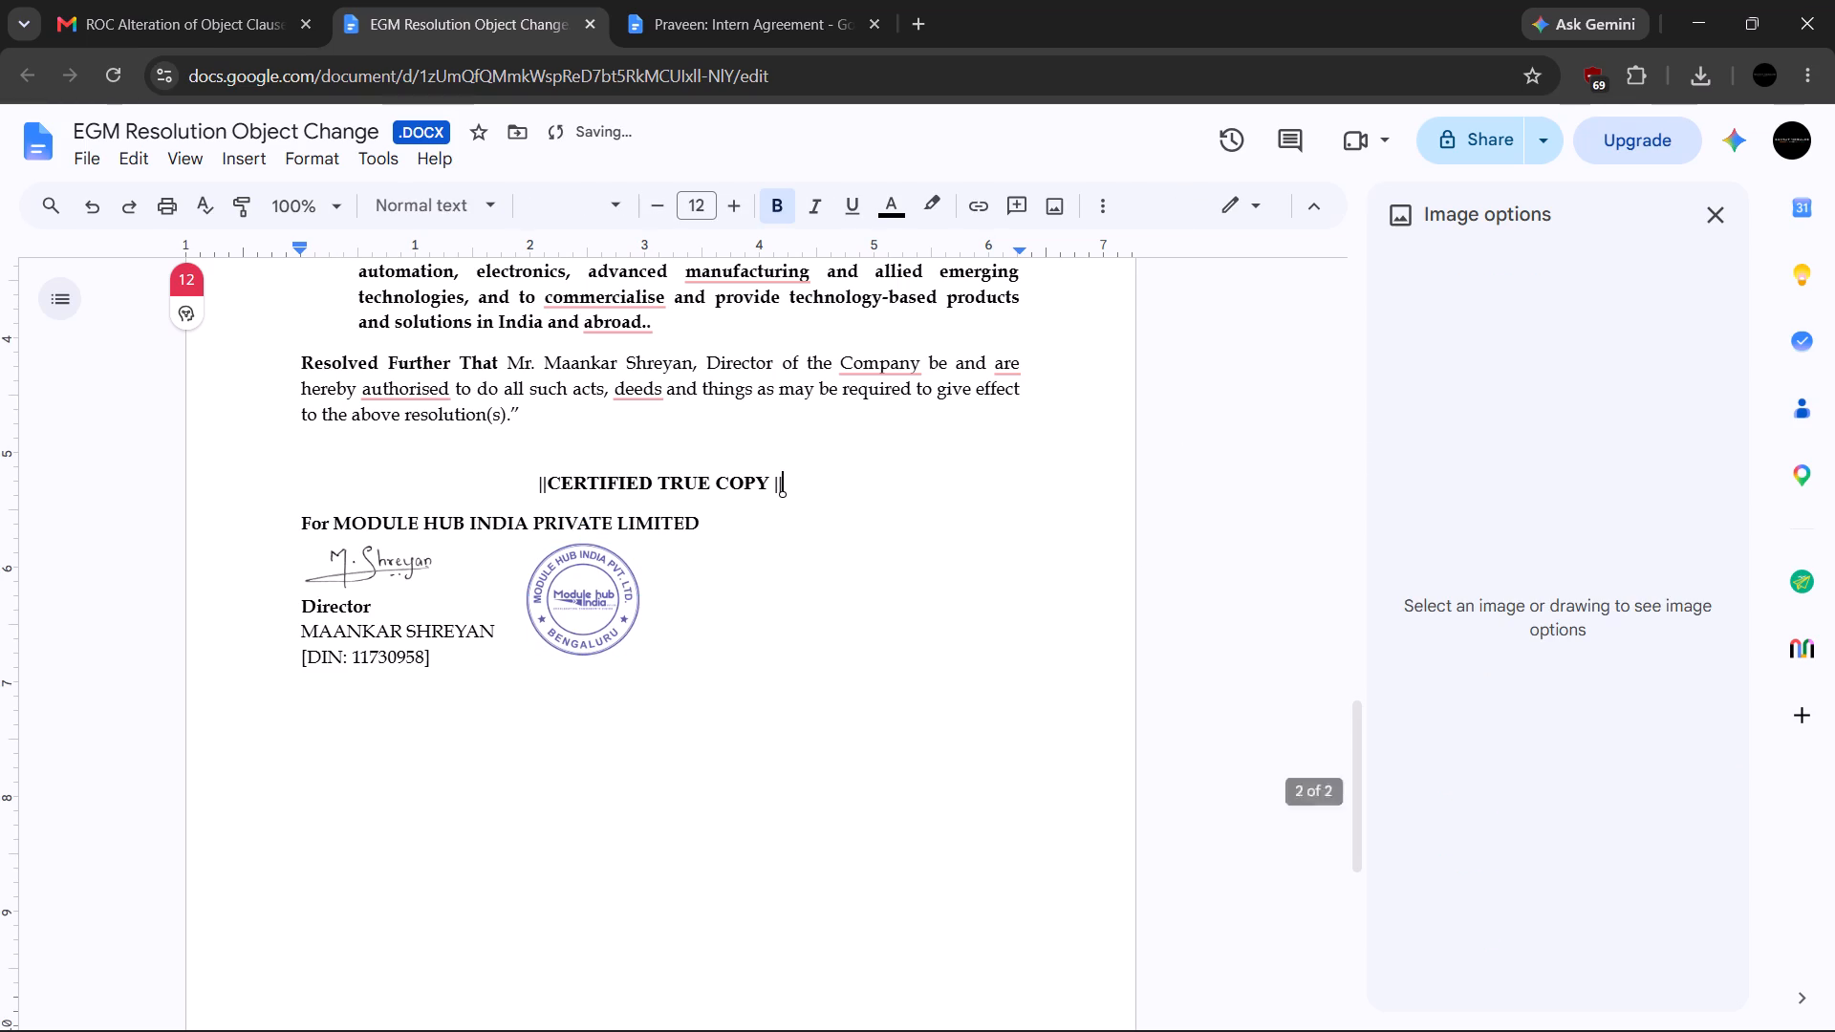
left_click(576, 616)
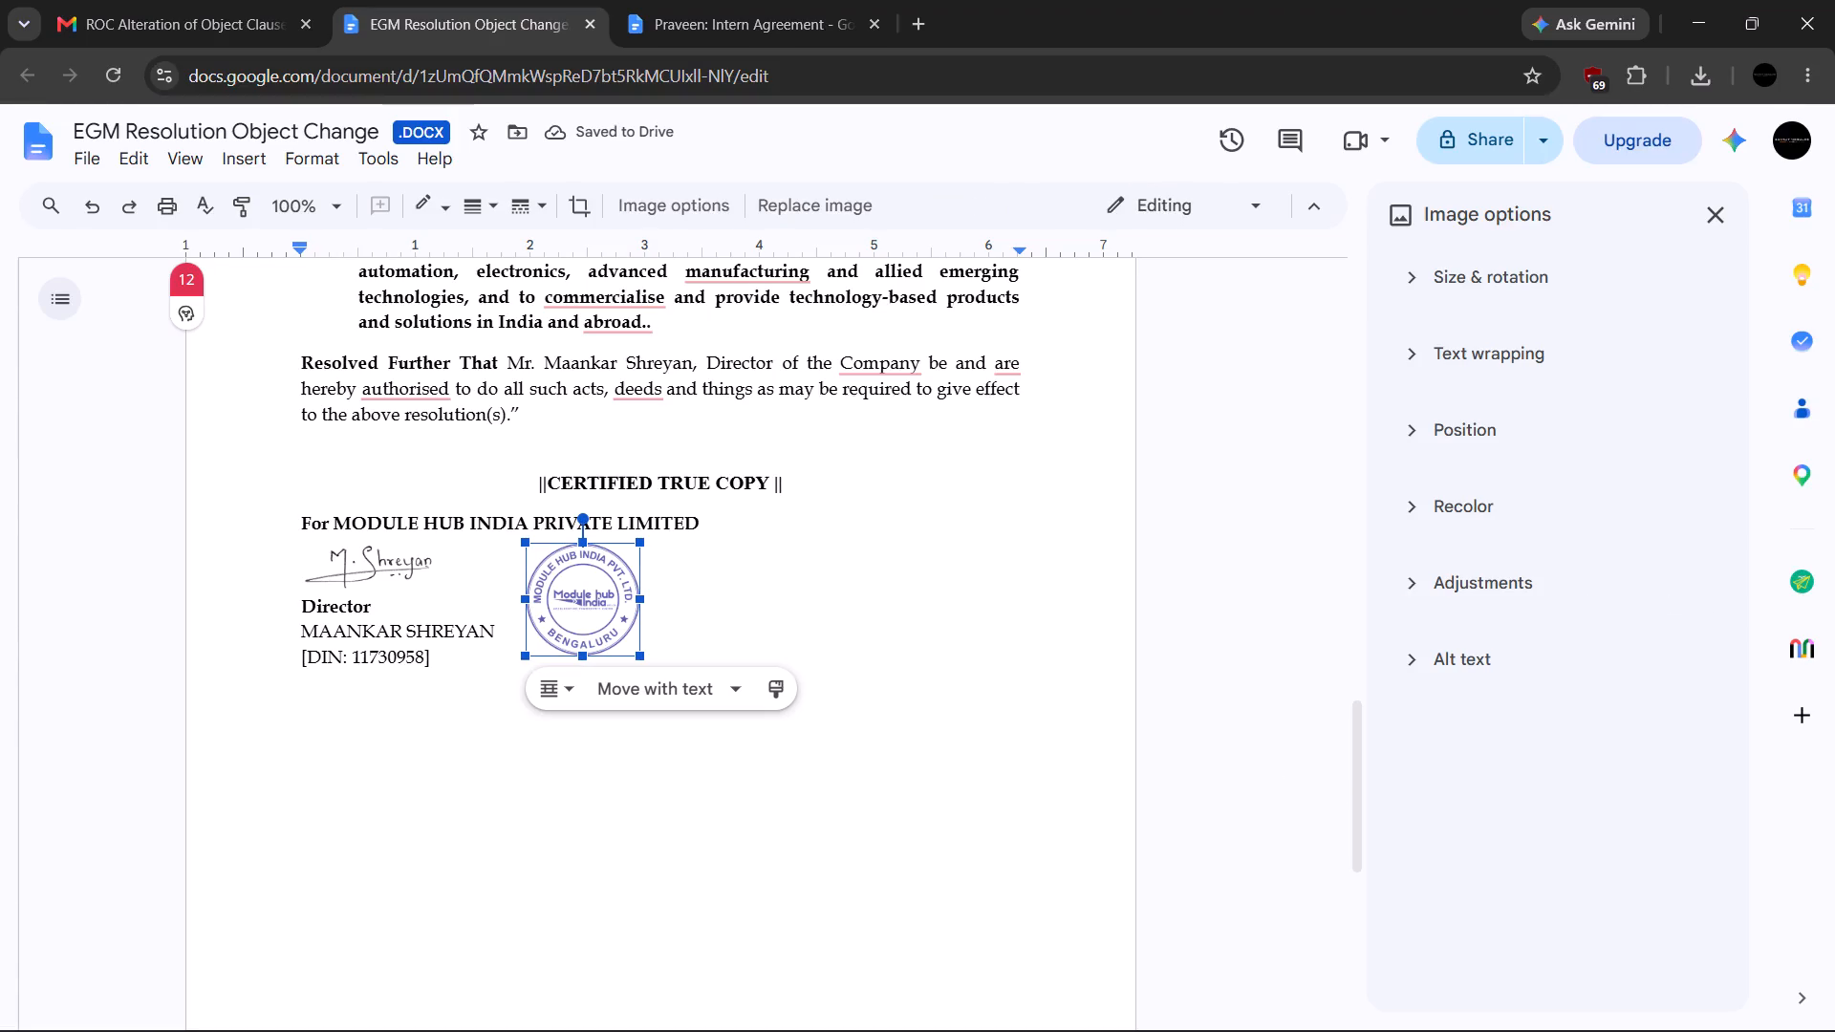
left_click(831, 693)
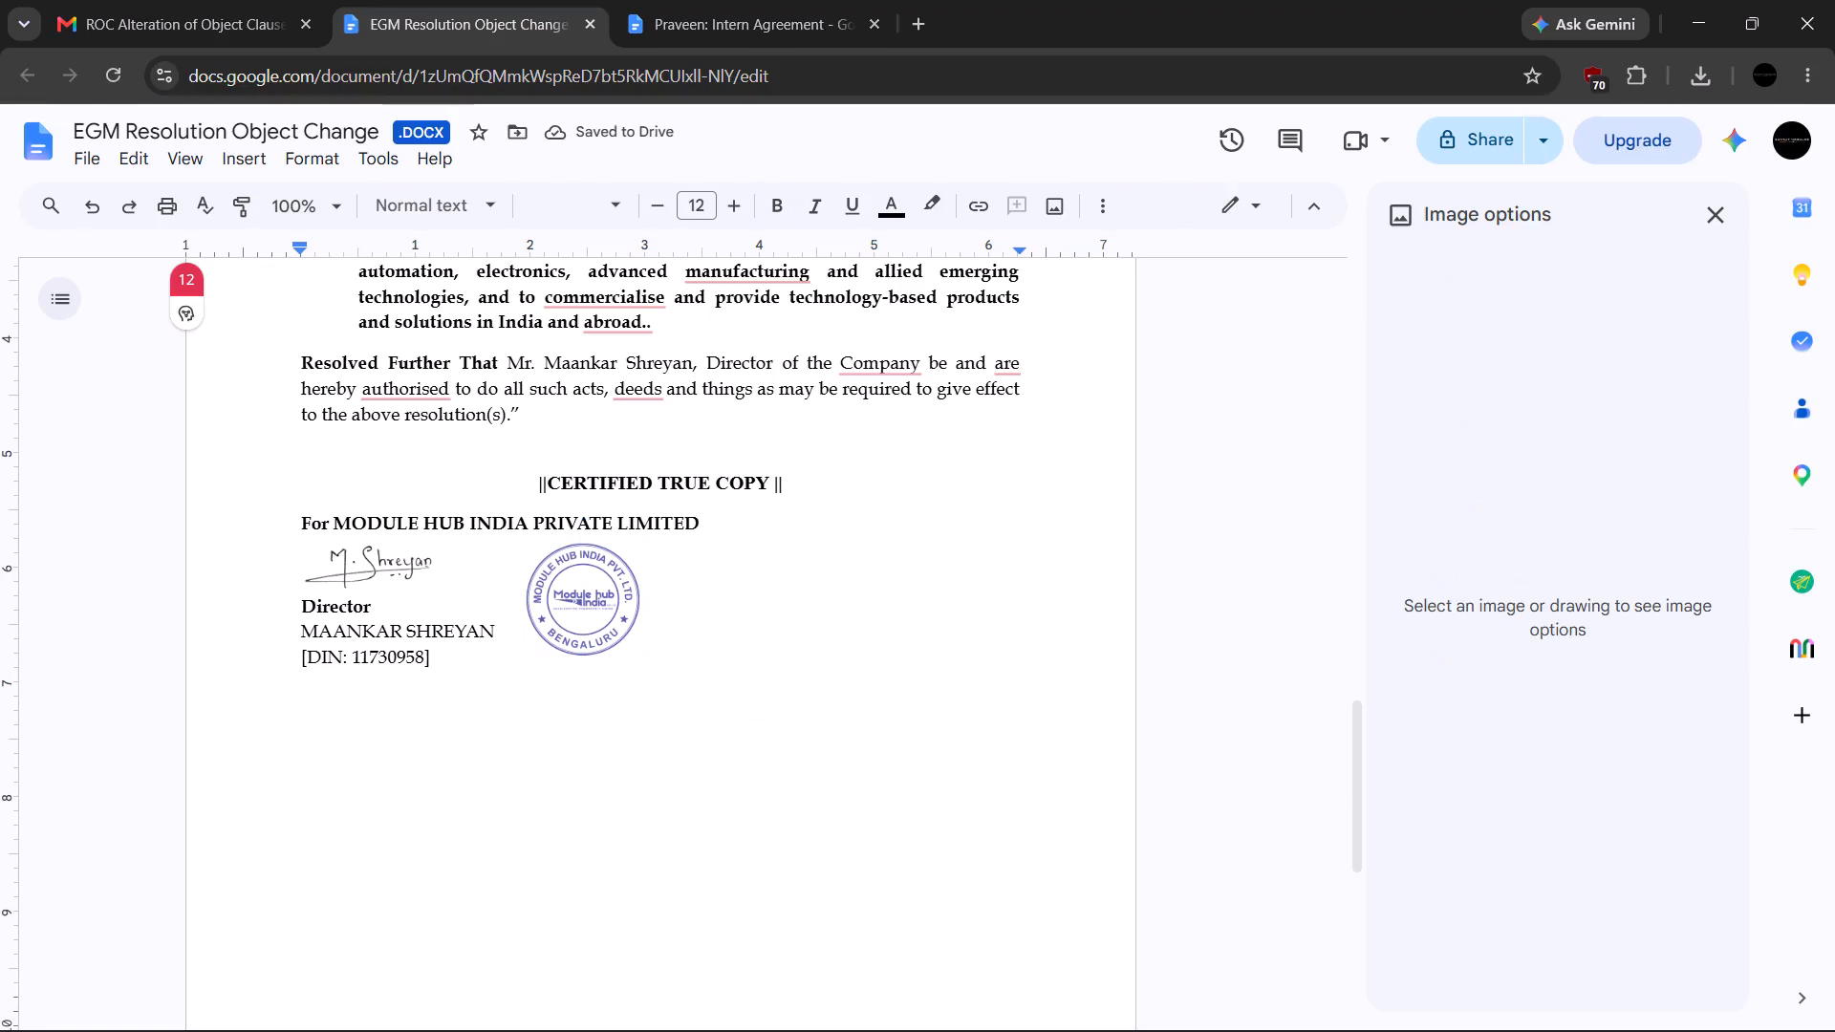
scroll(514, 655, "up", 6)
left_click(1716, 200)
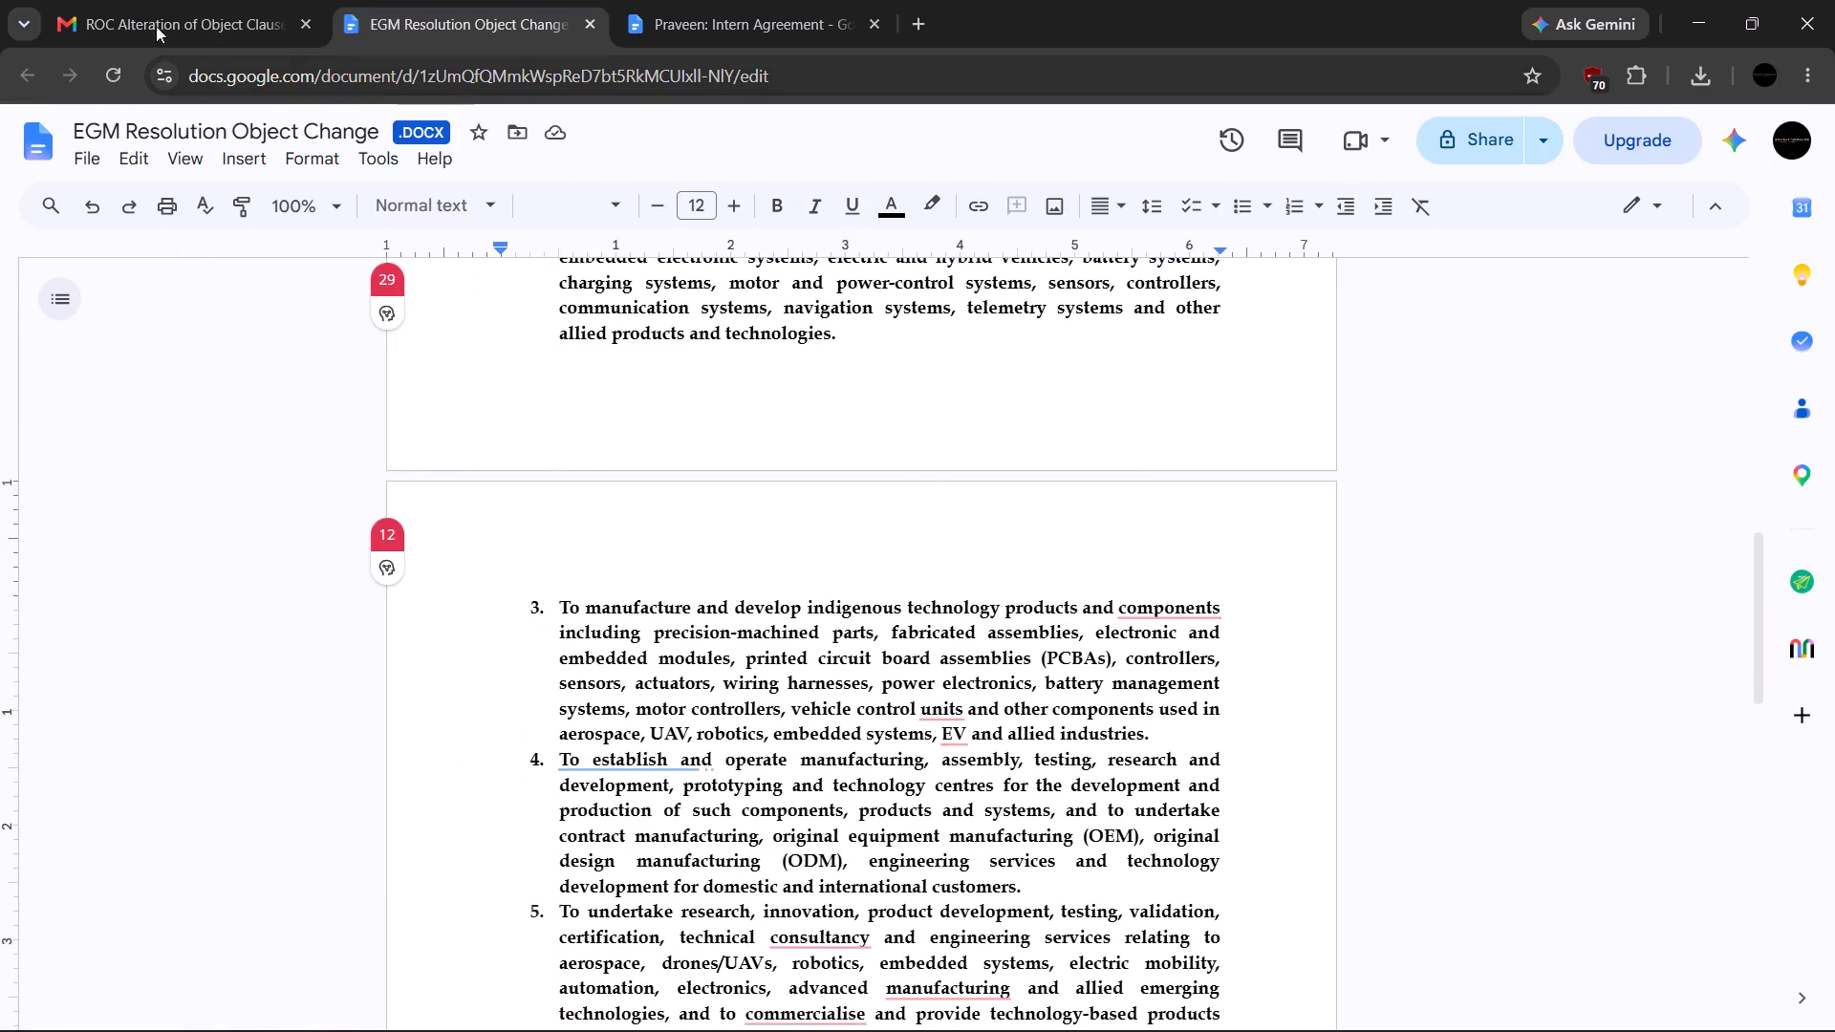
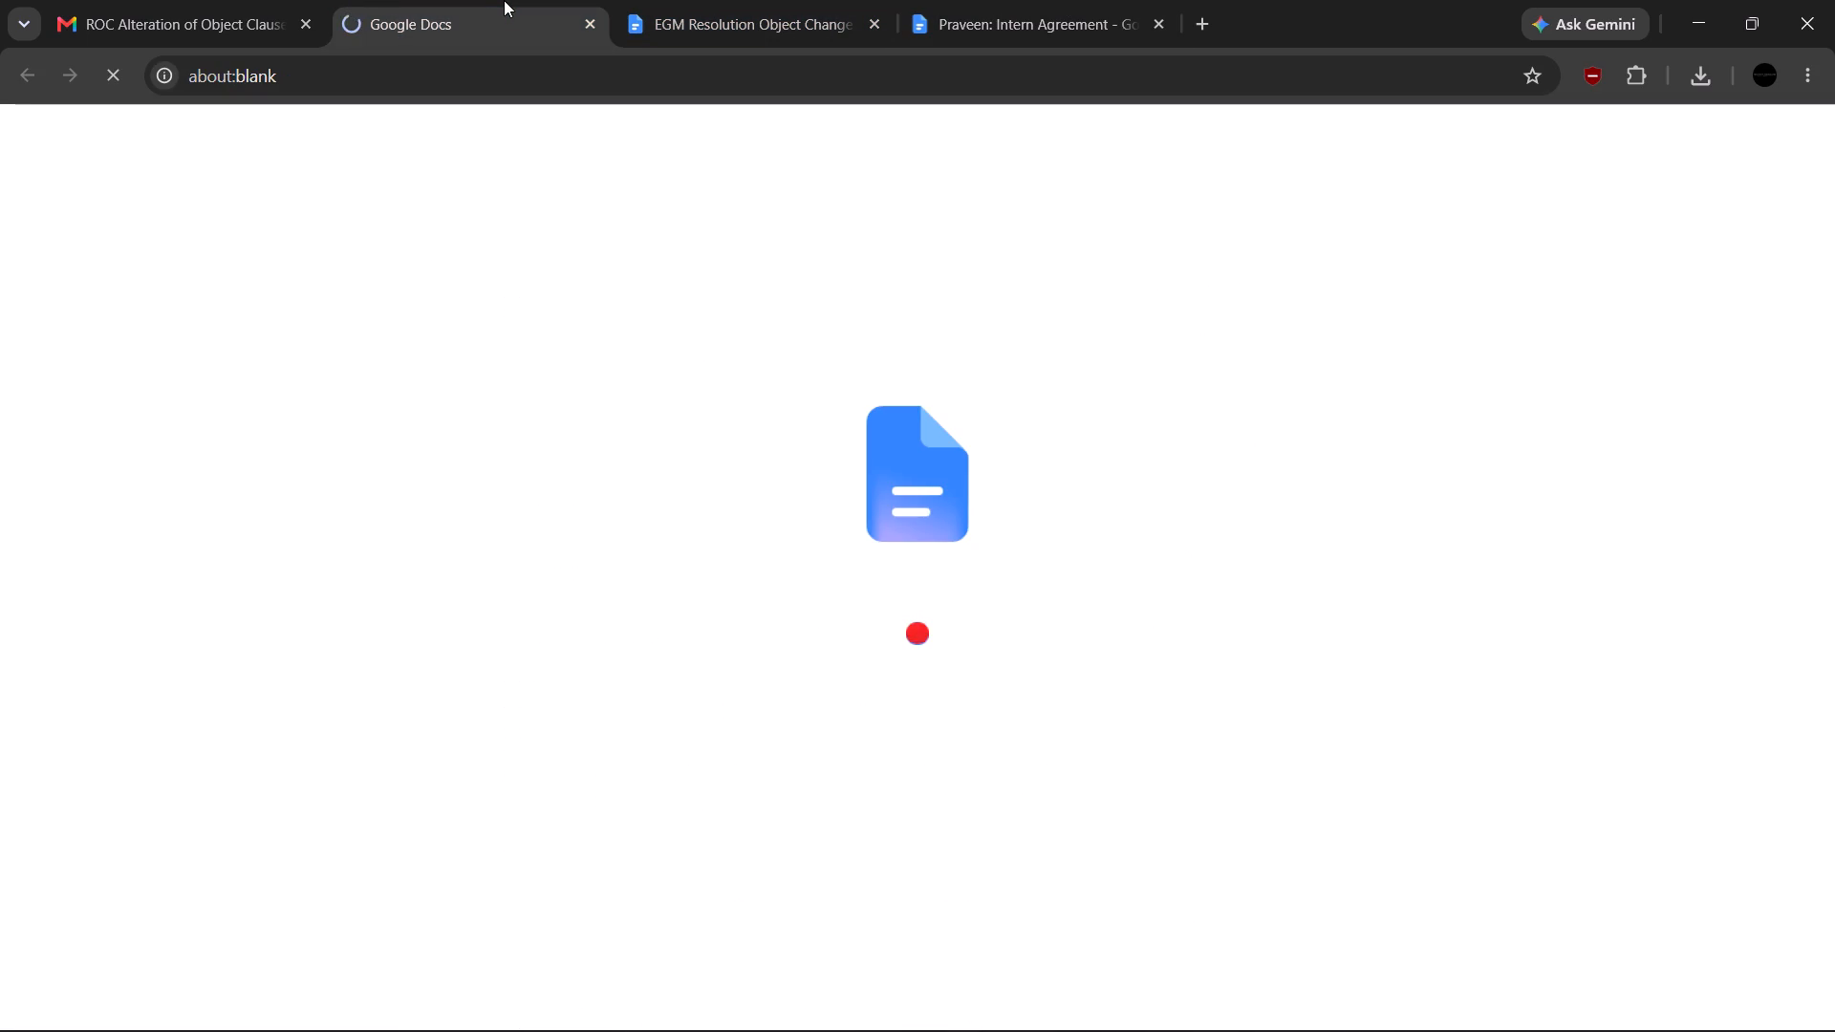
Locate the Director's signing block under the company name in the Notice of EGM document.
scroll(716, 567, "down", 9)
scroll(714, 570, "up", 2)
scroll(714, 570, "down", 14)
scroll(710, 561, "up", 1)
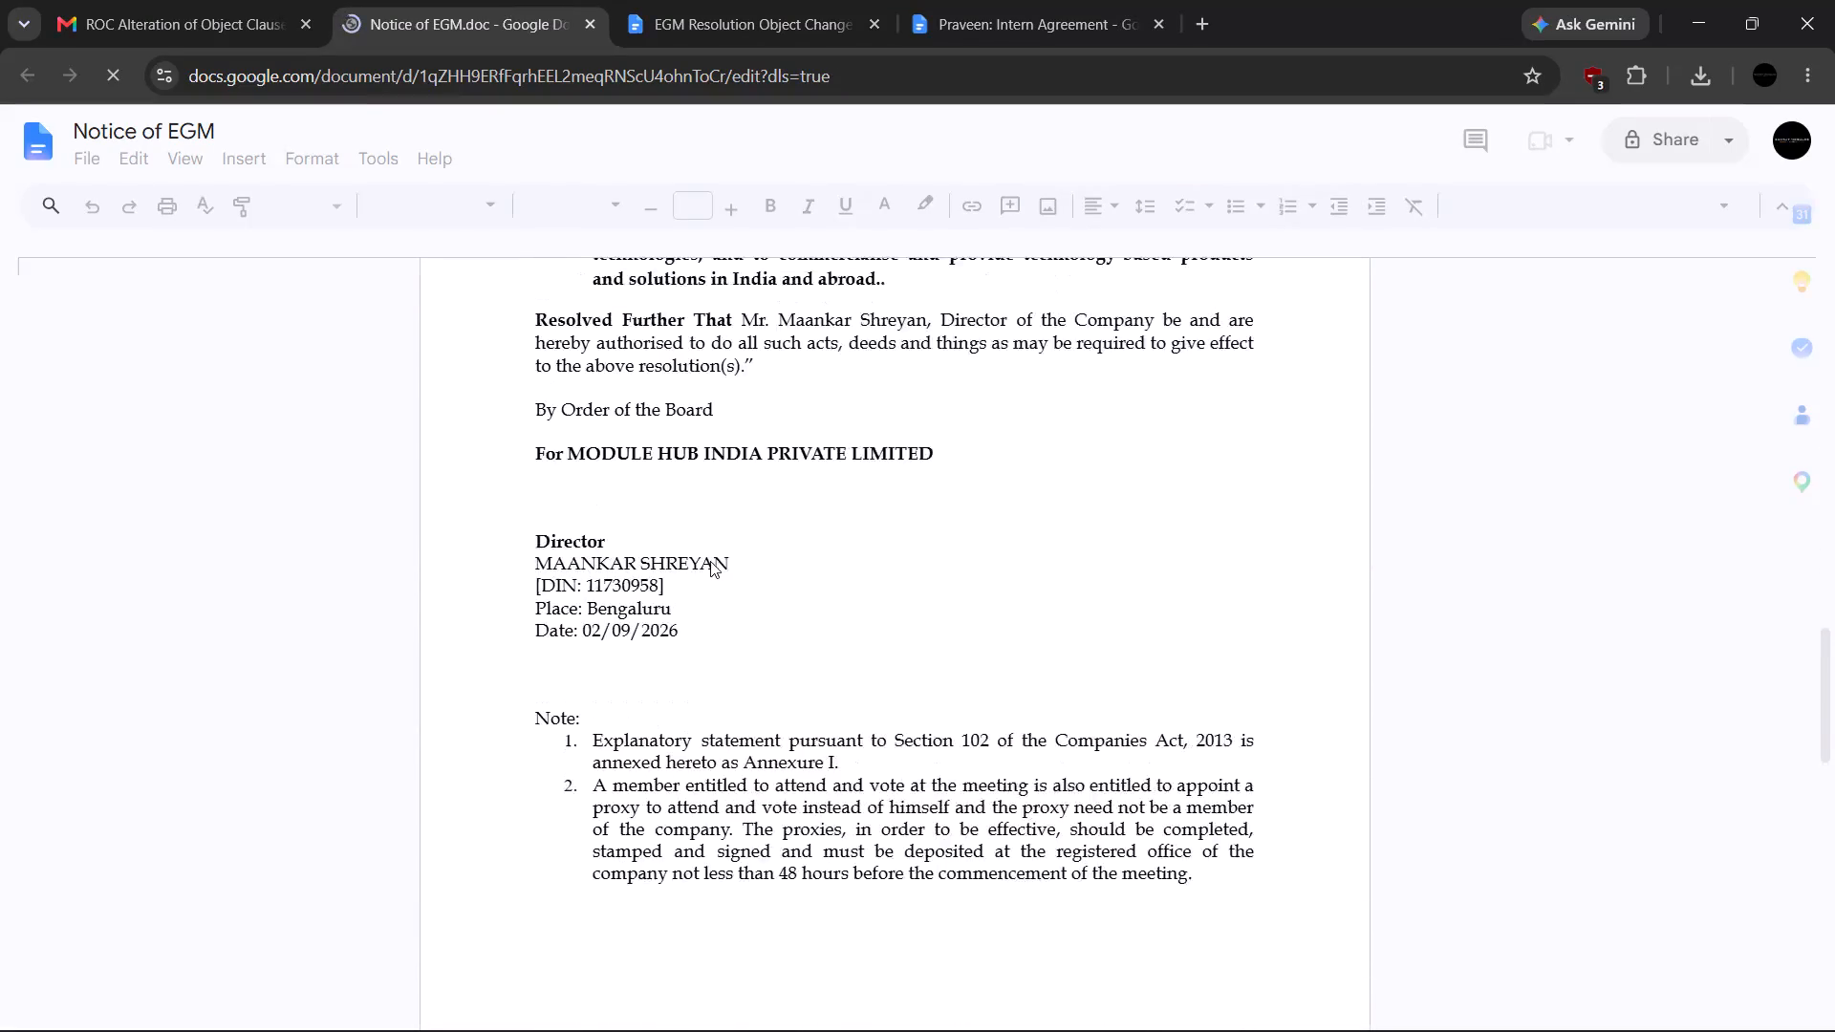
scroll(710, 561, "up", 1)
left_click(313, 148)
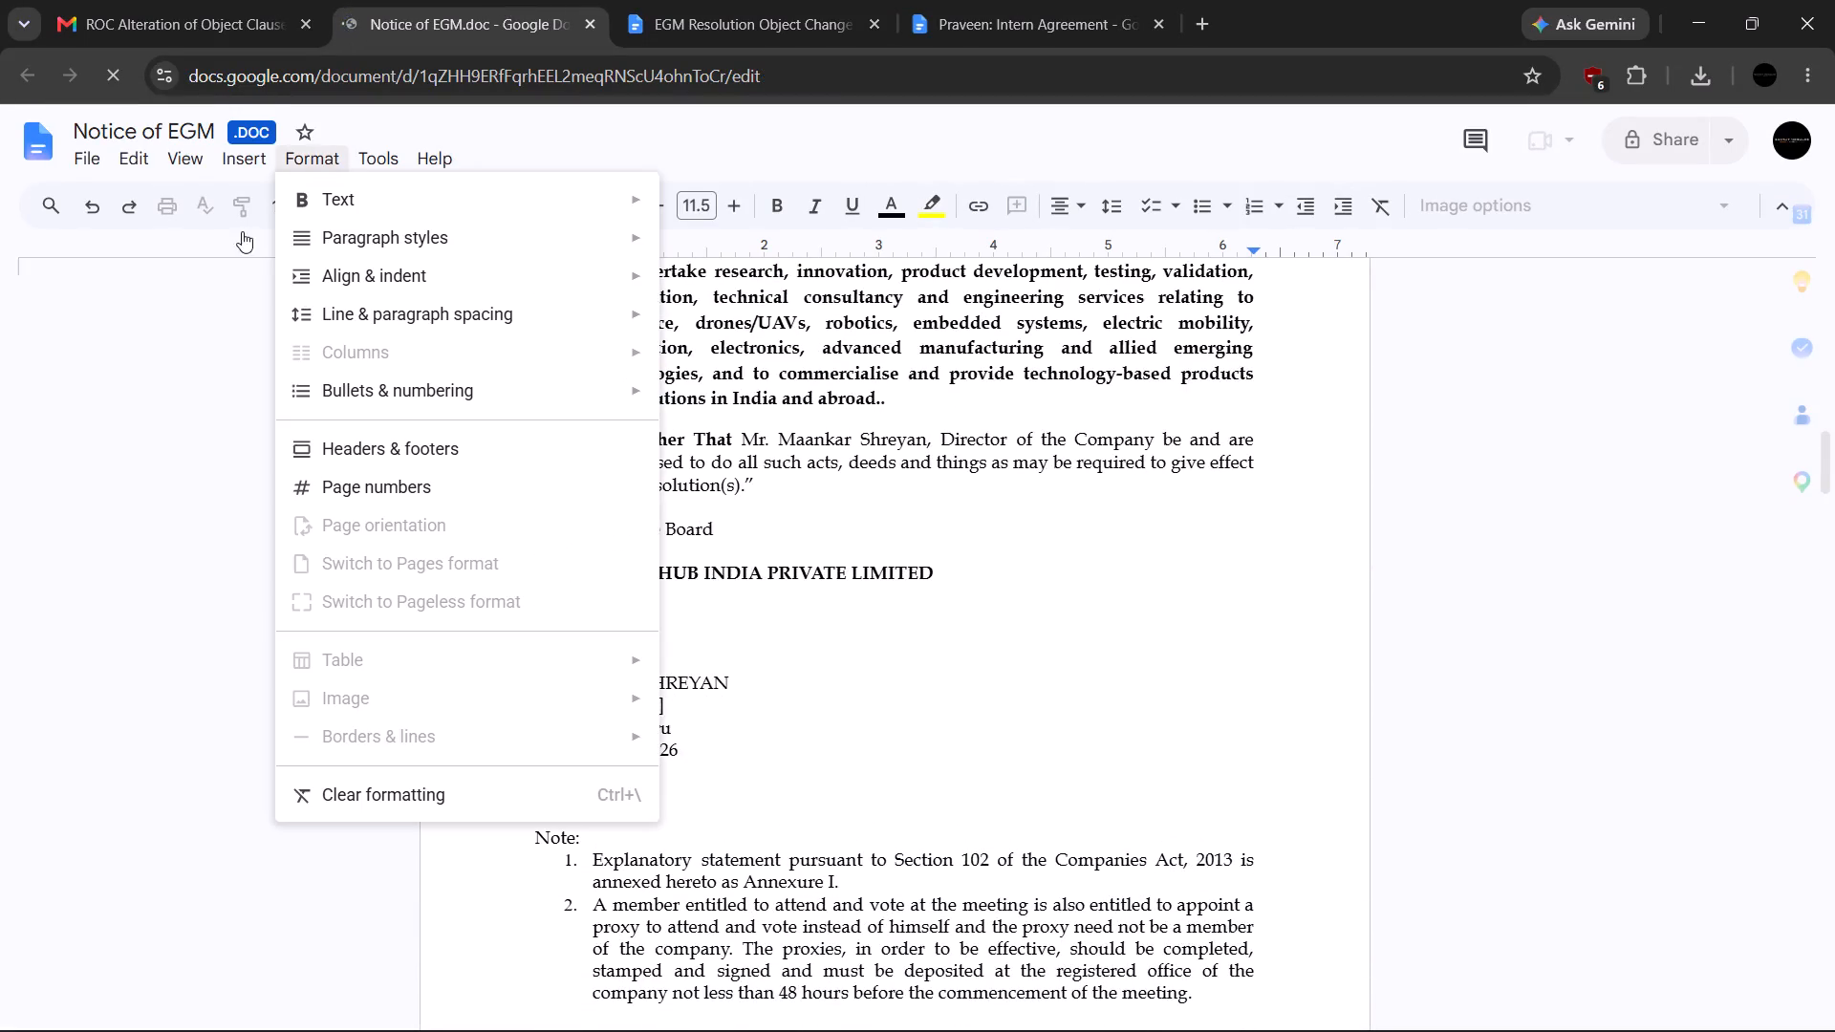
left_click(191, 361)
Switch to File Explorer, to the folder holding the Director's transparent signature PNG.
left_click(814, 1012)
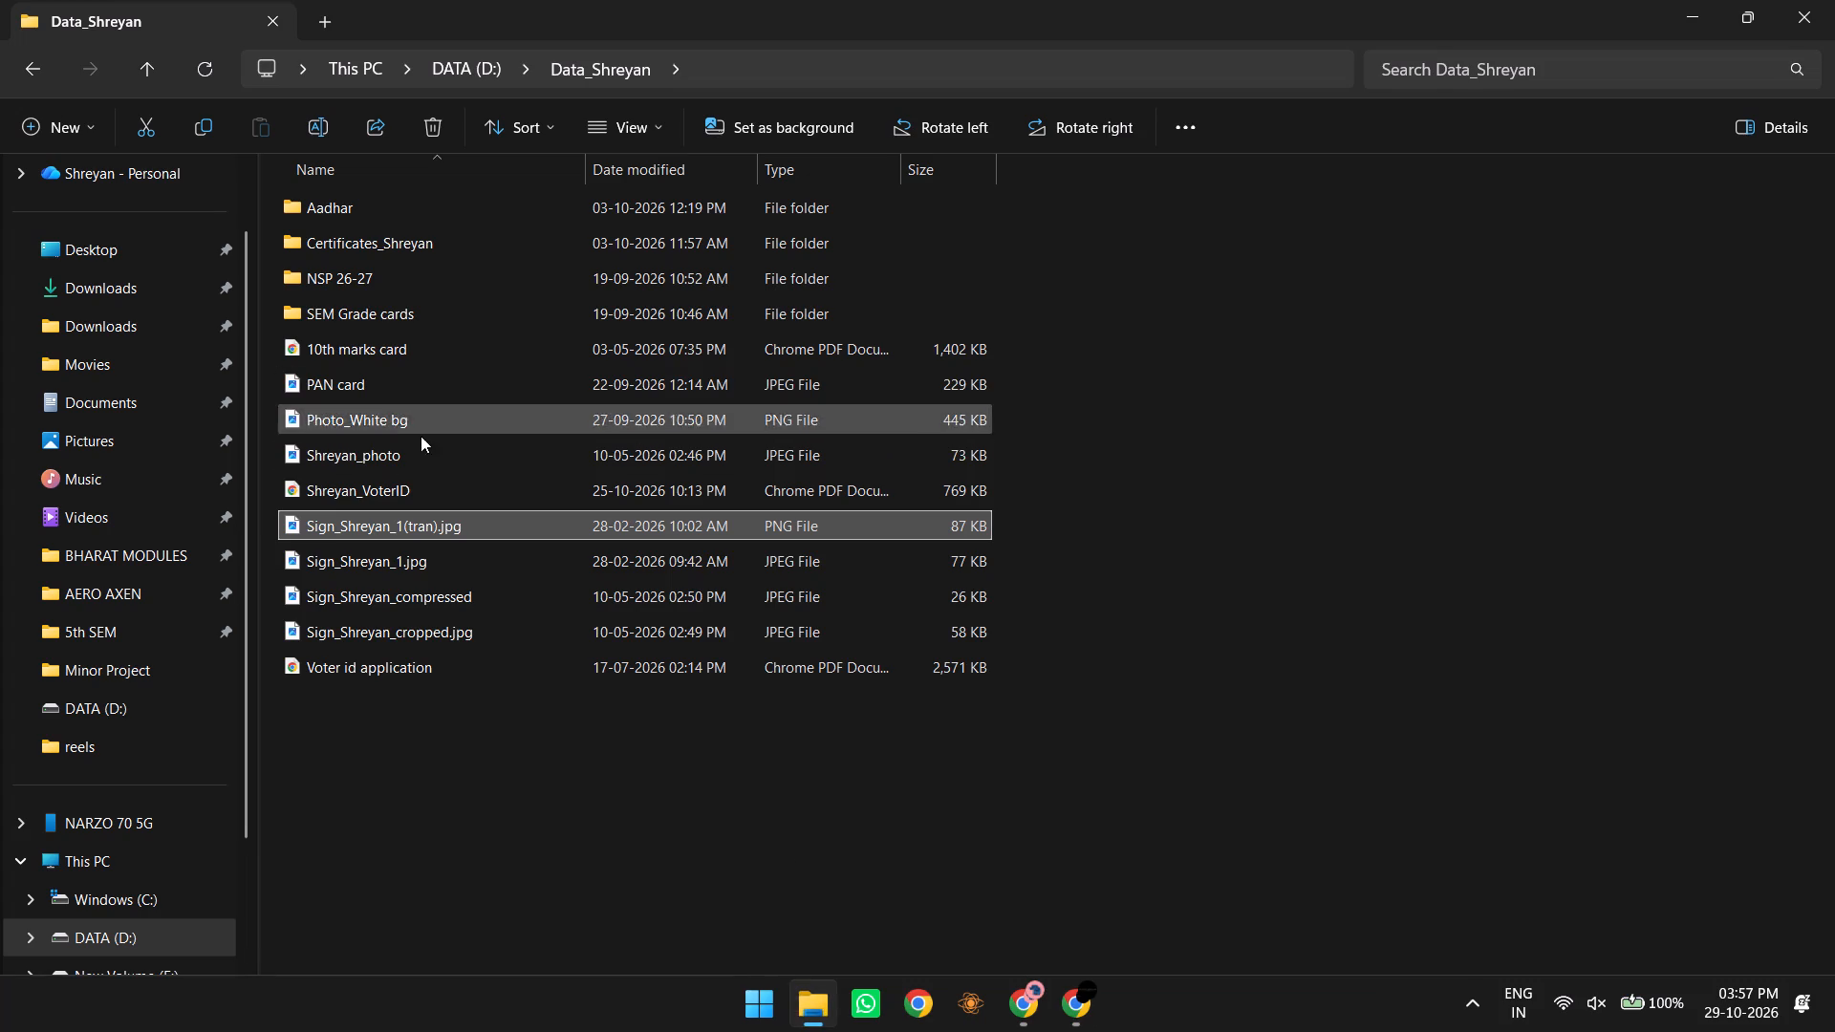
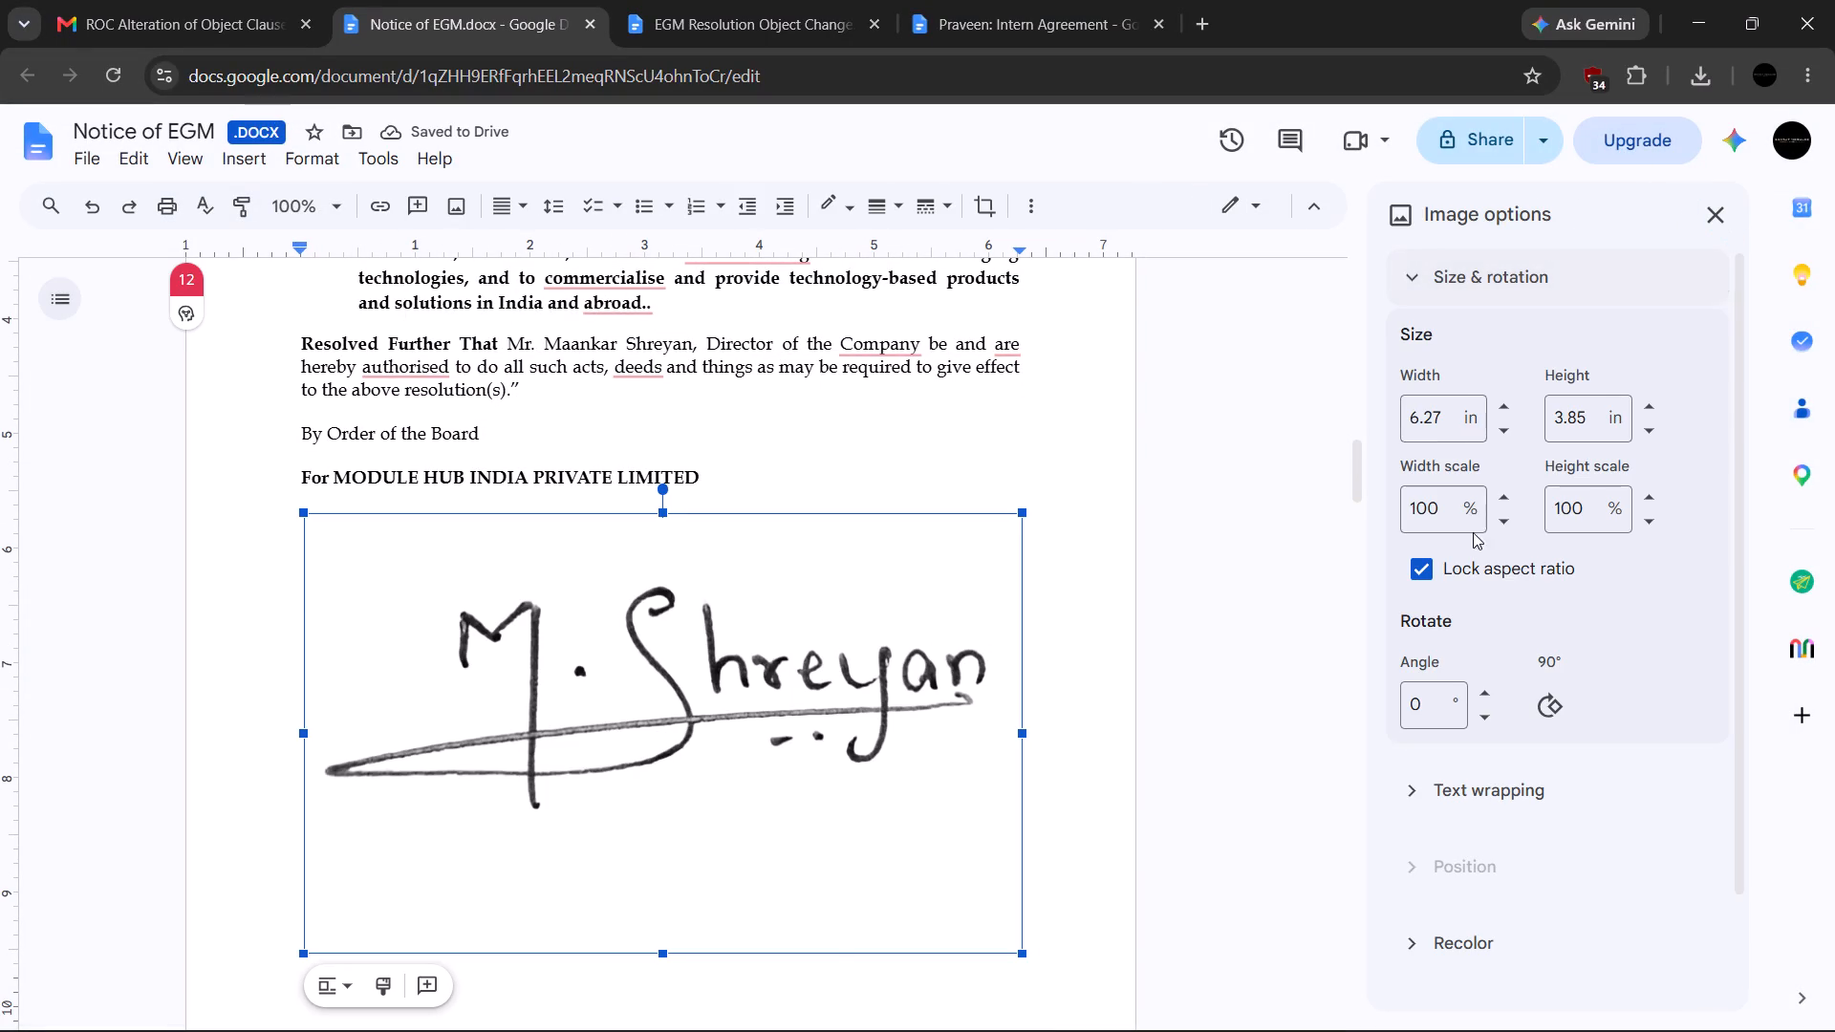
Open the text wrapping options for the signature image below the company name in the Notice of EGM.
left_click(1419, 281)
left_click(1441, 350)
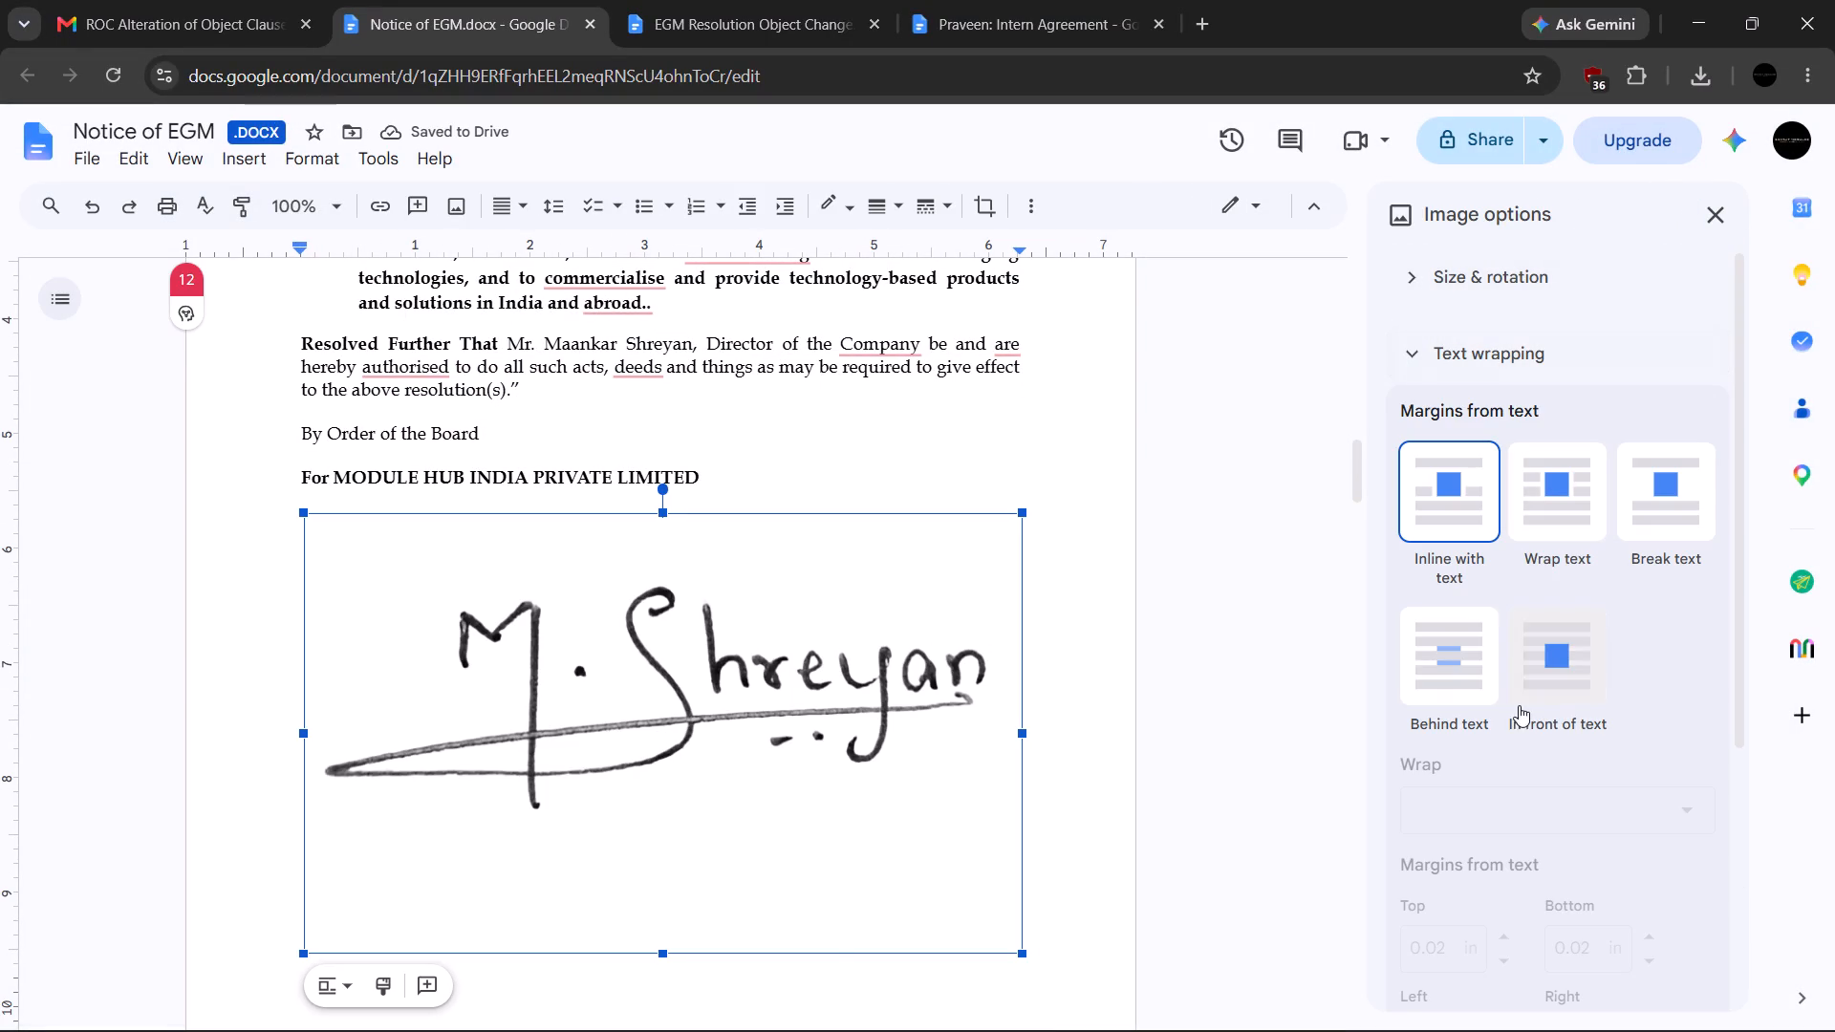
Place the signature behind the text, shrink it to about 1.3 in wide, and position it between the company name and the Director line.
left_click(1420, 678)
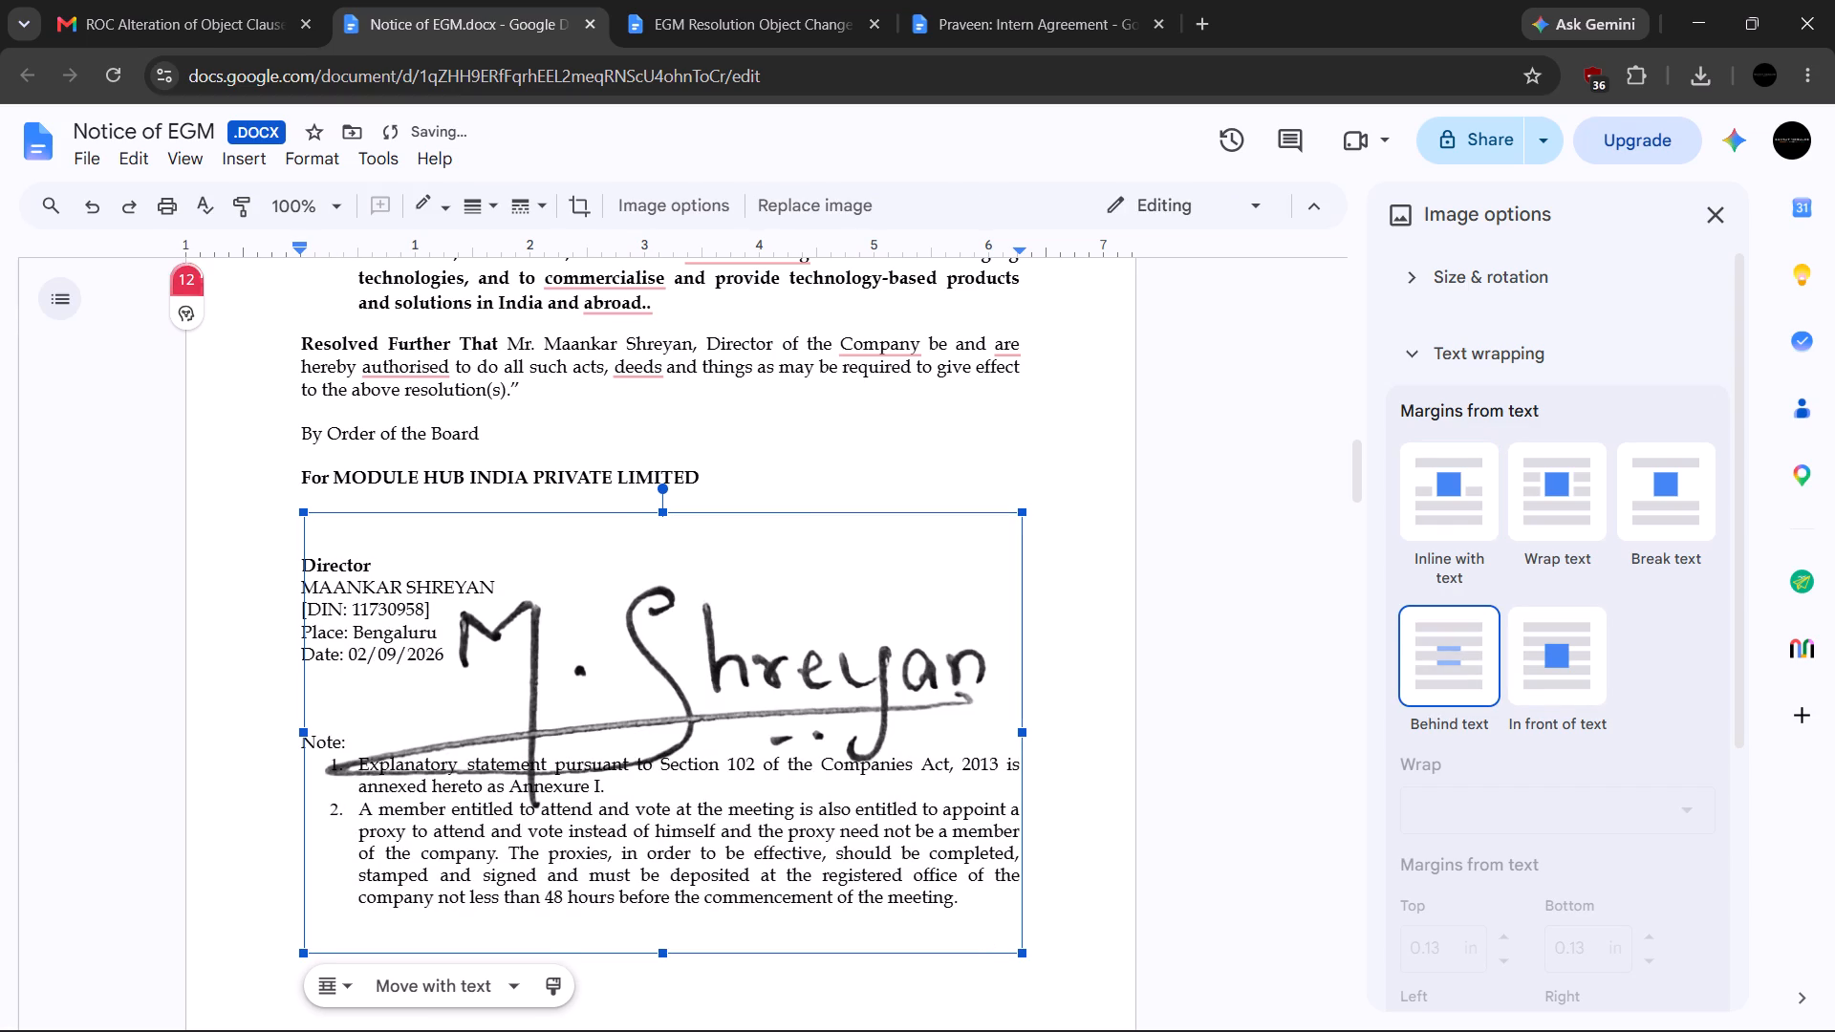
left_click_drag(1019, 950, 386, 565)
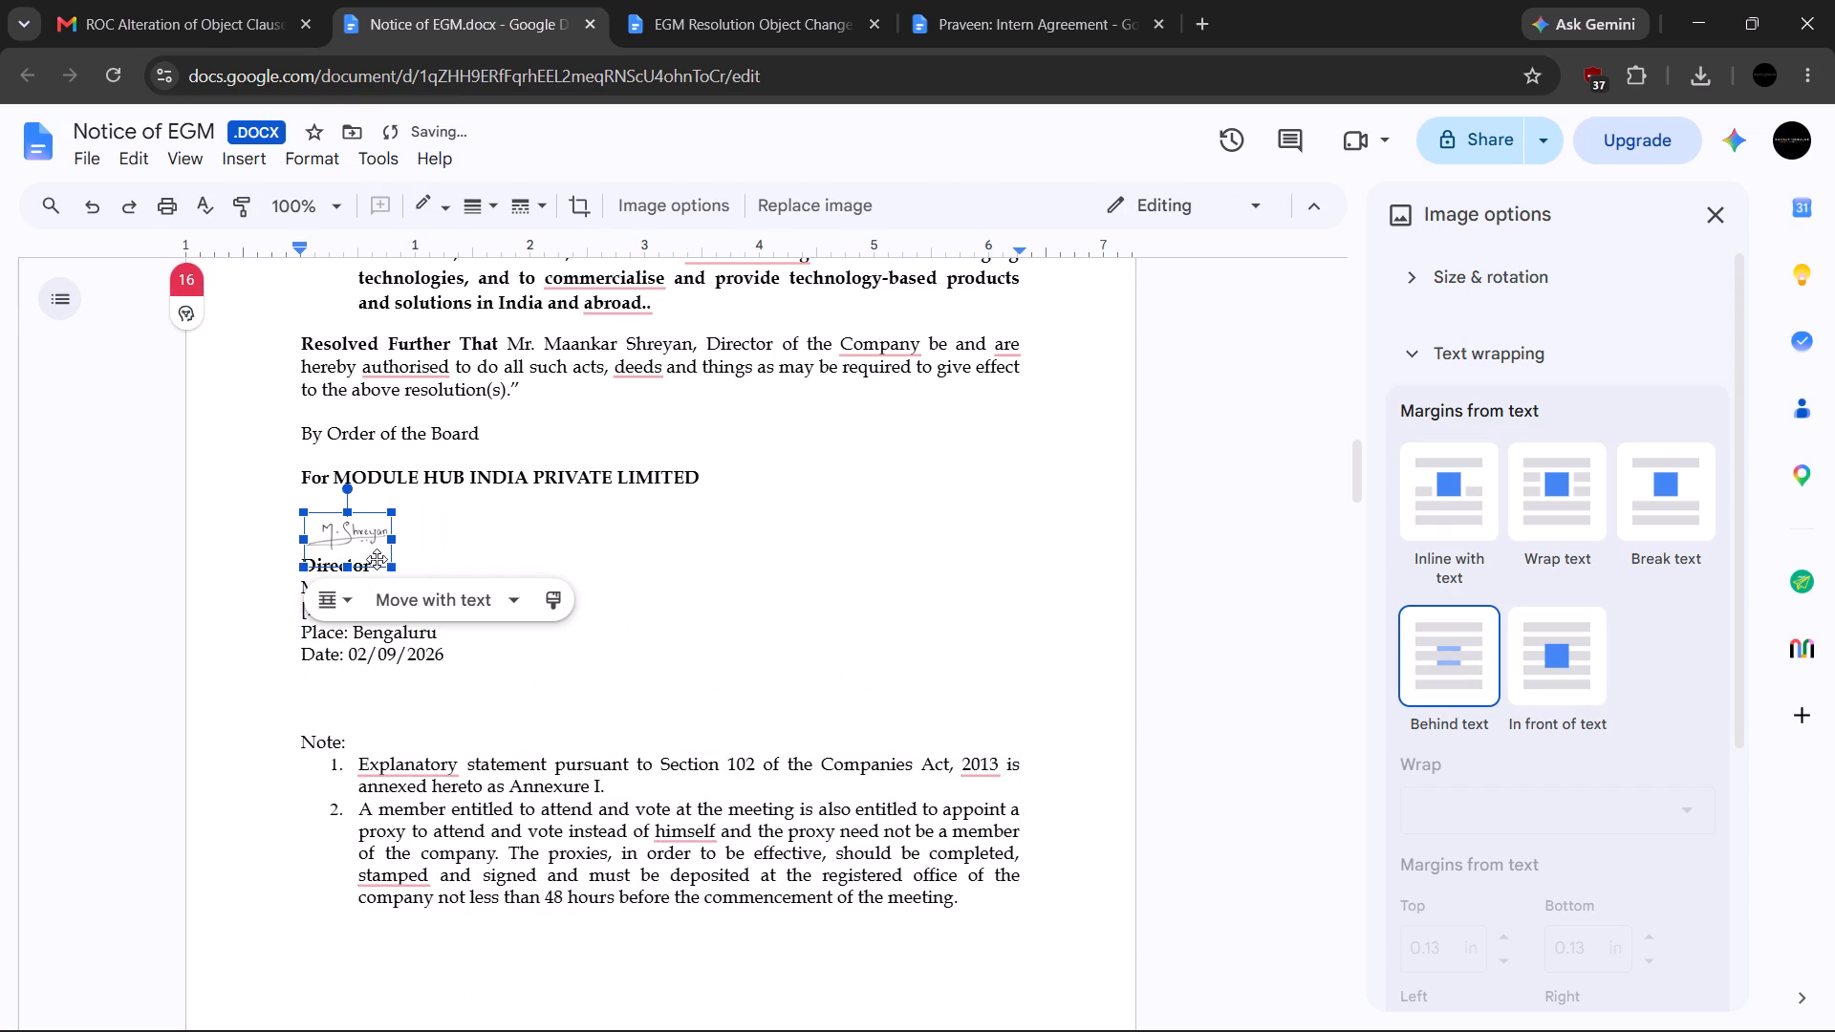
left_click_drag(393, 569, 511, 618)
left_click_drag(439, 569, 440, 542)
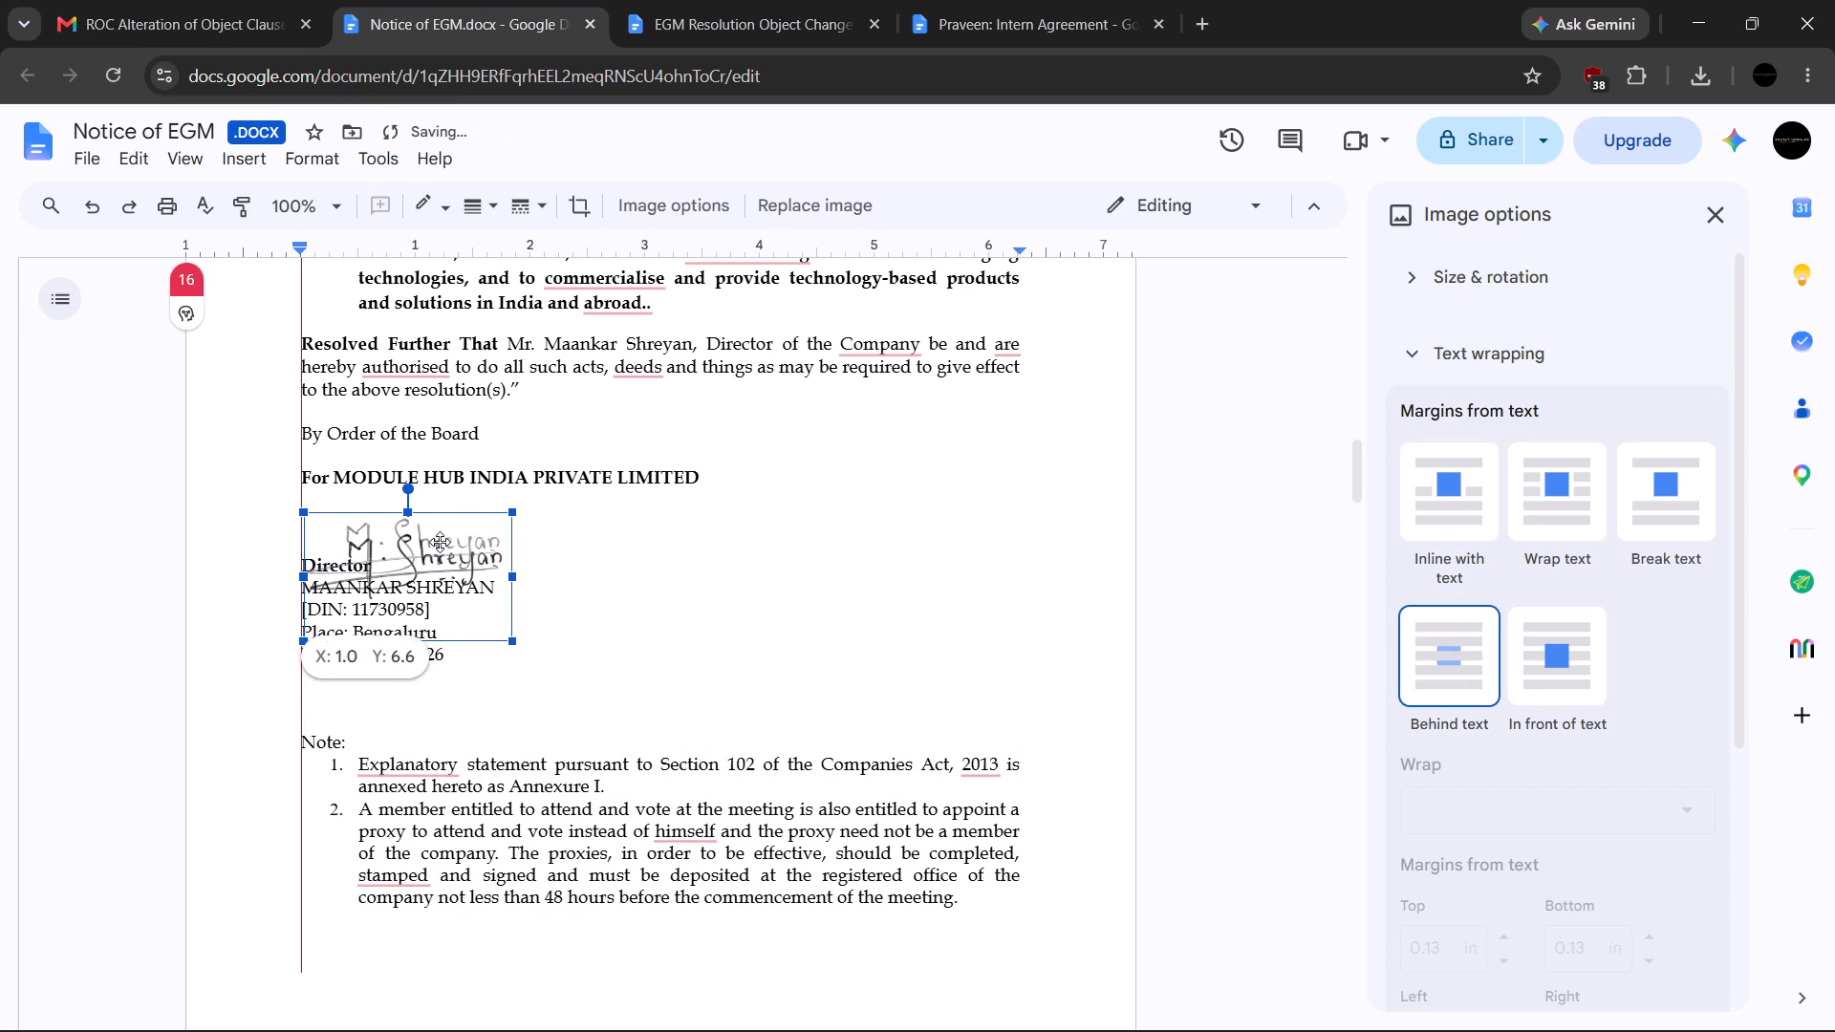
left_click_drag(440, 542, 441, 541)
left_click_drag(506, 614, 443, 565)
left_click_drag(388, 551, 398, 556)
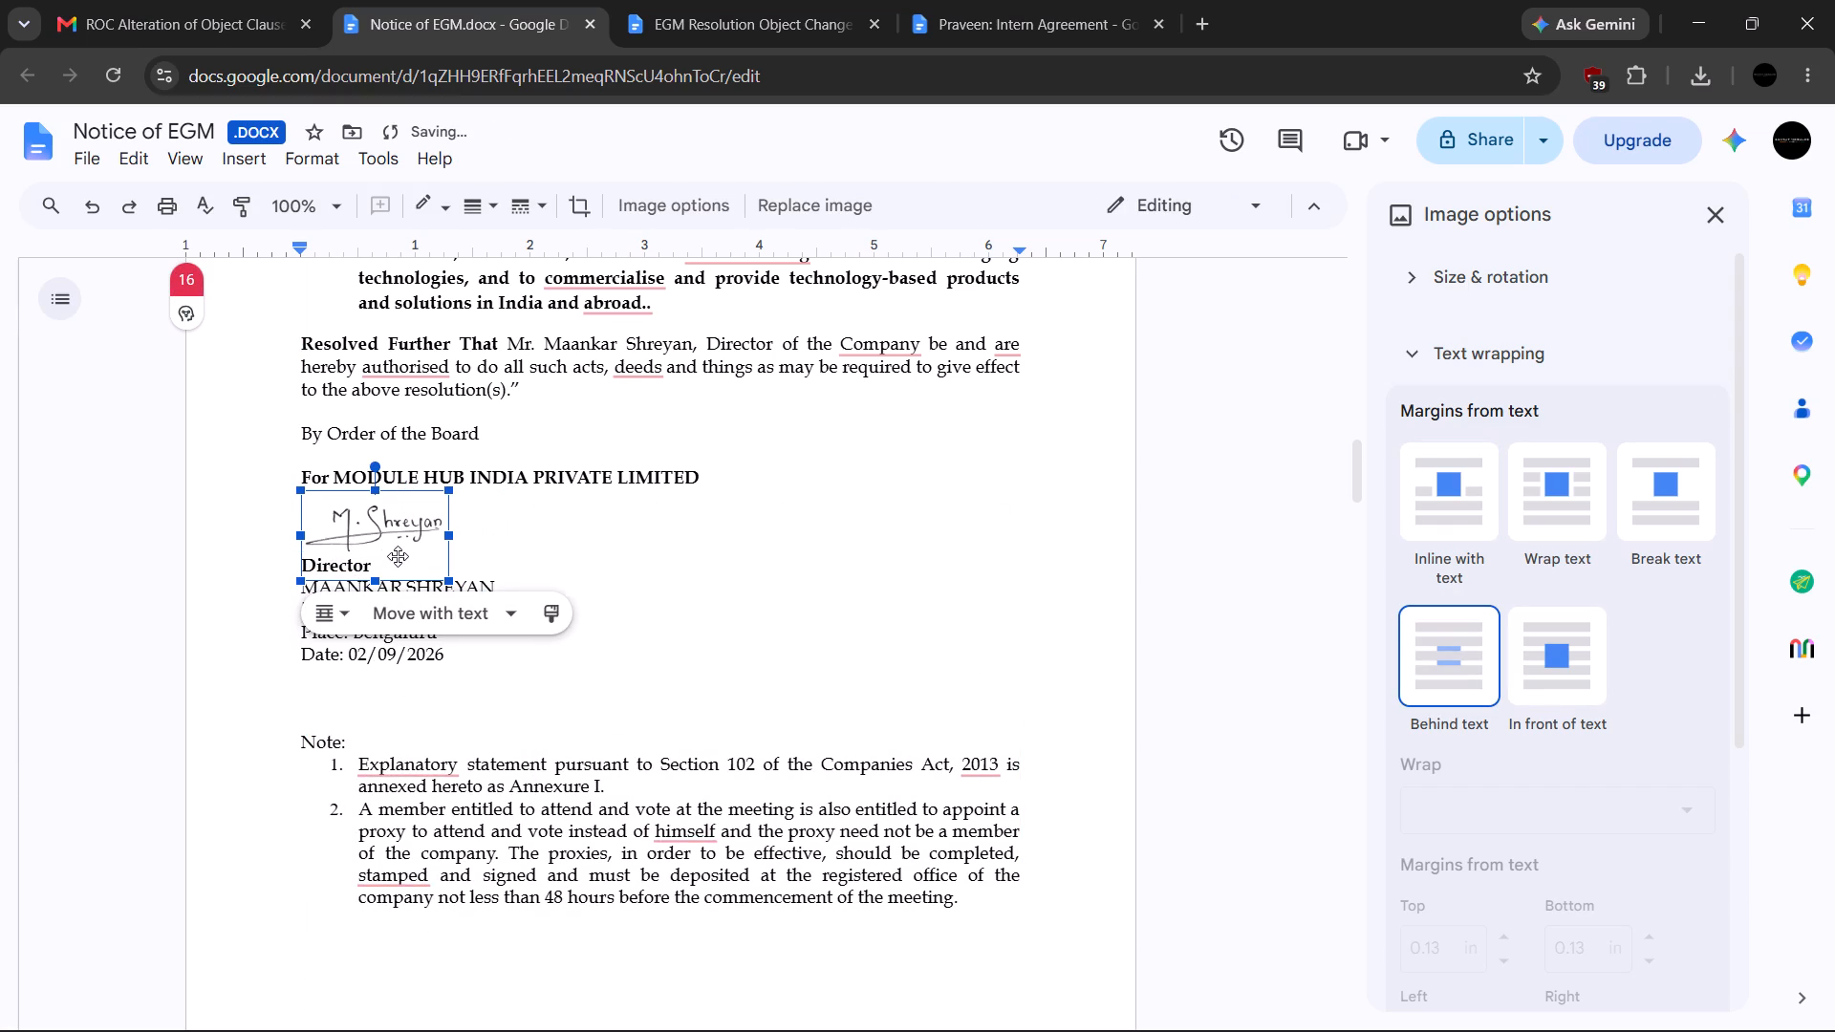
left_click_drag(398, 556, 400, 553)
left_click(598, 559)
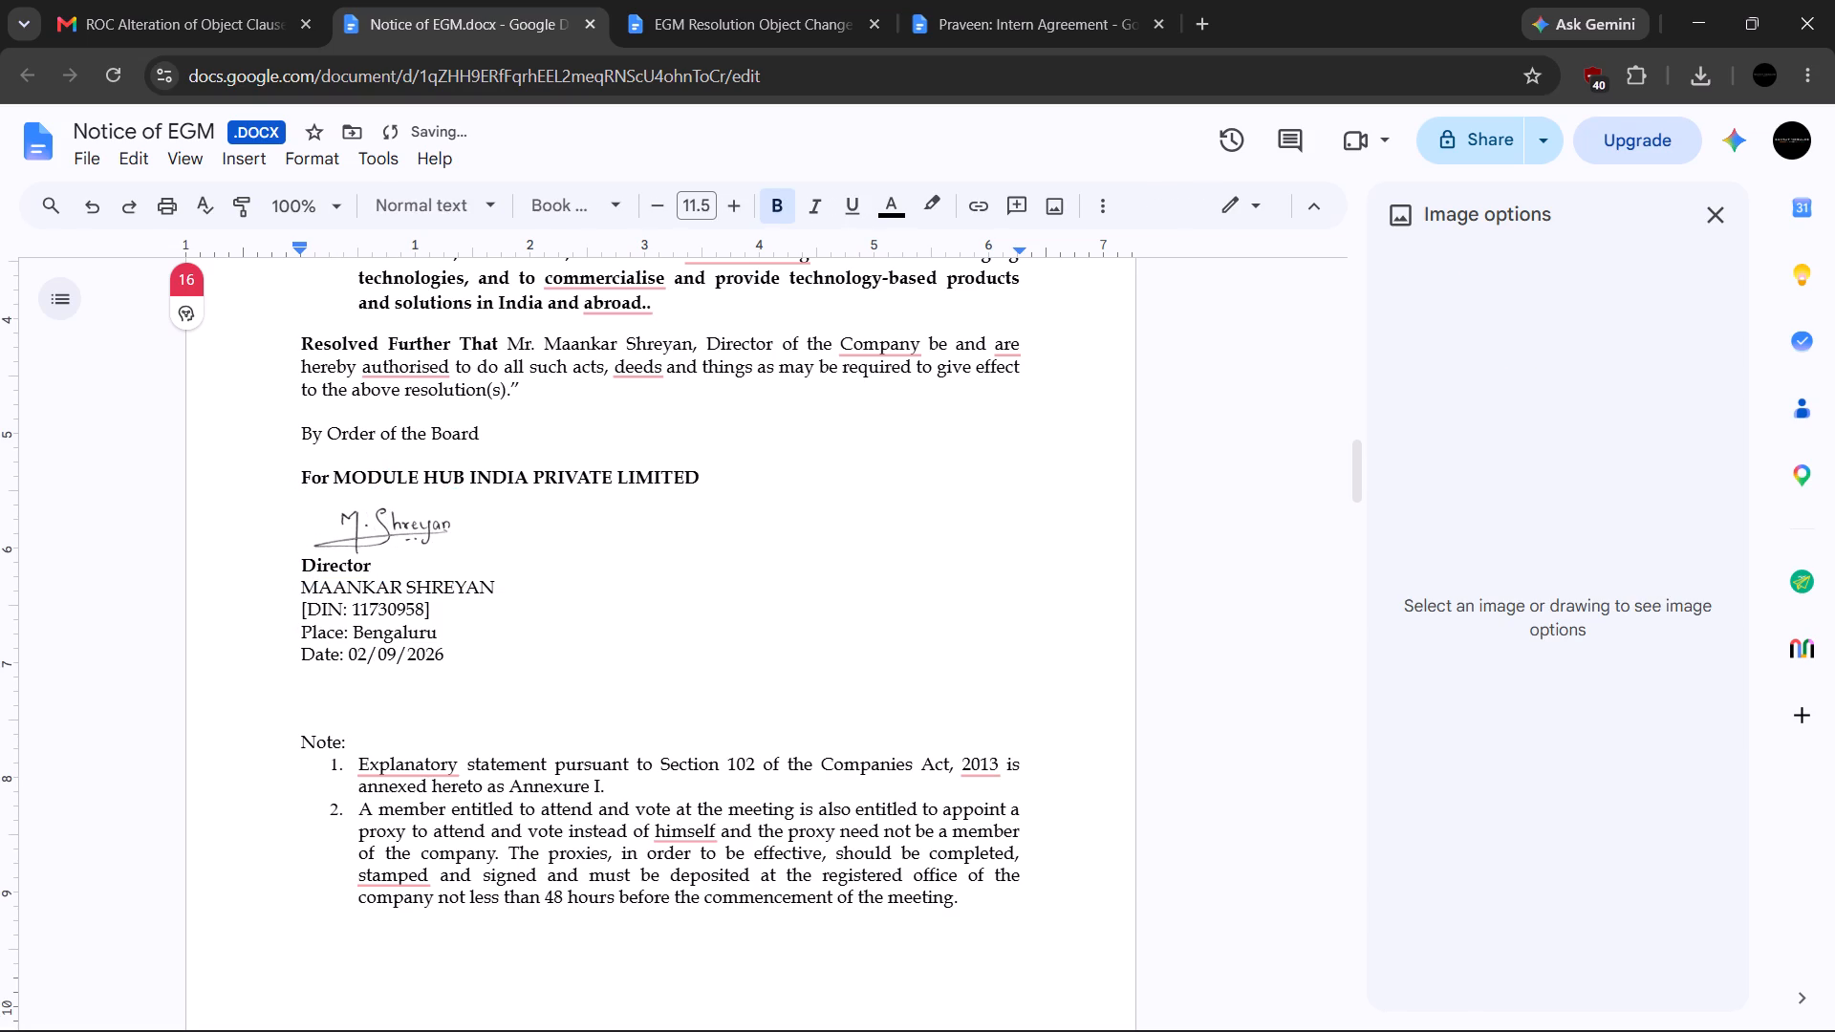
Copy the signature into the blank line under the company name in the page 4 signature block.
left_click(383, 532)
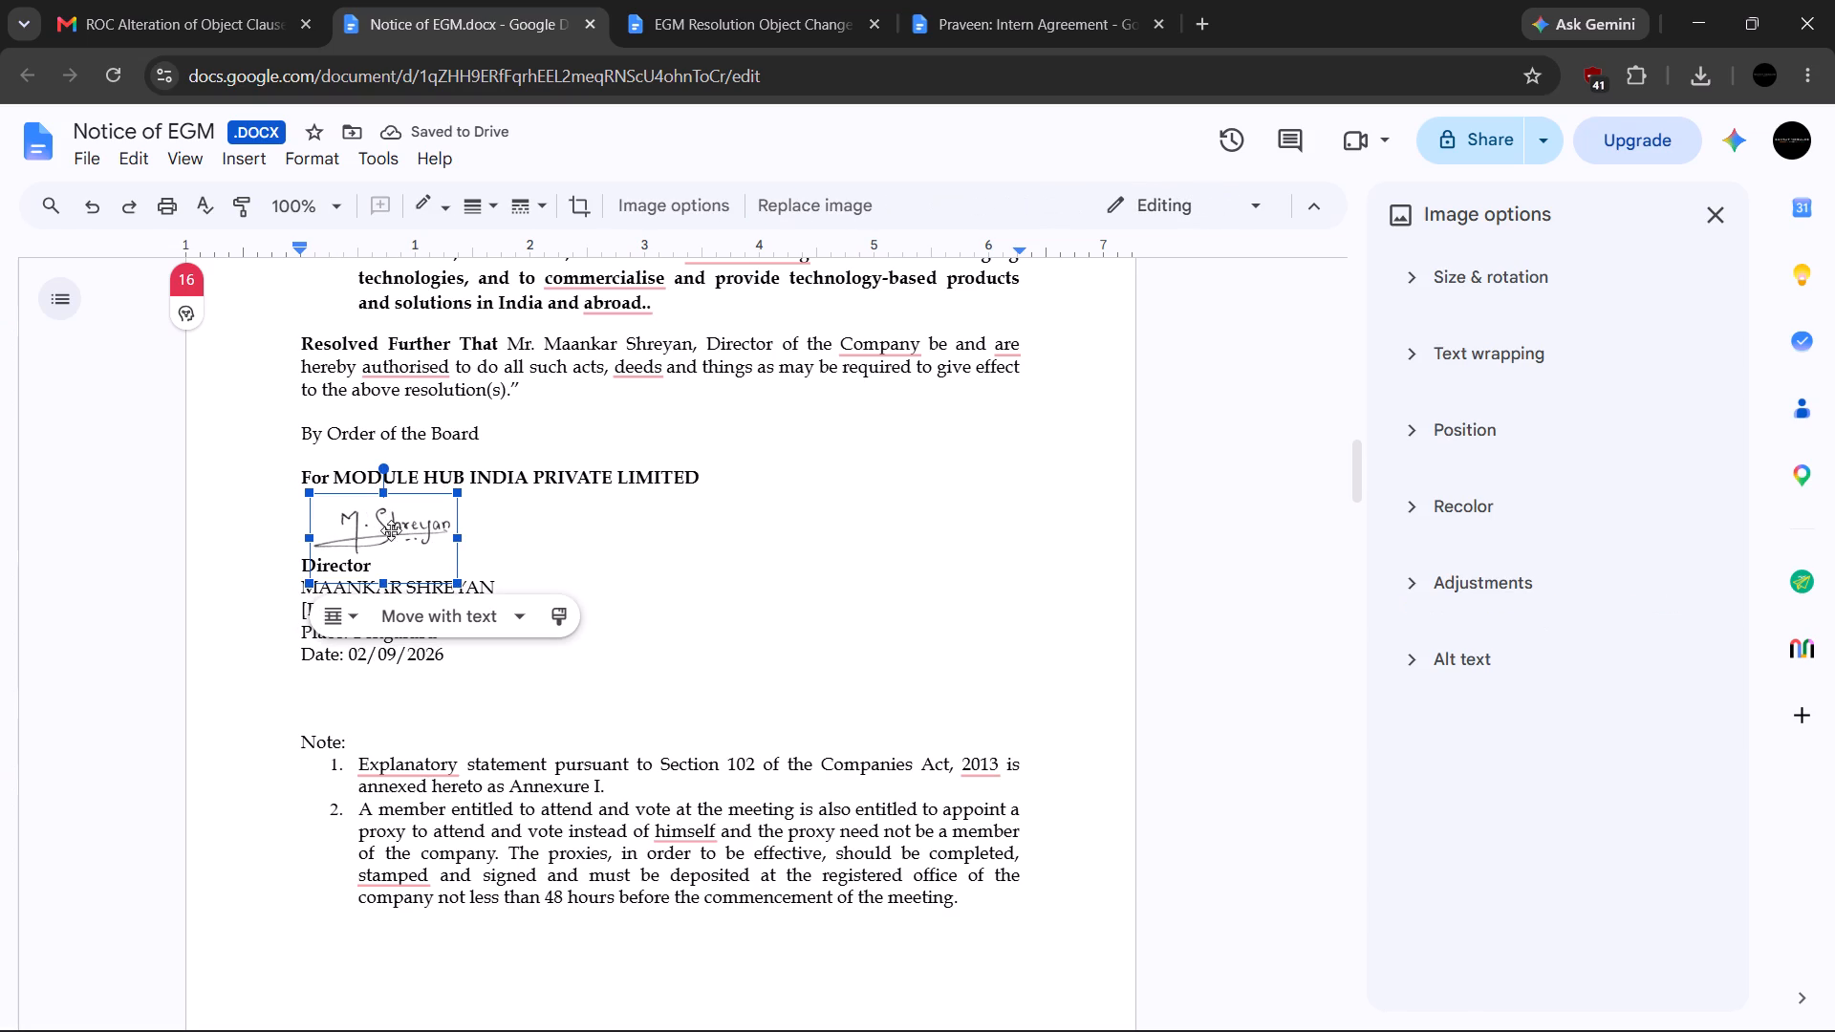
key("ctrl+c")
scroll(434, 541, "down", 20)
scroll(434, 541, "down", 5)
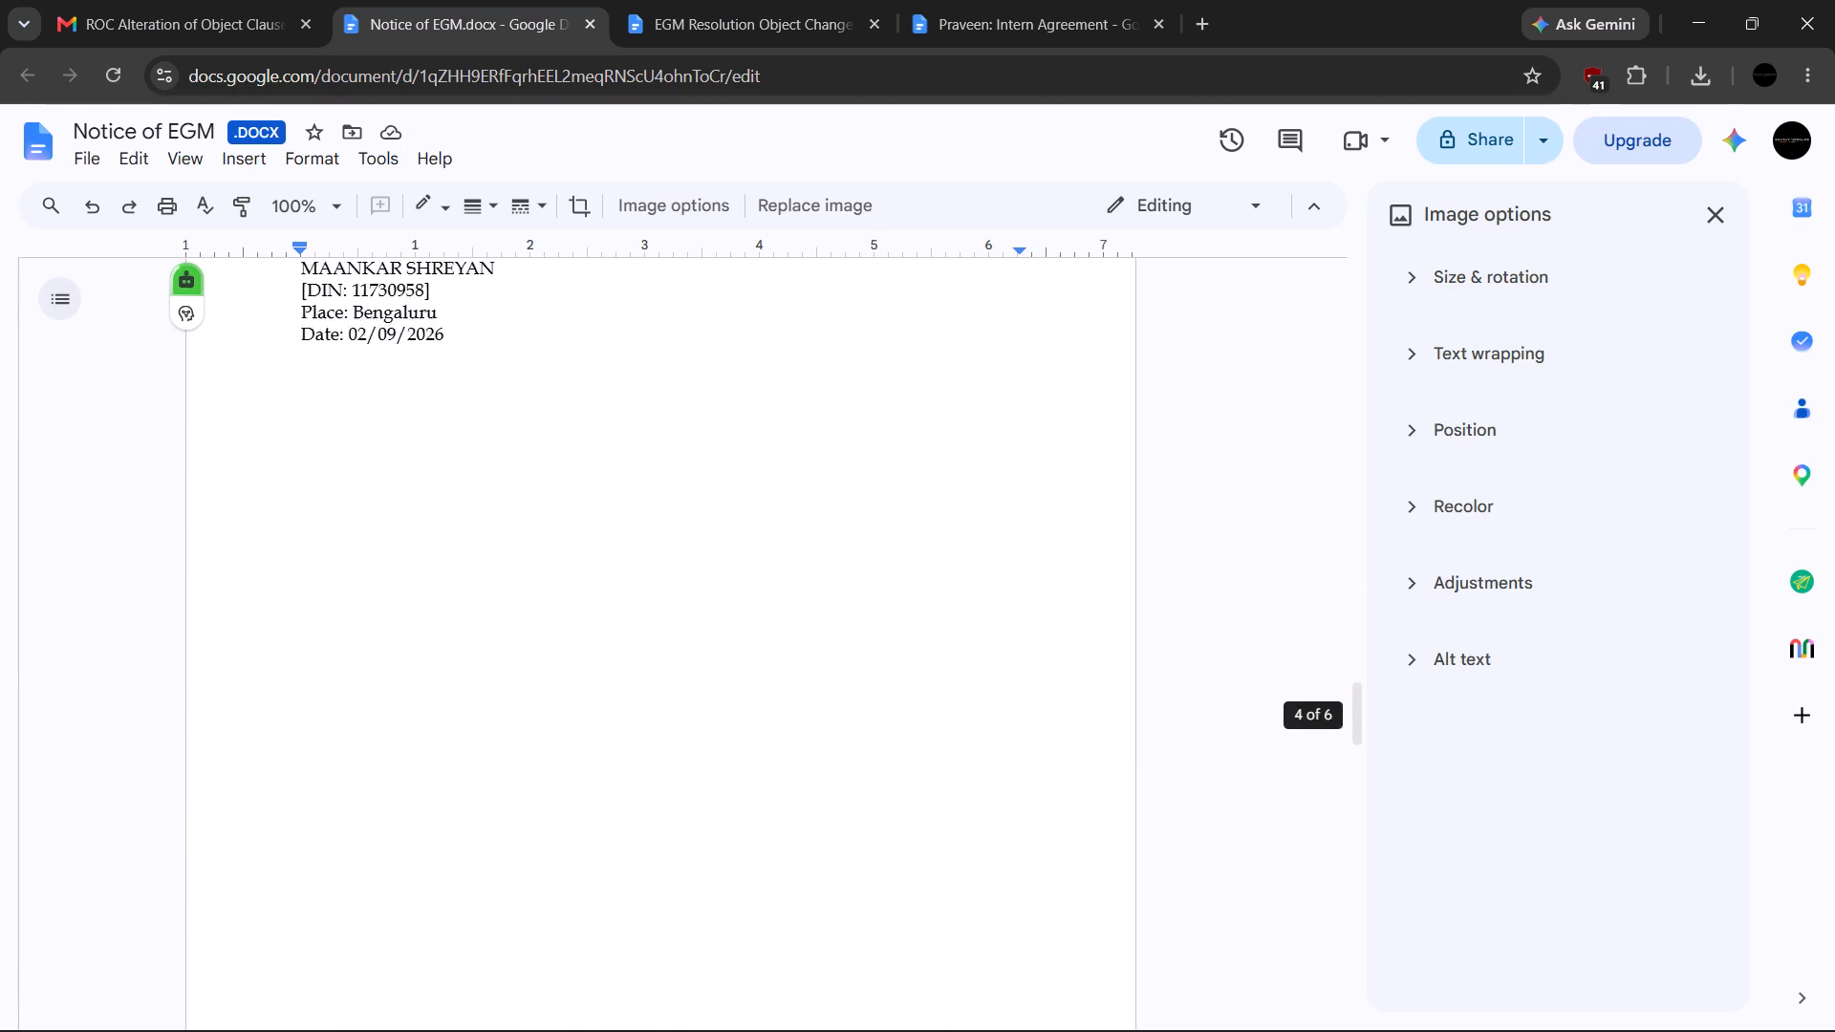
scroll(700, 505, "up", 5)
scroll(519, 488, "down", 9)
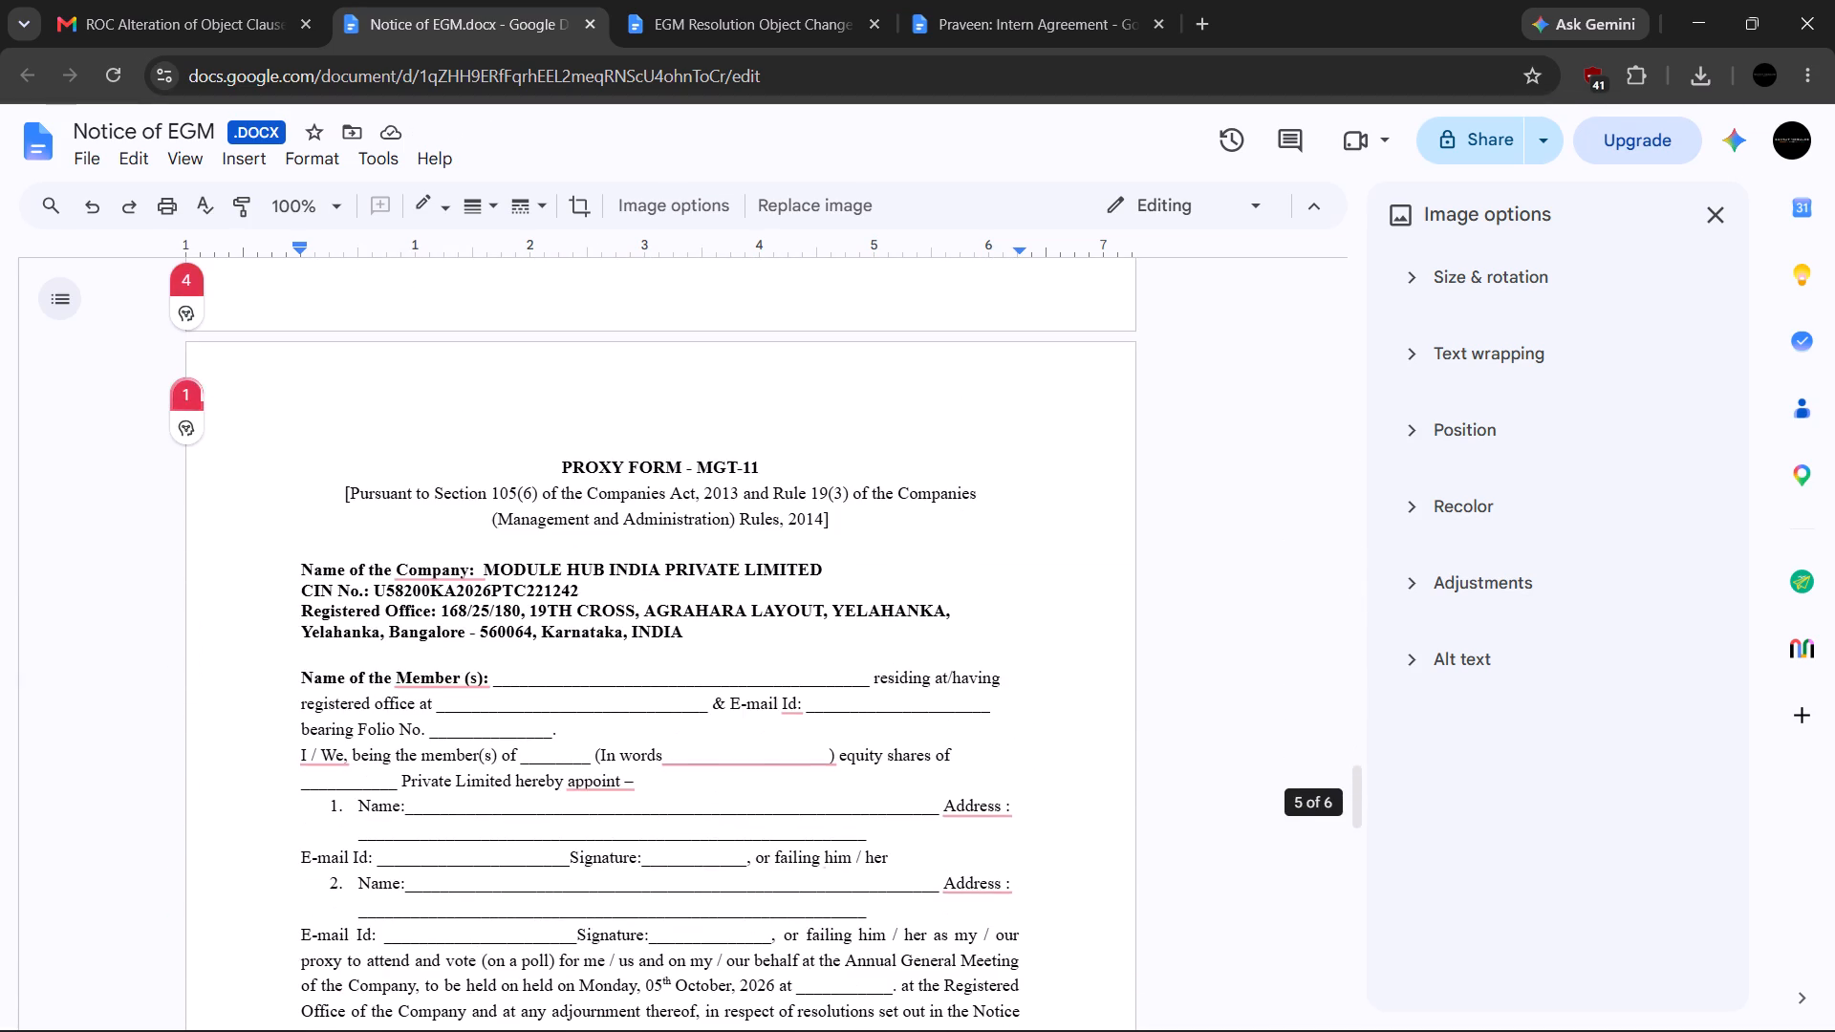
scroll(544, 472, "down", 13)
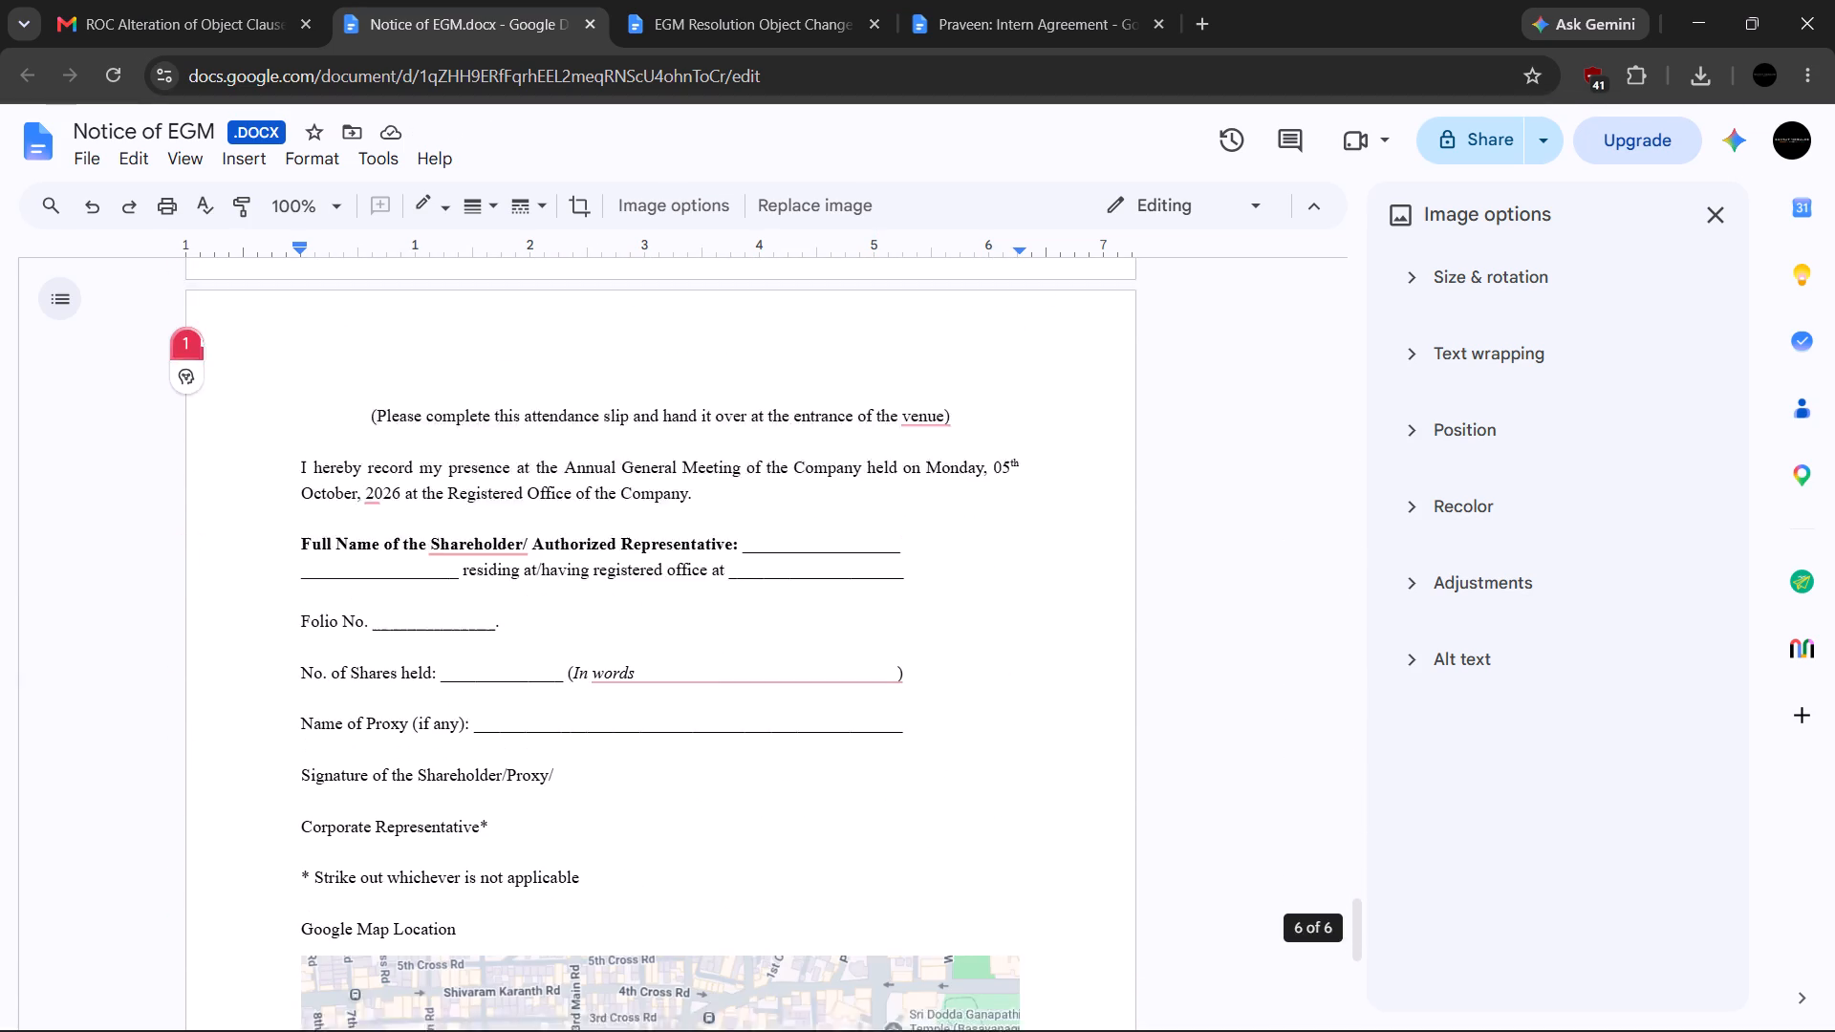
scroll(548, 472, "down", 9)
scroll(548, 472, "up", 9)
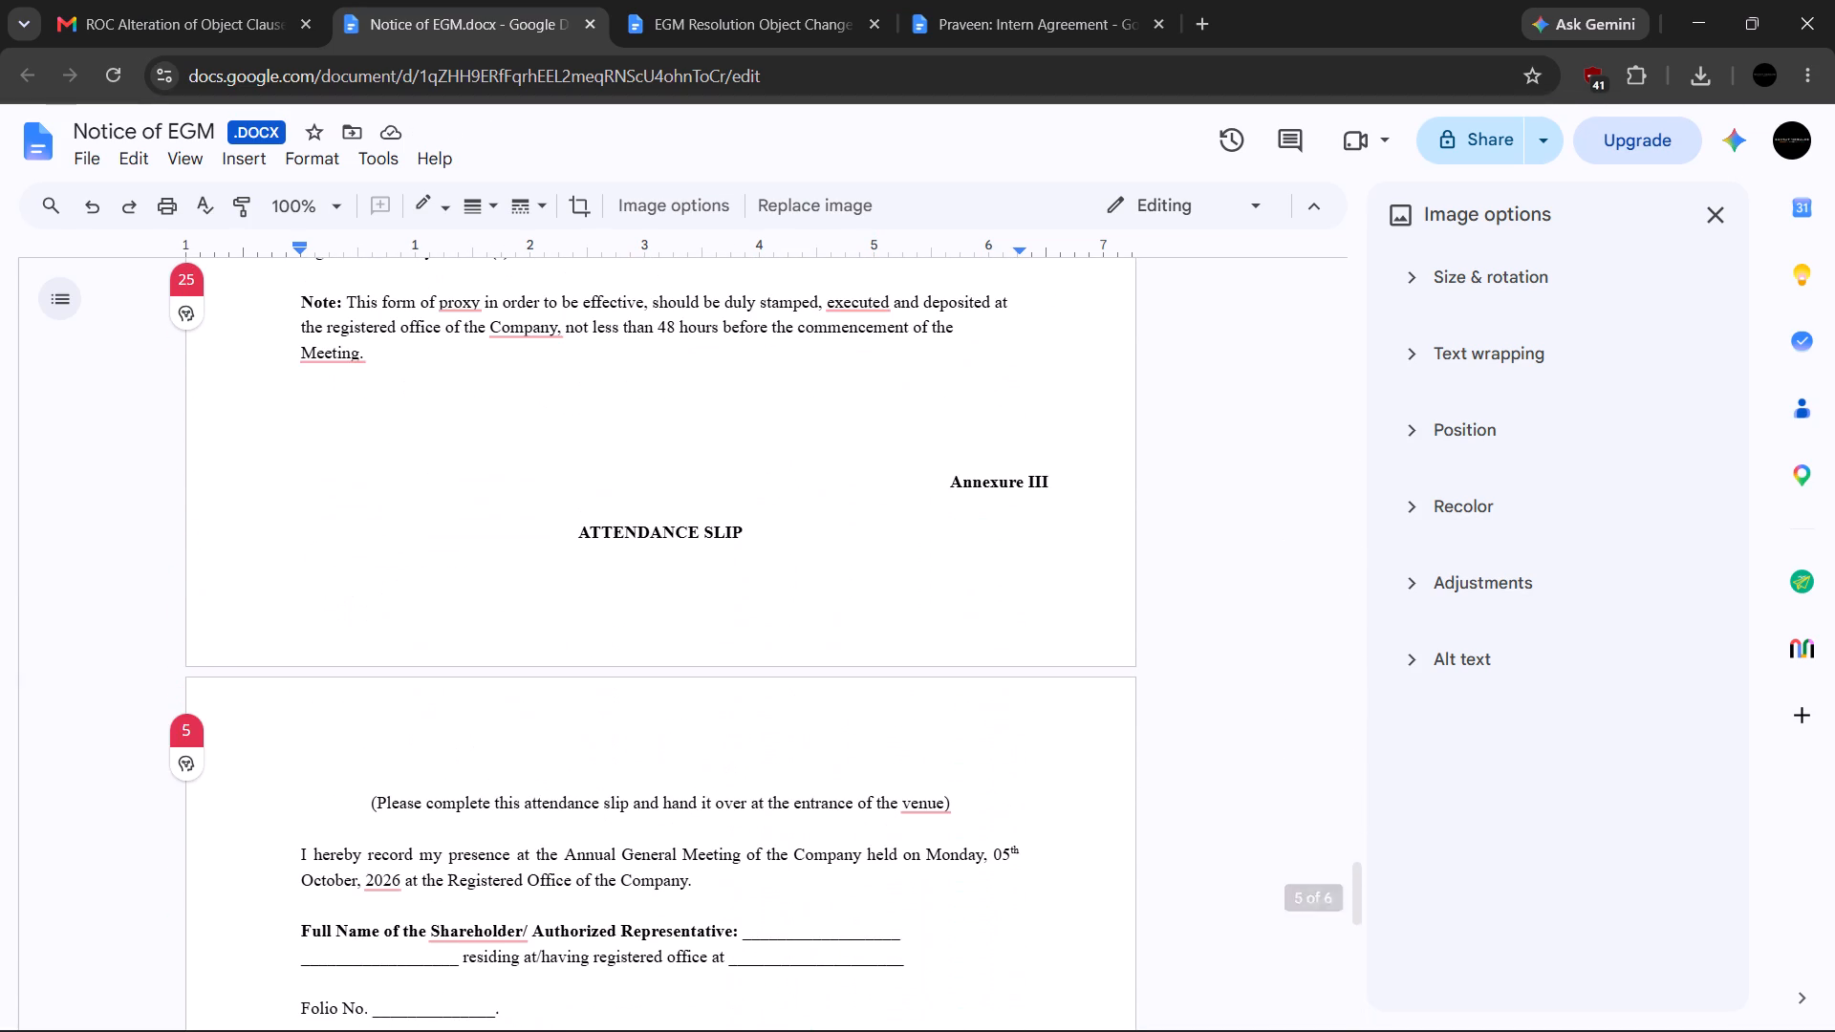
scroll(548, 472, "up", 18)
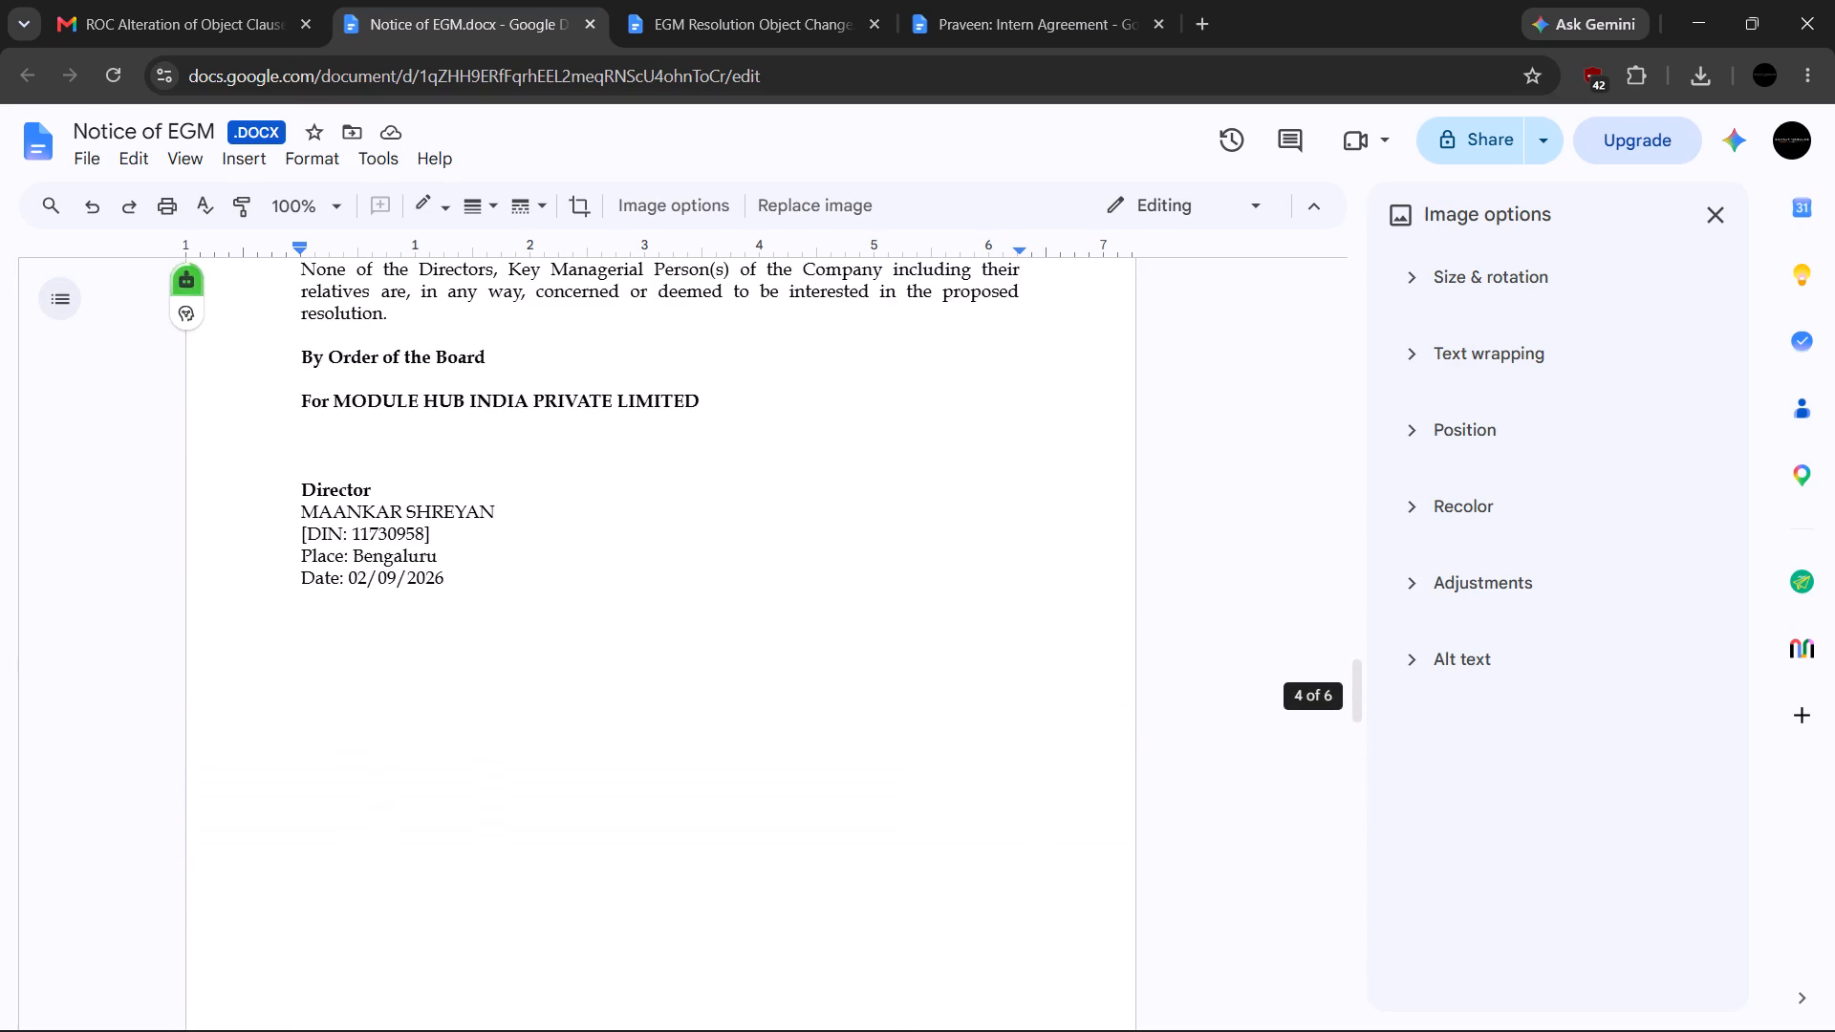
scroll(541, 480, "up", 4)
scroll(368, 863, "down", 3)
left_click(329, 571)
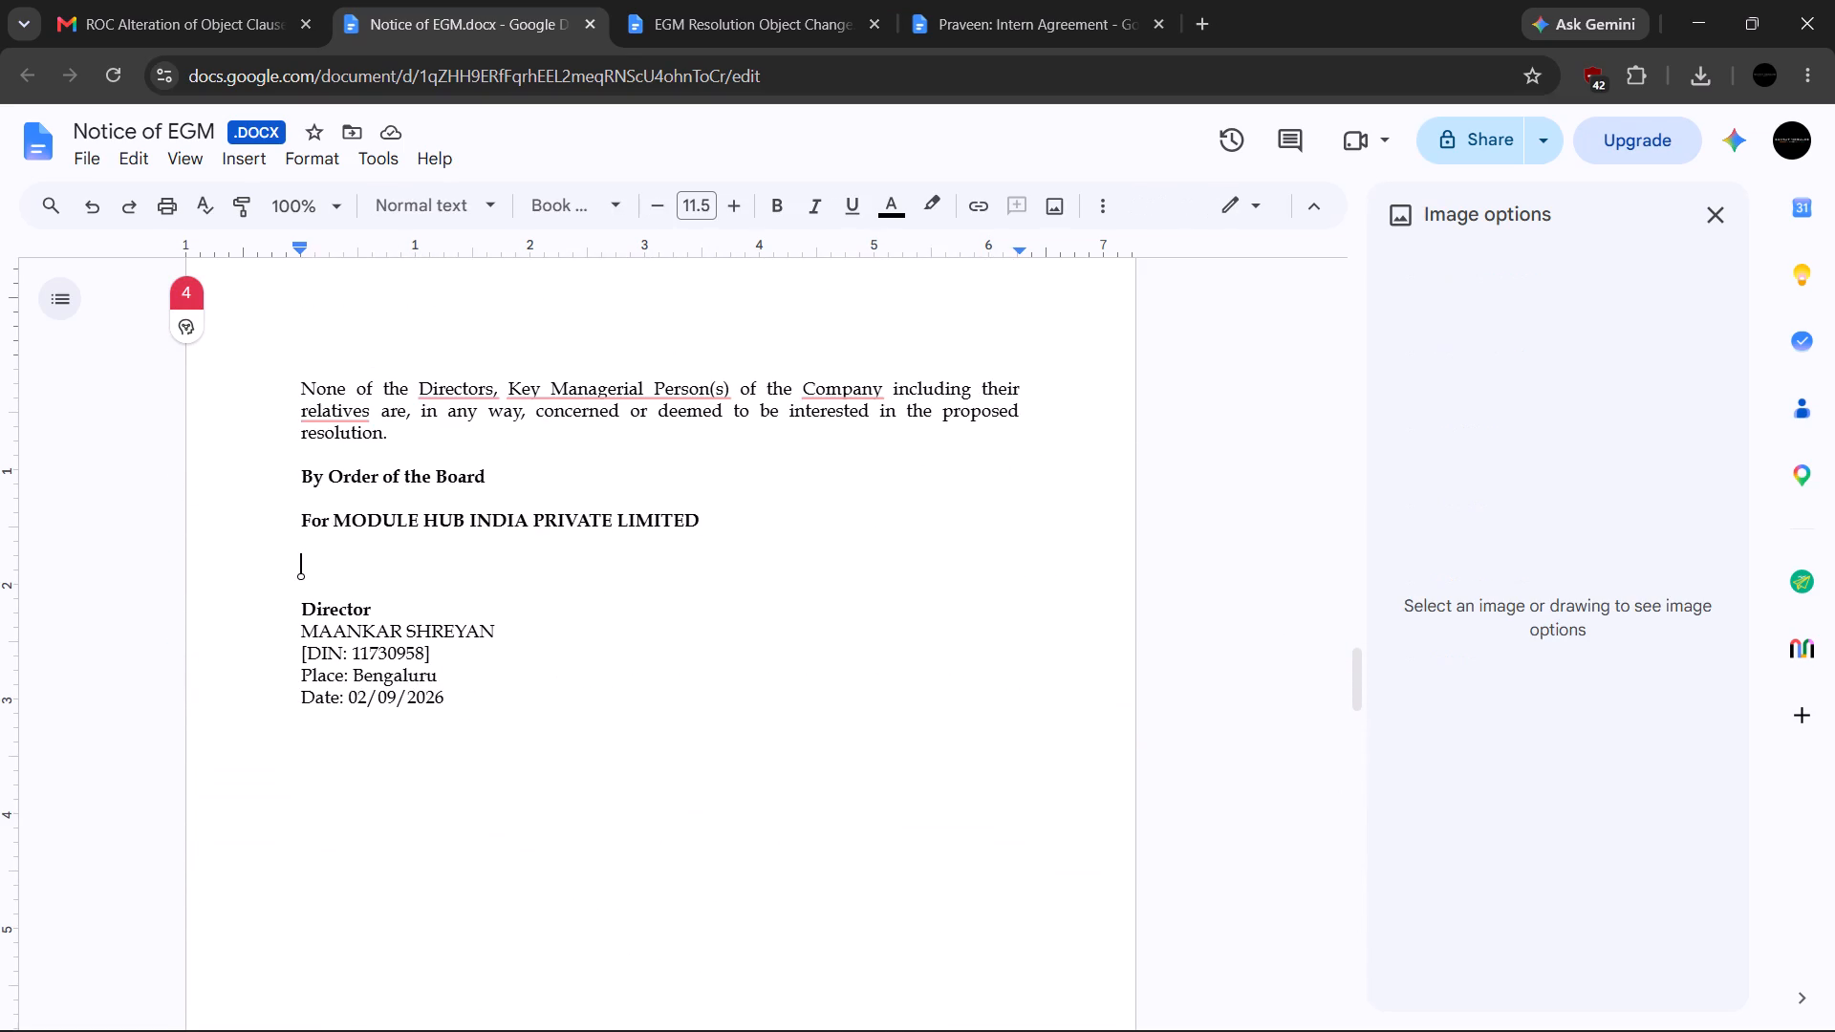
key("ctrl+v")
Position the pasted signature just above the Director line, aligned near the left margin.
left_click_drag(421, 606, 413, 573)
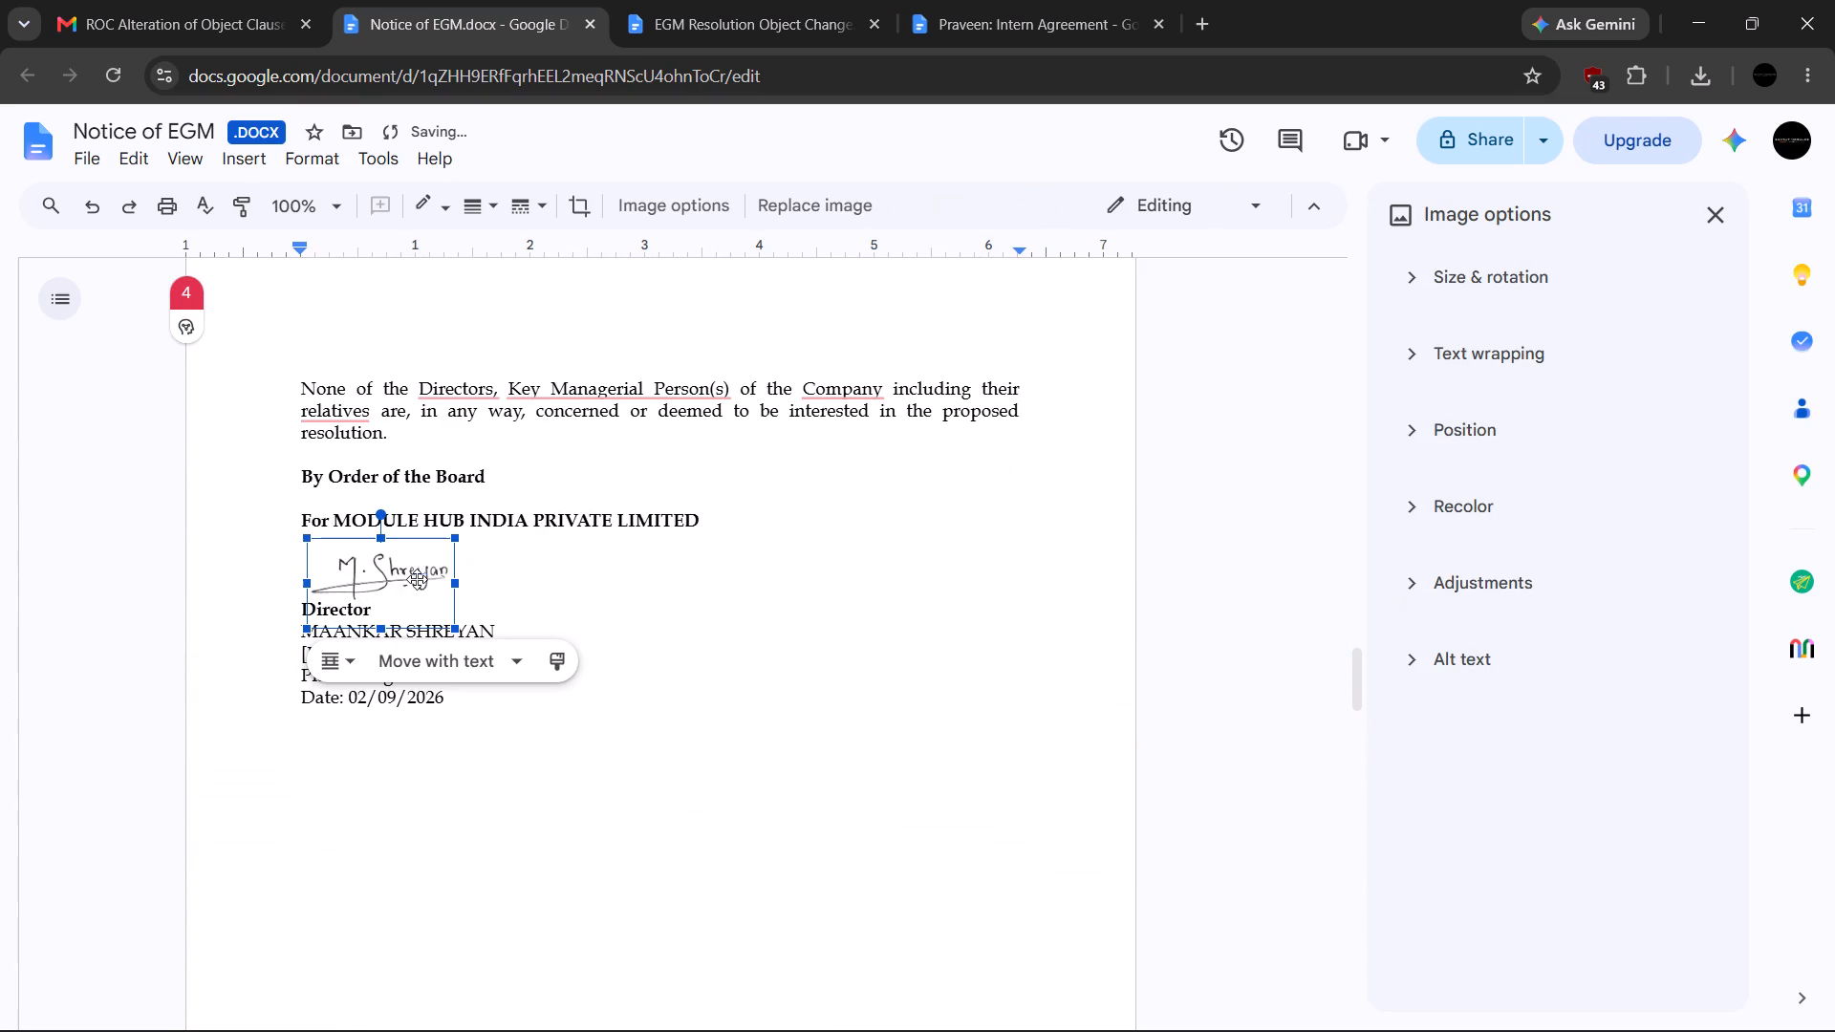
left_click_drag(391, 579, 384, 570)
left_click(581, 607)
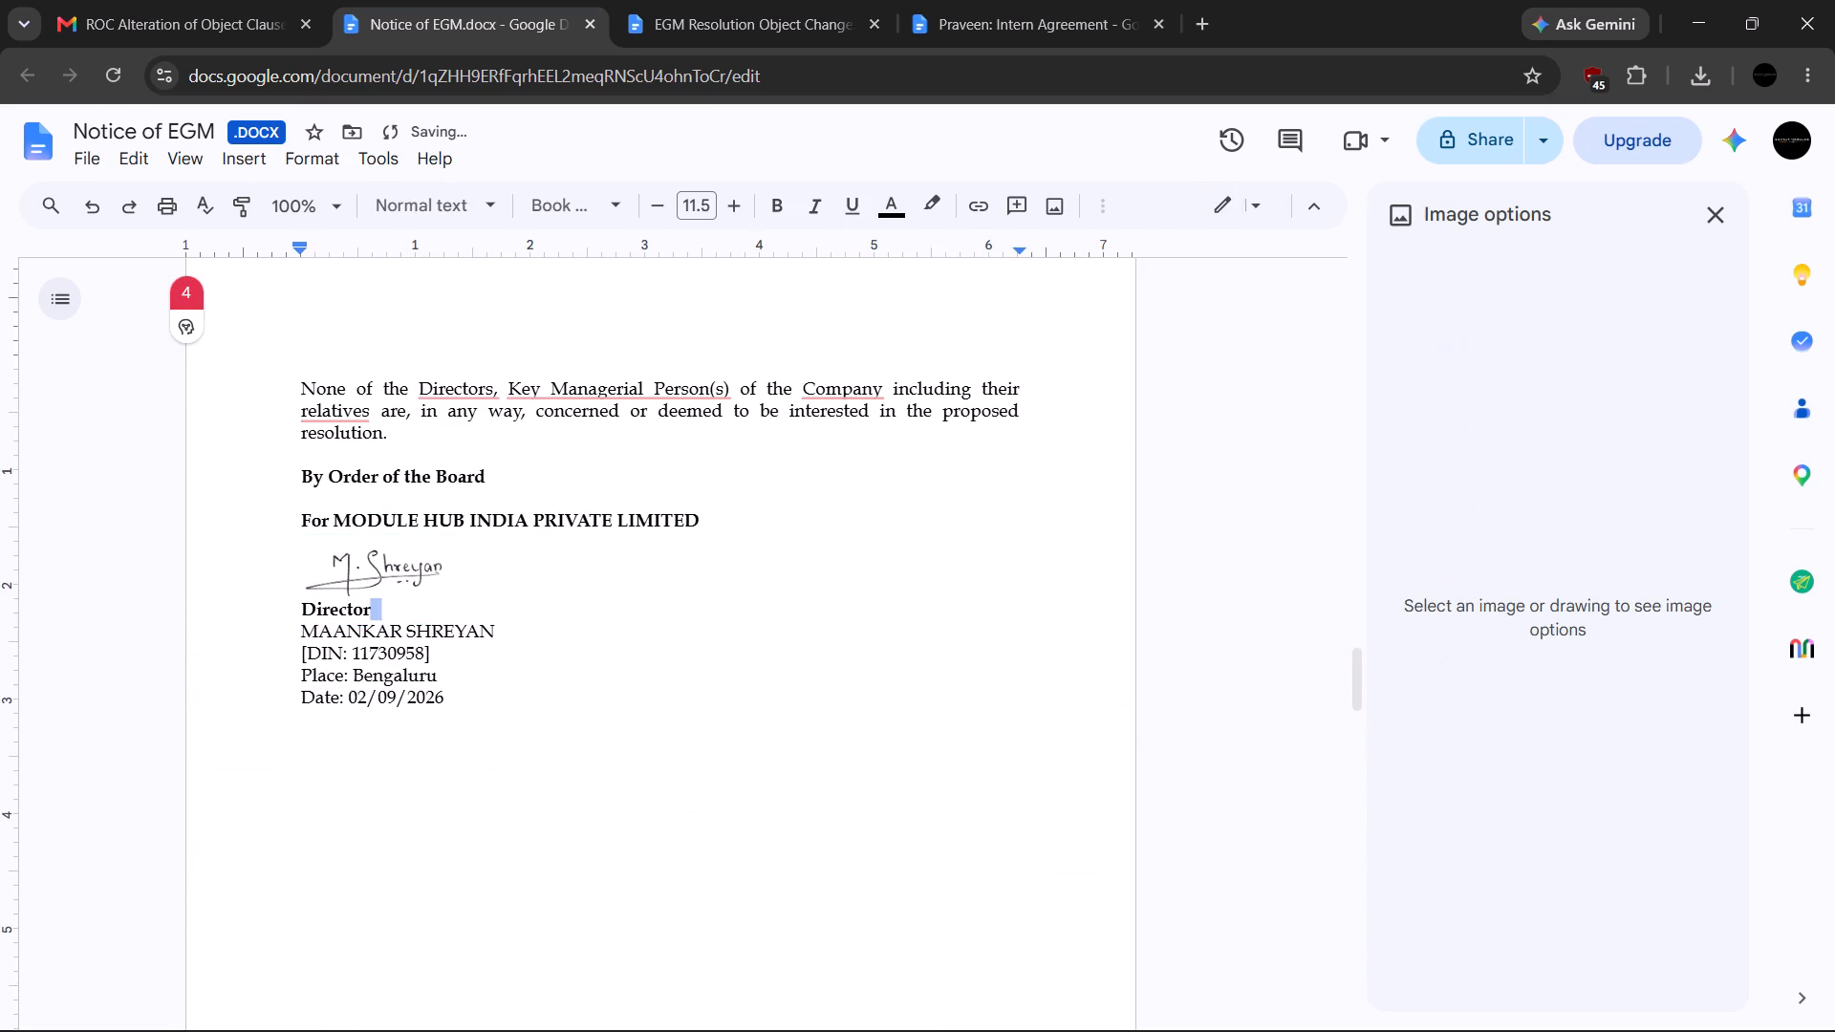
Look through the proxy form, attendance slip and map pages for further places to sign, and return to the document's start.
scroll(590, 616, "down", 11)
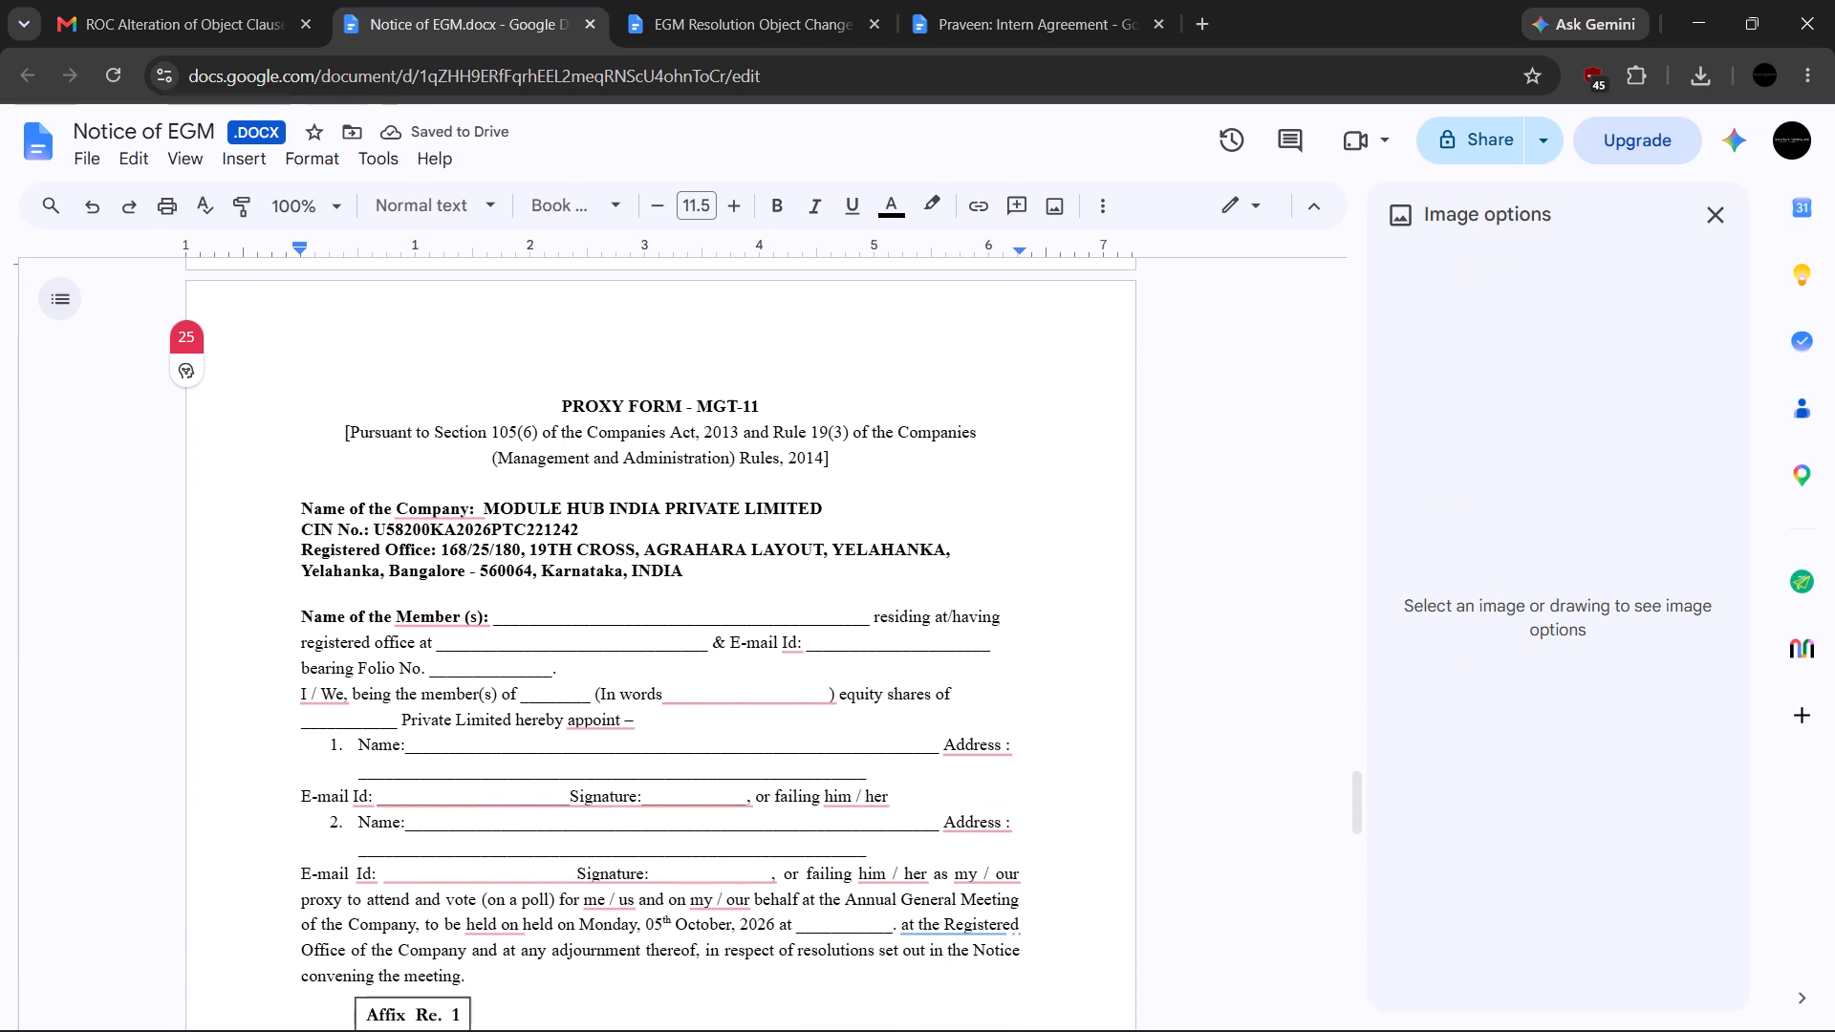
scroll(593, 615, "down", 1)
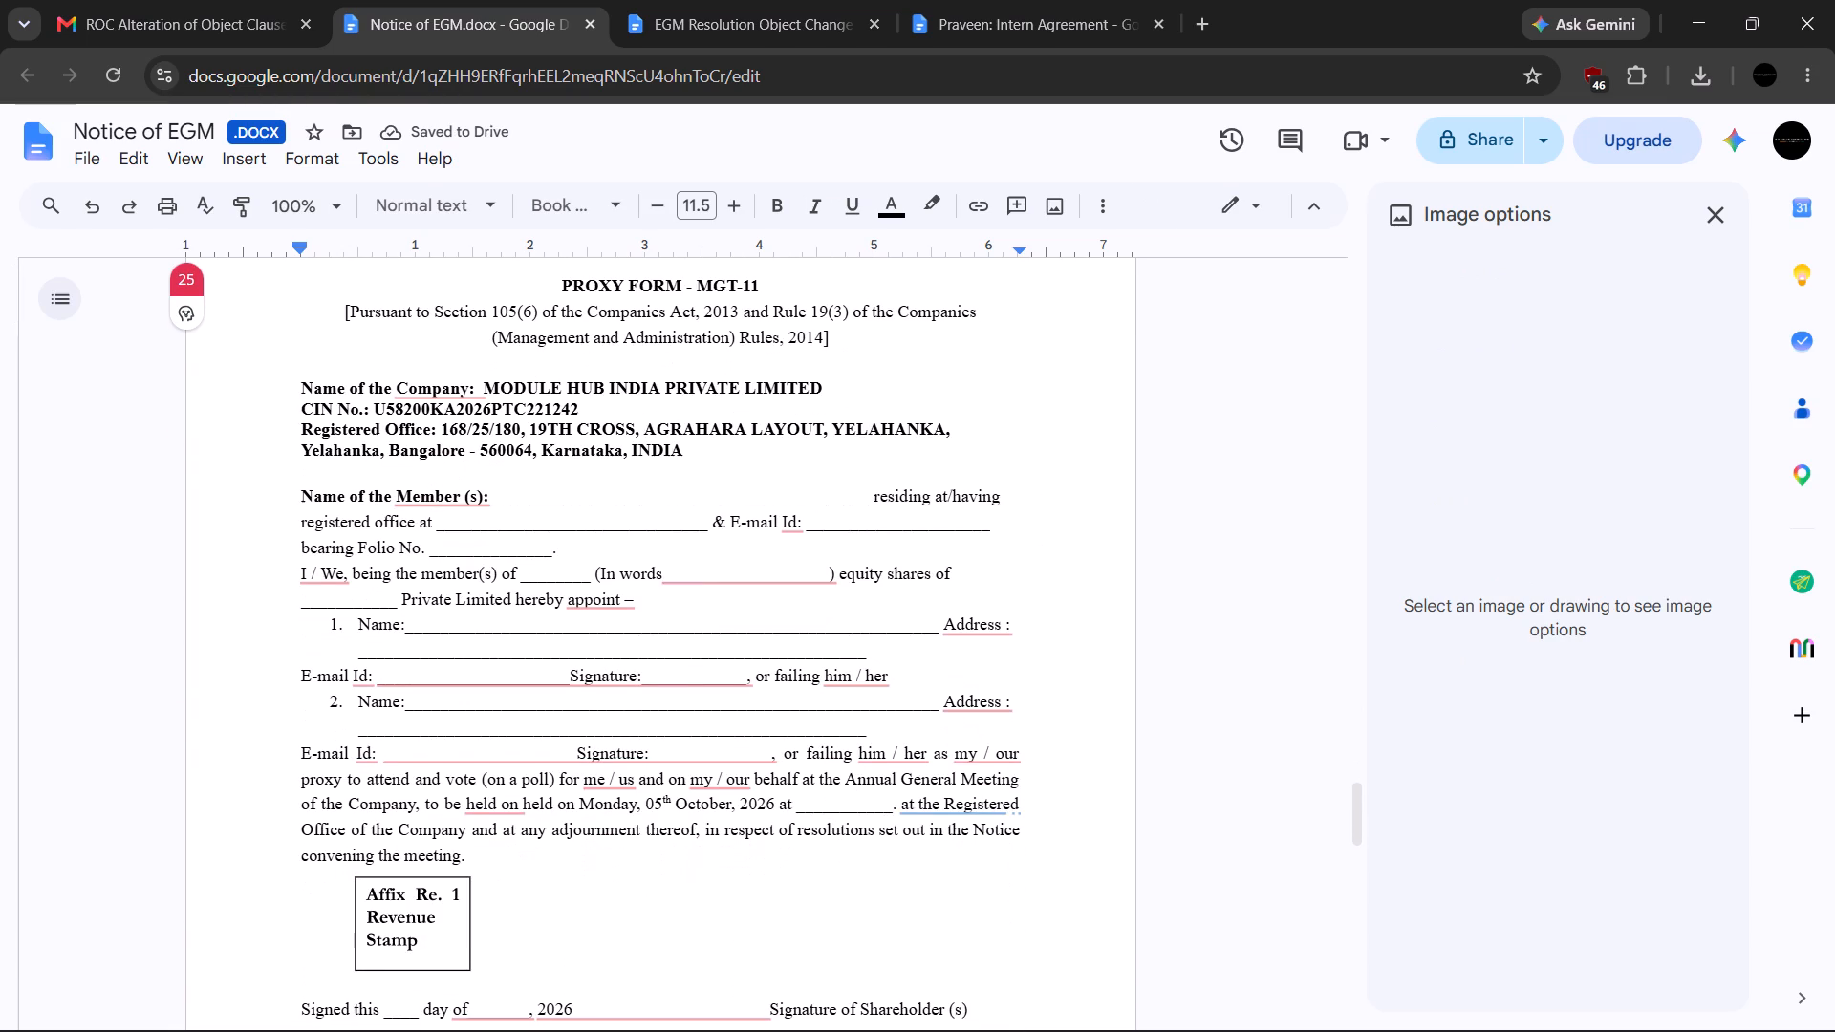
scroll(593, 615, "down", 8)
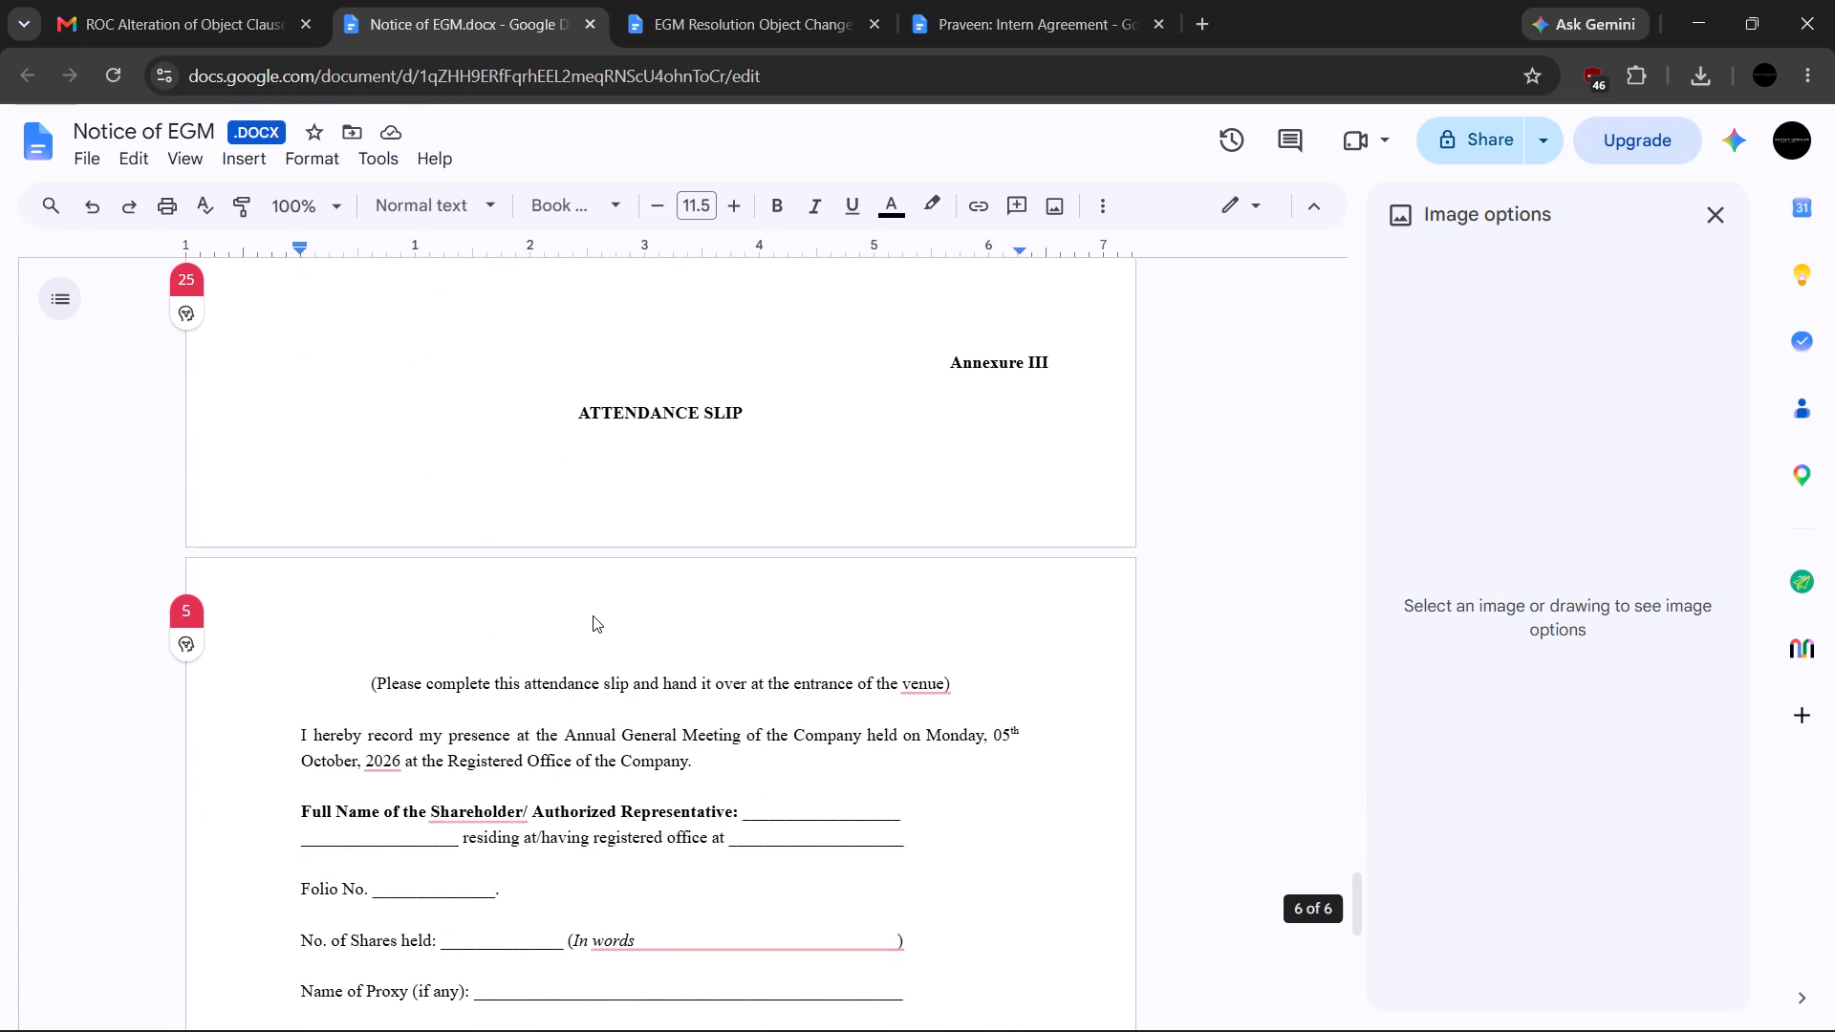
scroll(593, 615, "down", 3)
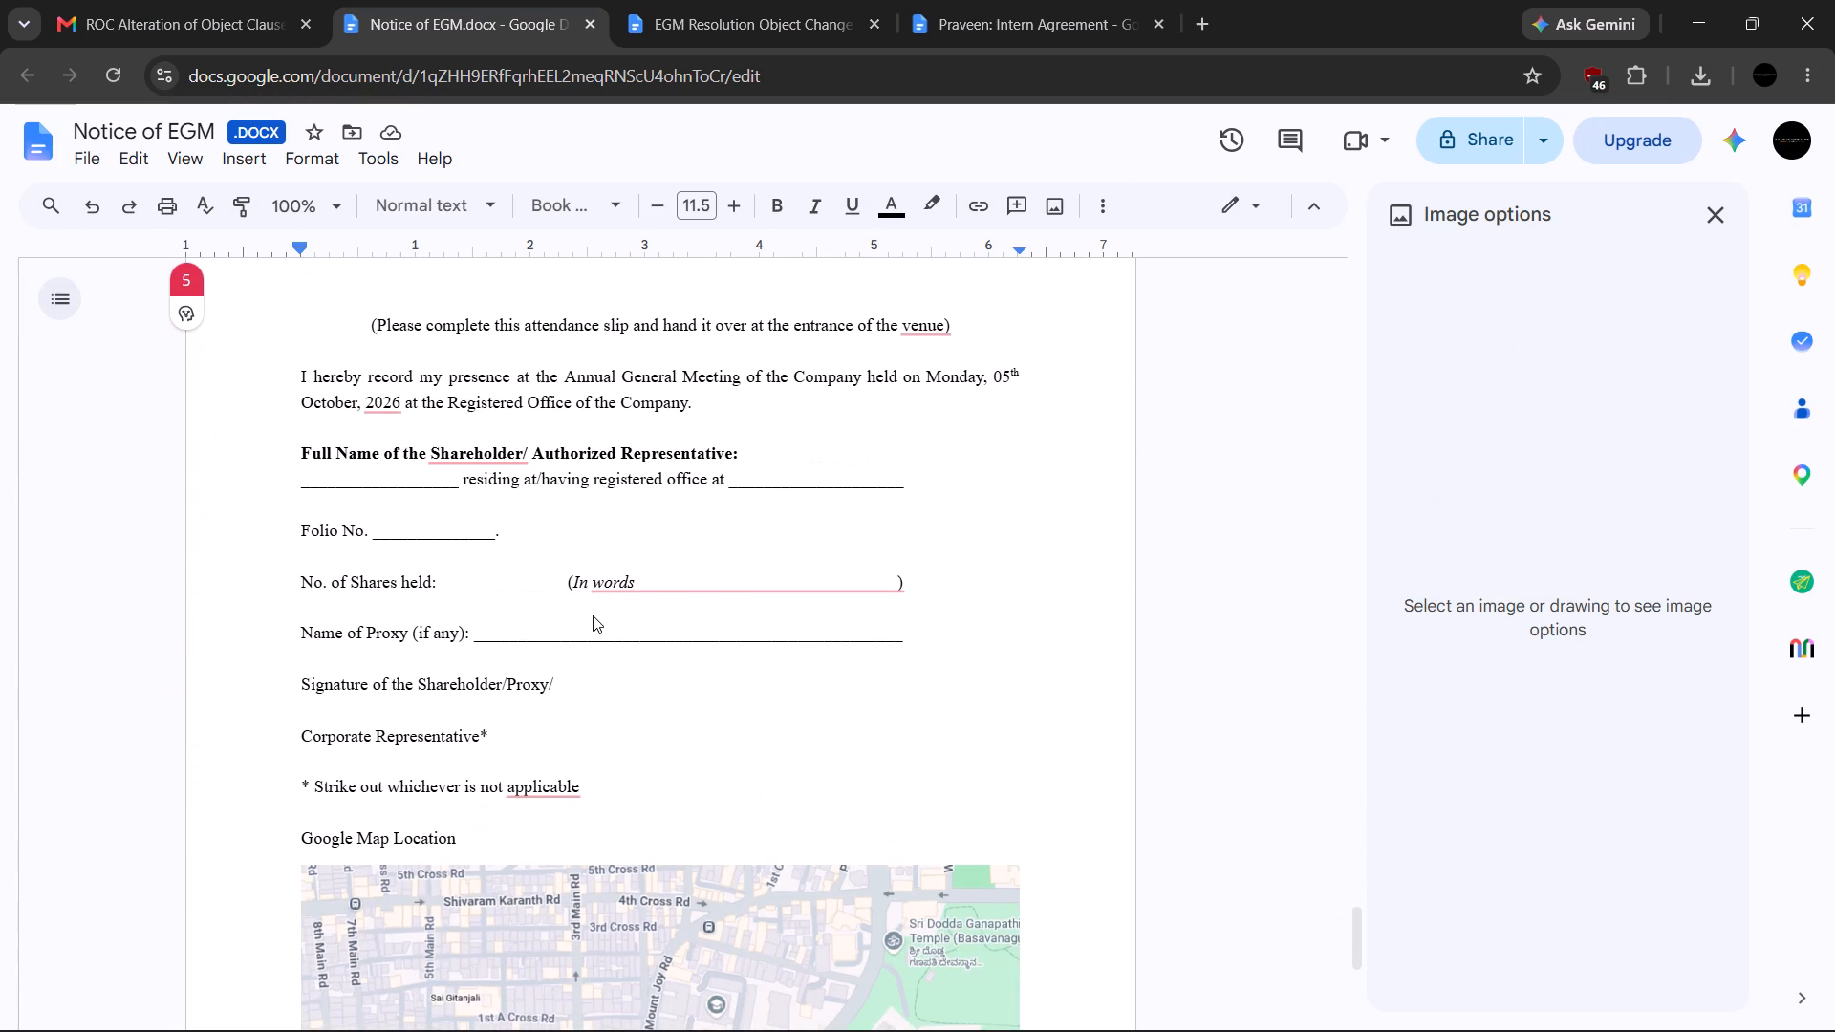
scroll(593, 615, "down", 5)
scroll(594, 617, "up", 1)
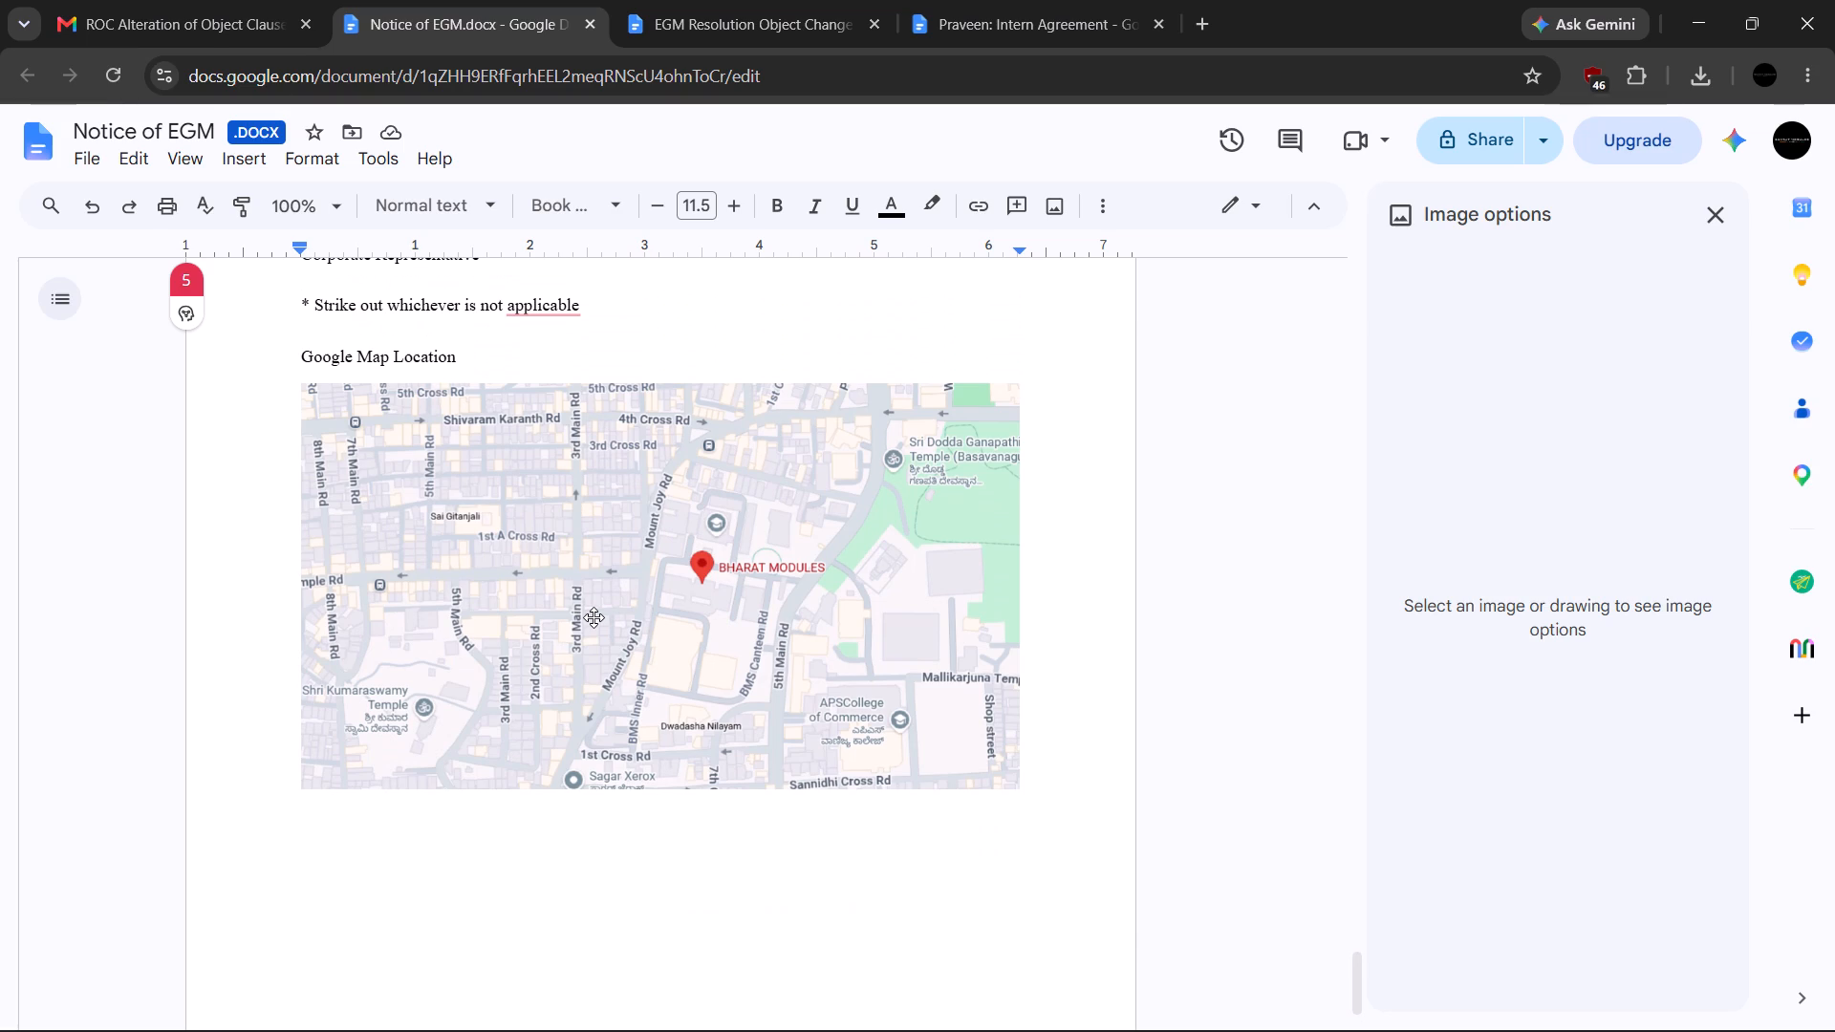
scroll(594, 617, "up", 3)
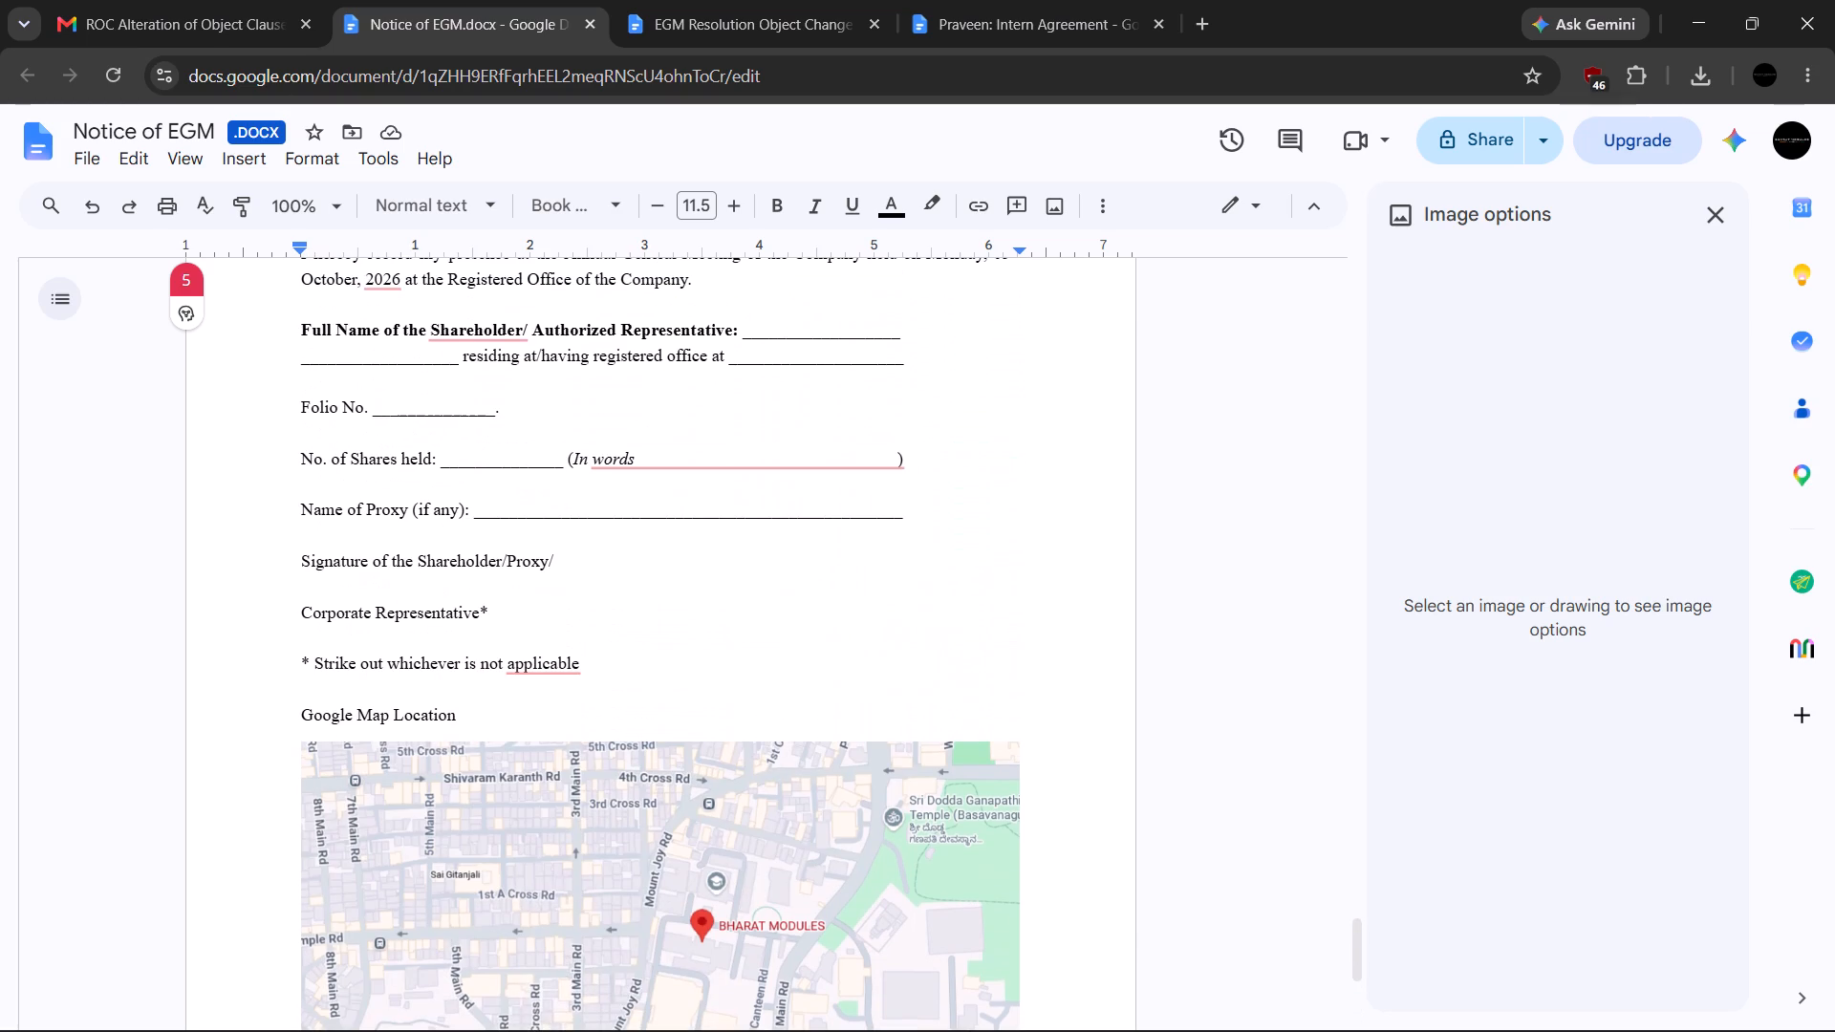
scroll(595, 617, "up", 4)
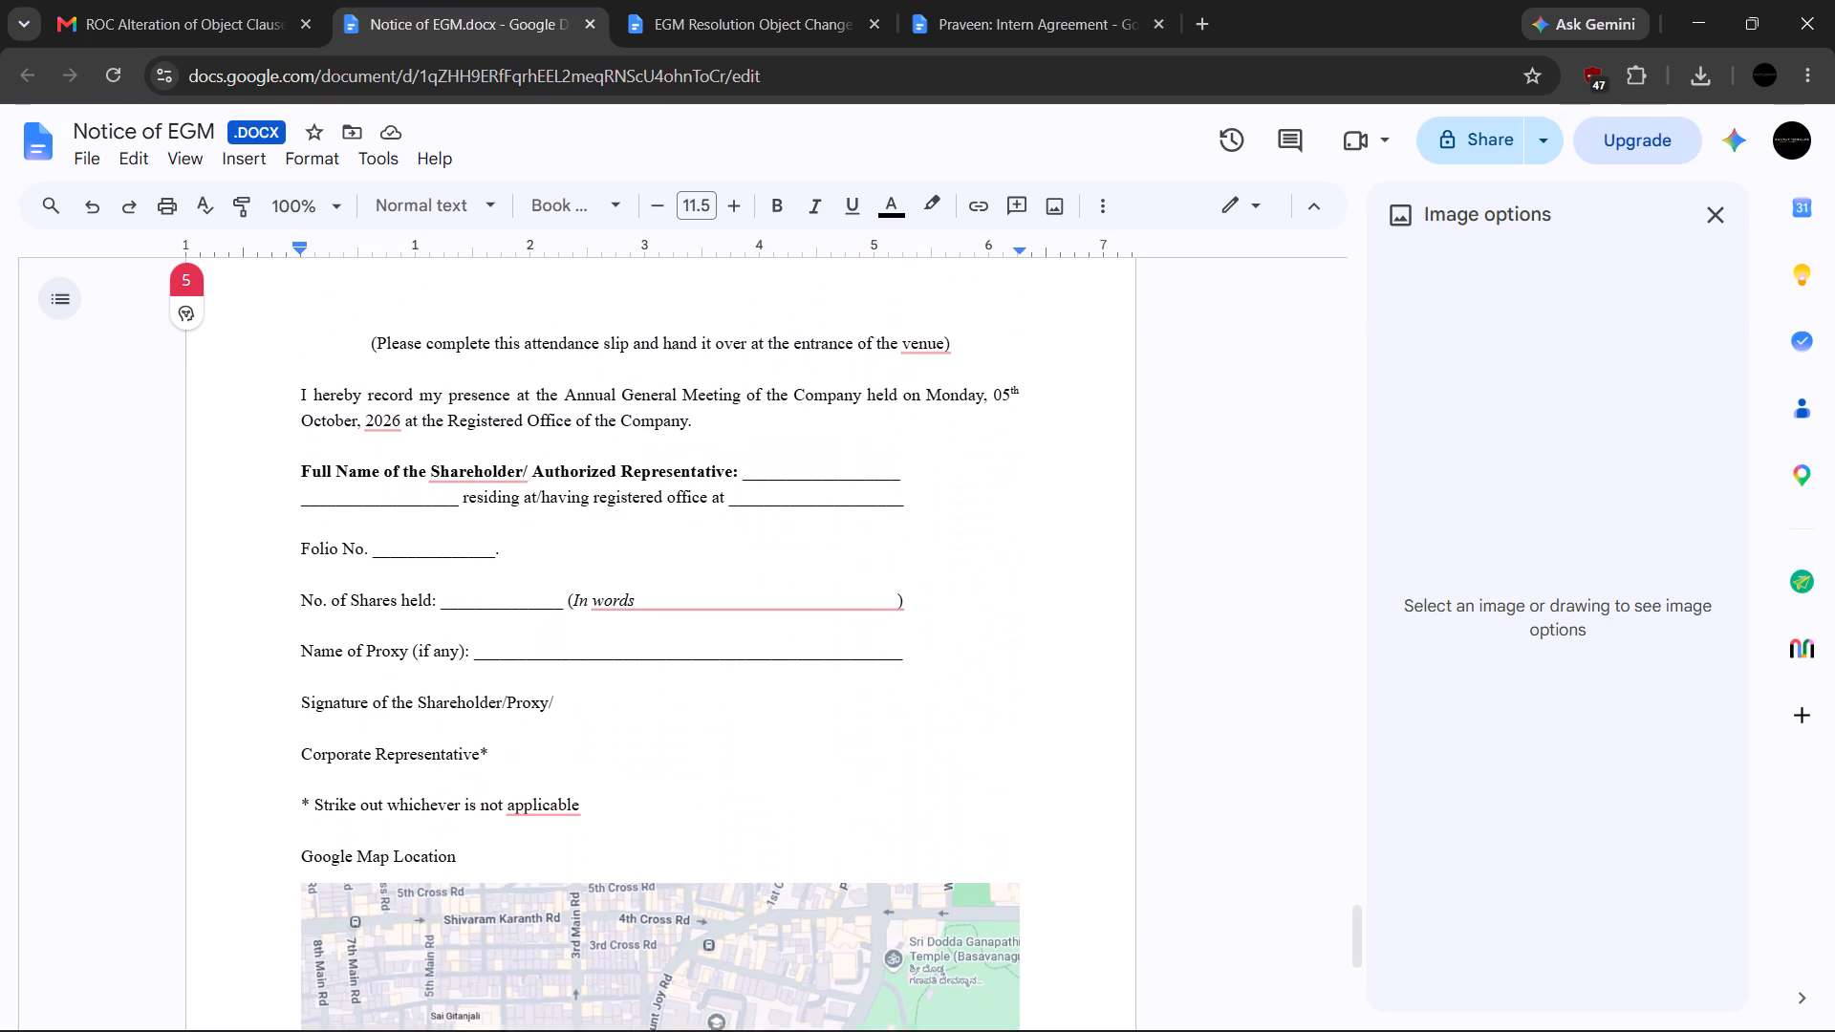
scroll(601, 615, "up", 2)
left_click_drag(1351, 879, 1328, 229)
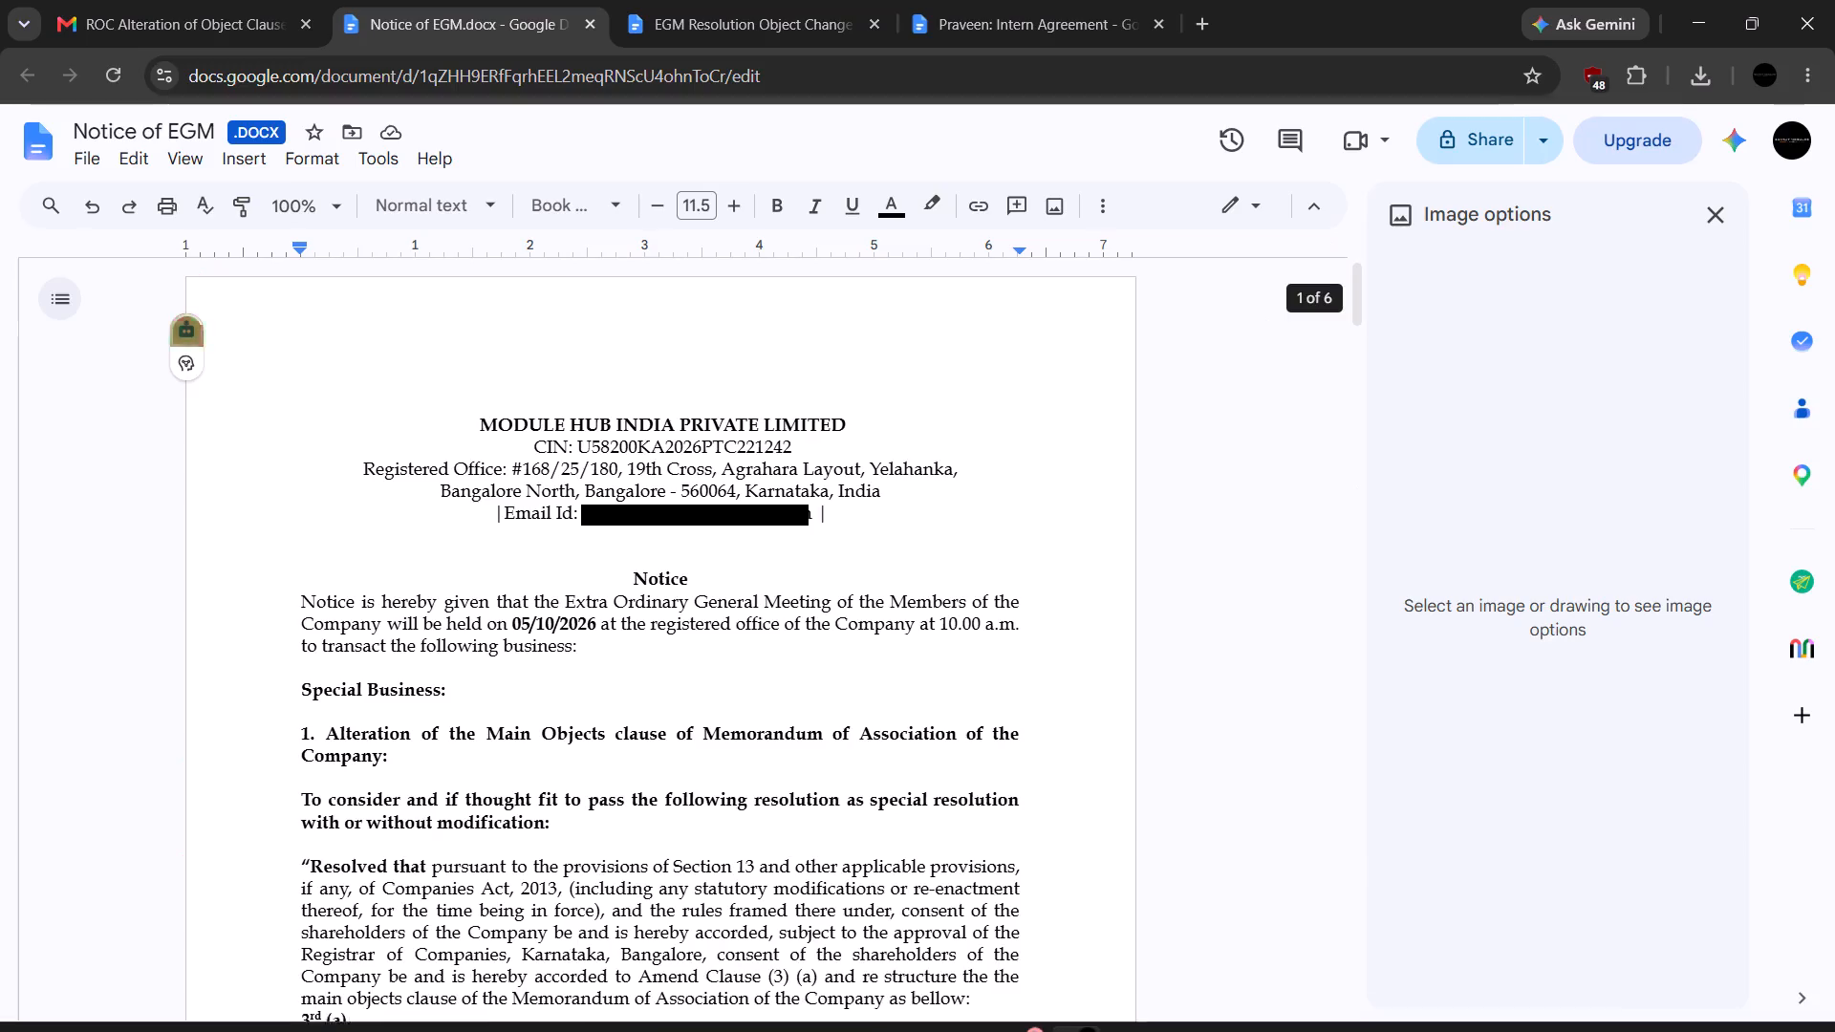
Switch to File Explorer and open the Logo folder inside BHARAT MODULES.
left_click(830, 1008)
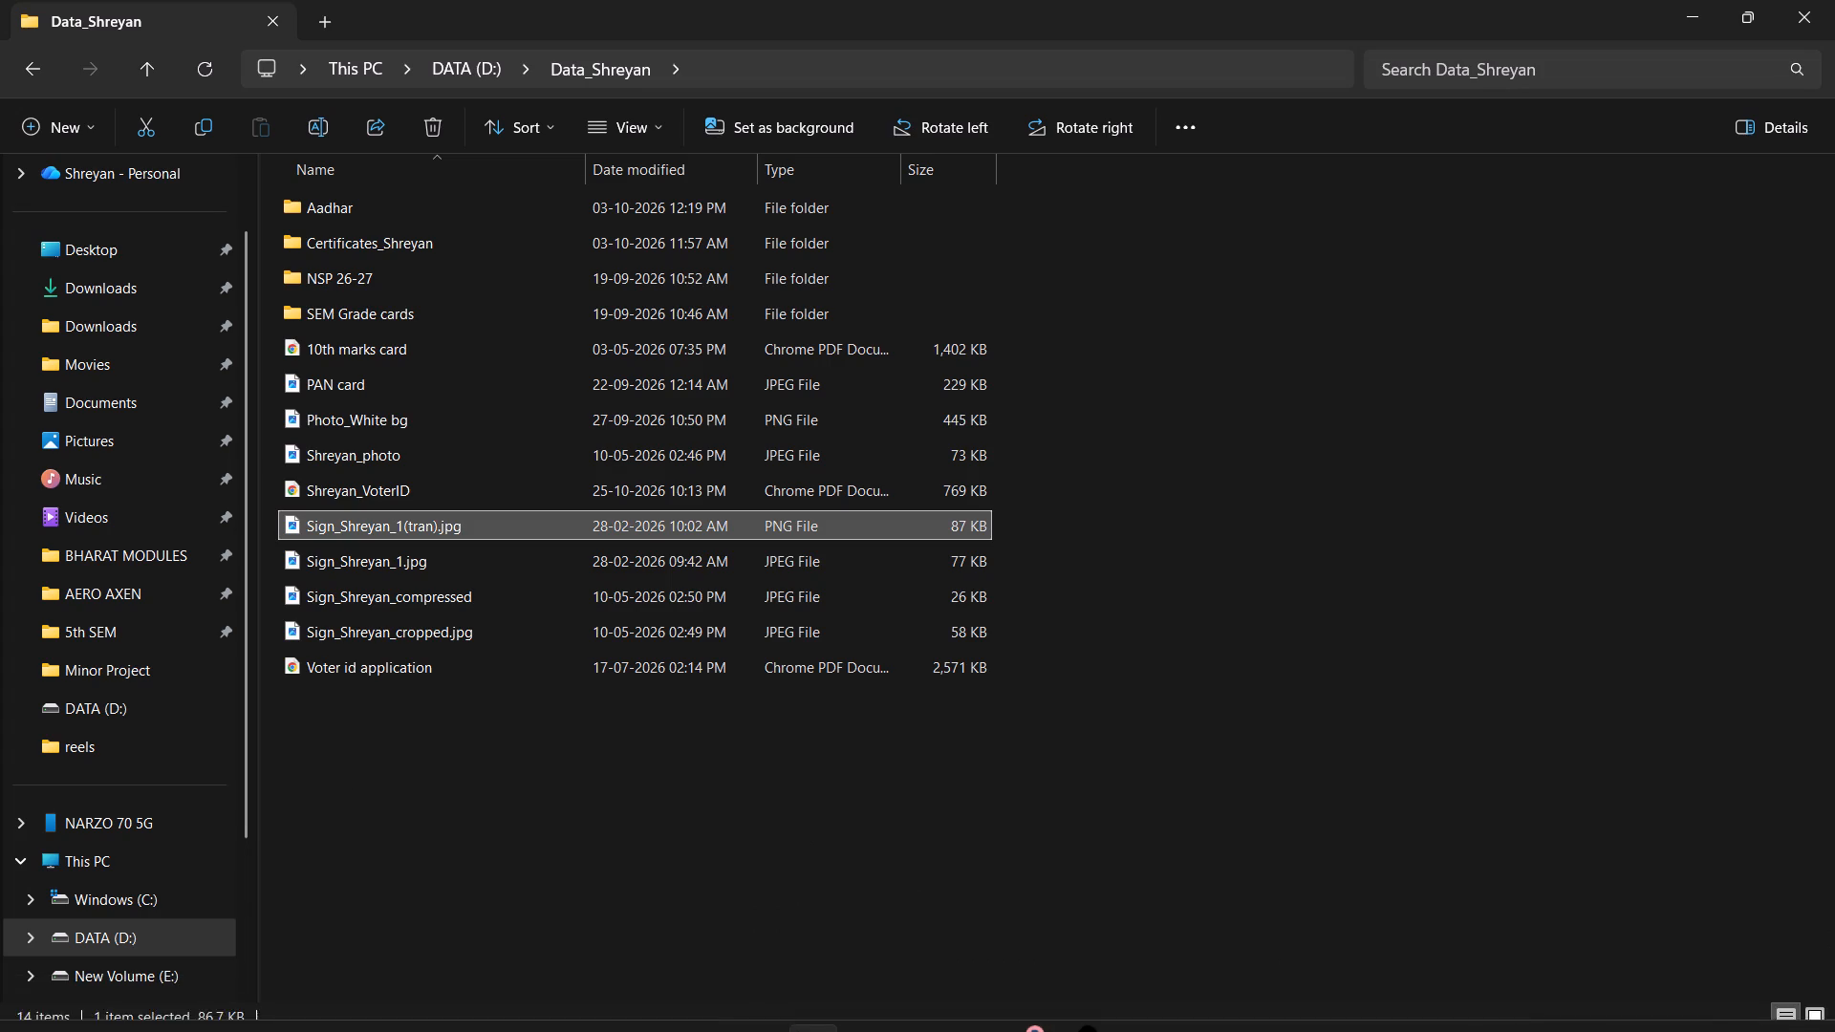
right_click(815, 1015)
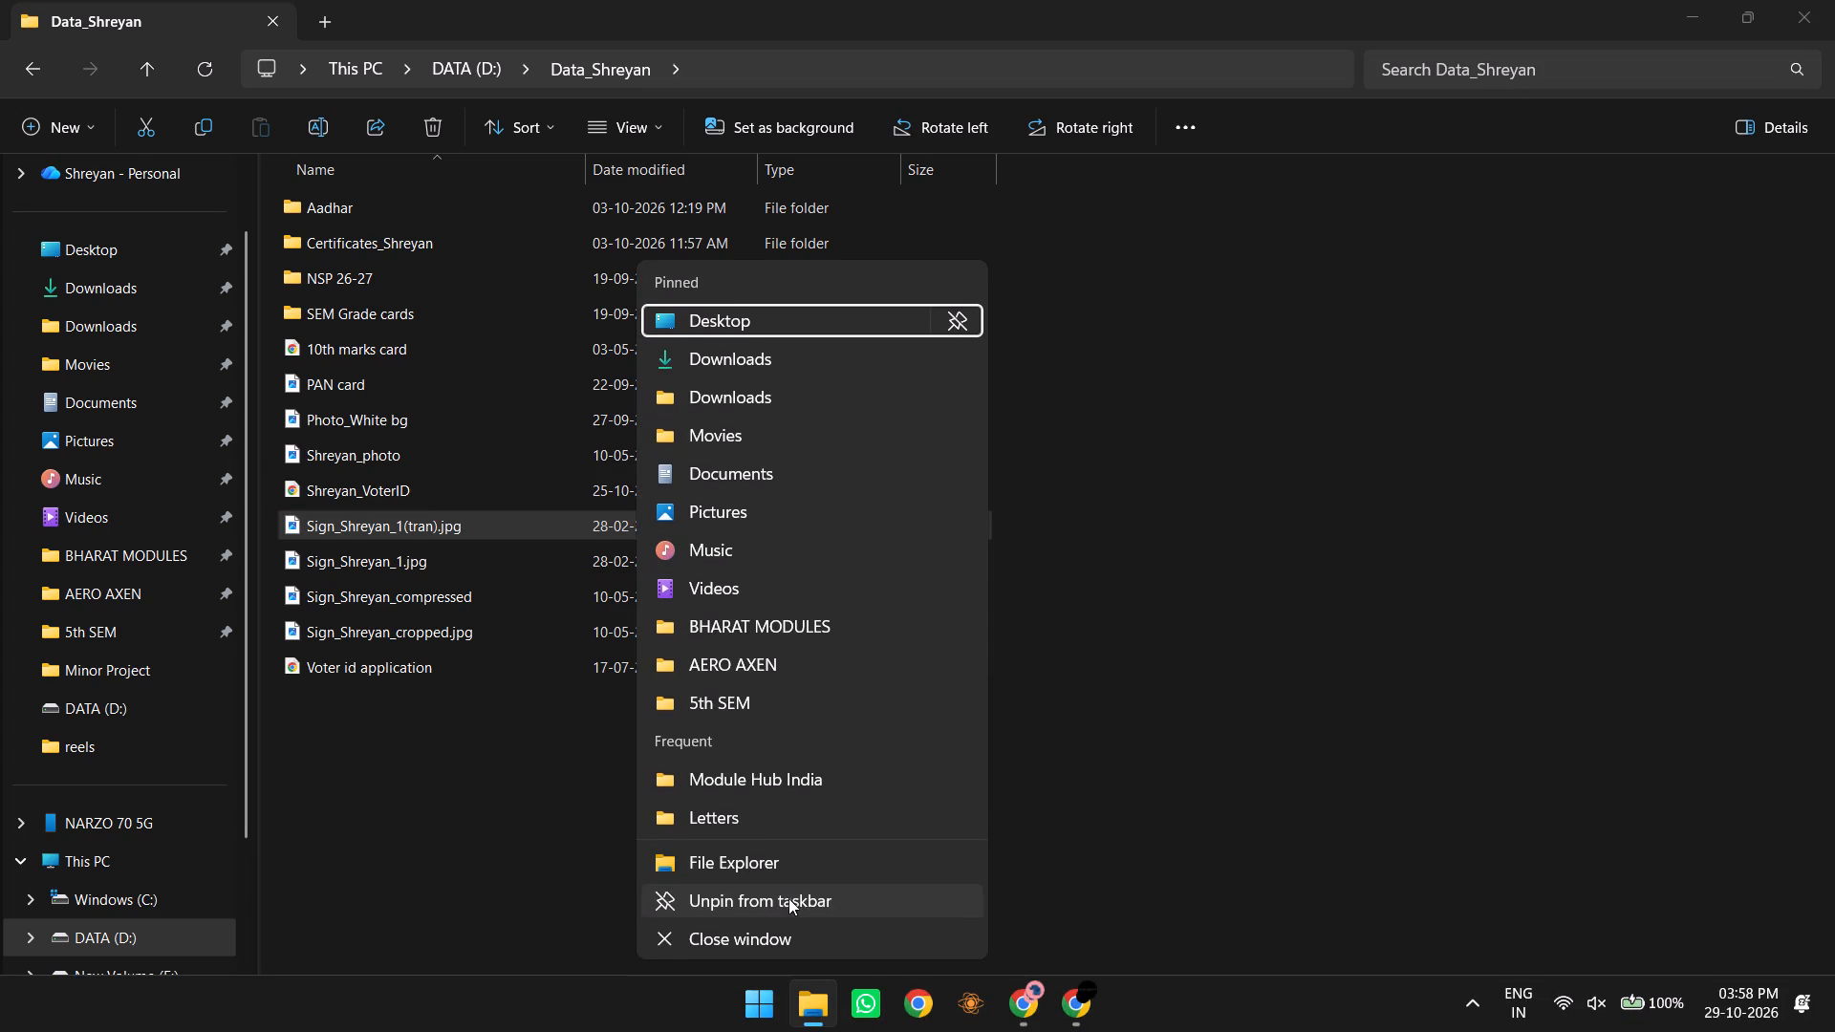
left_click(723, 620)
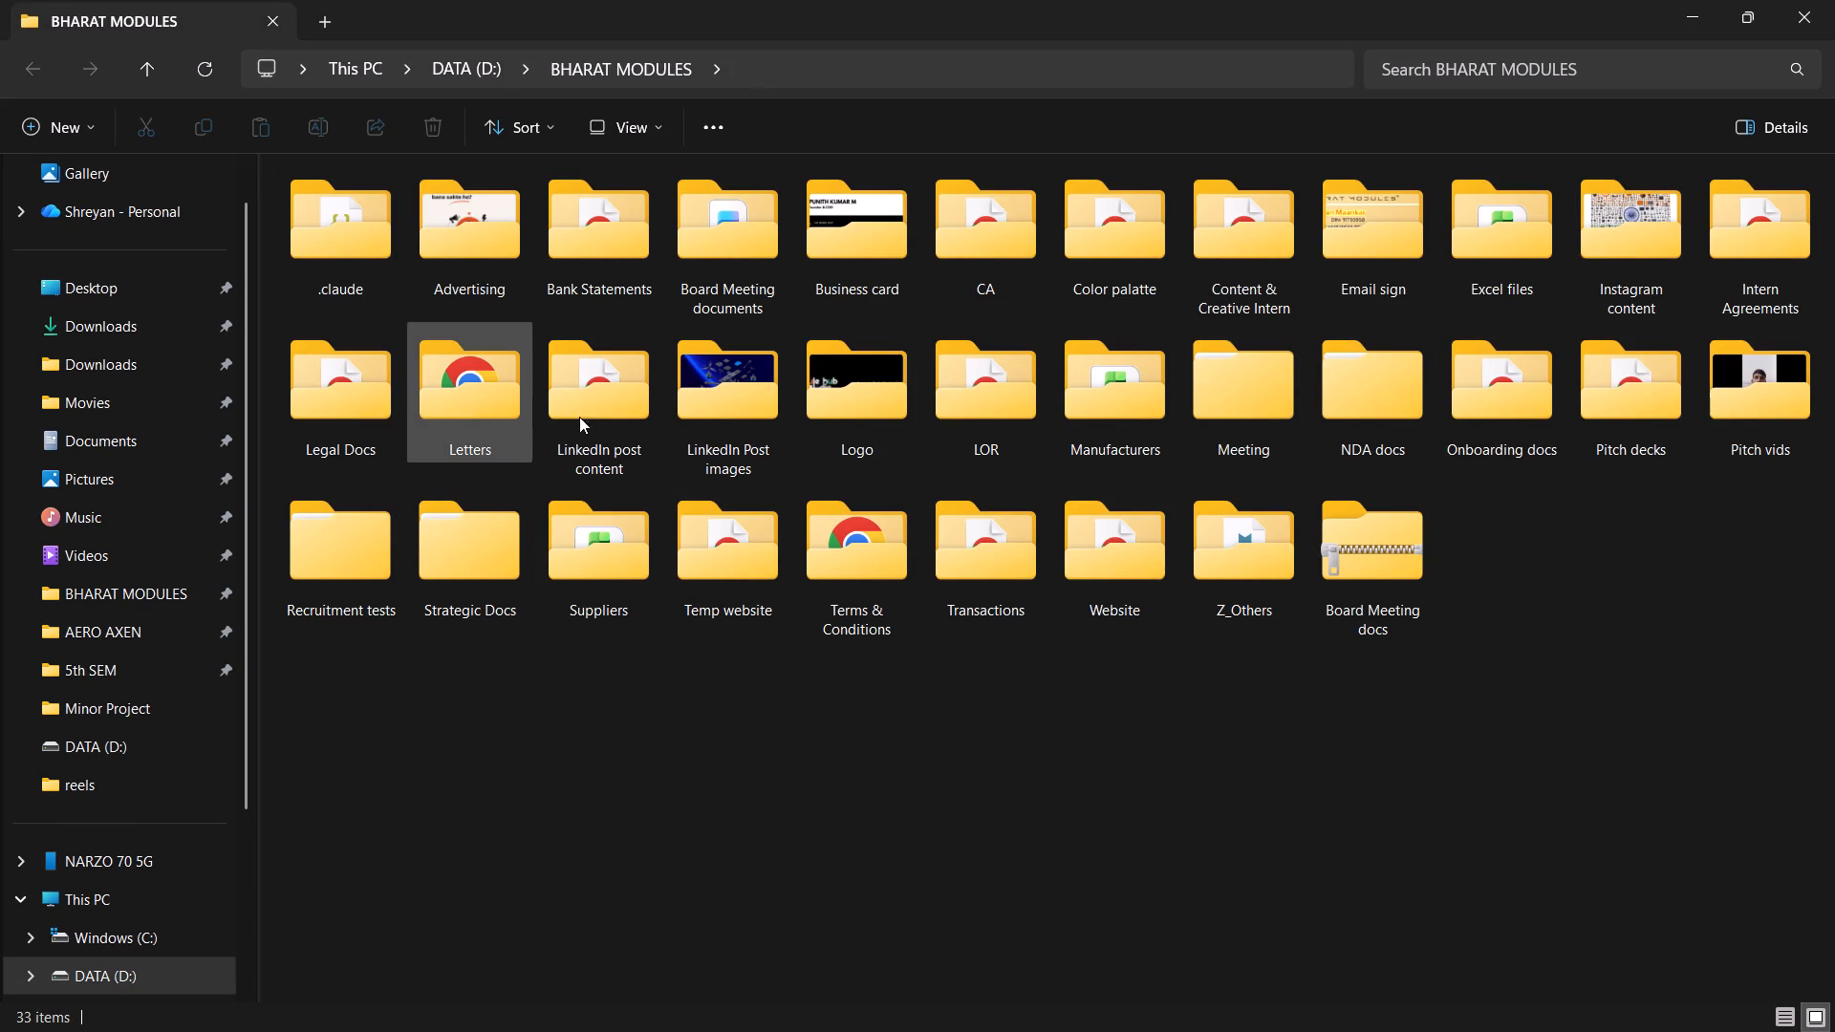
double_click(836, 391)
double_click(447, 269)
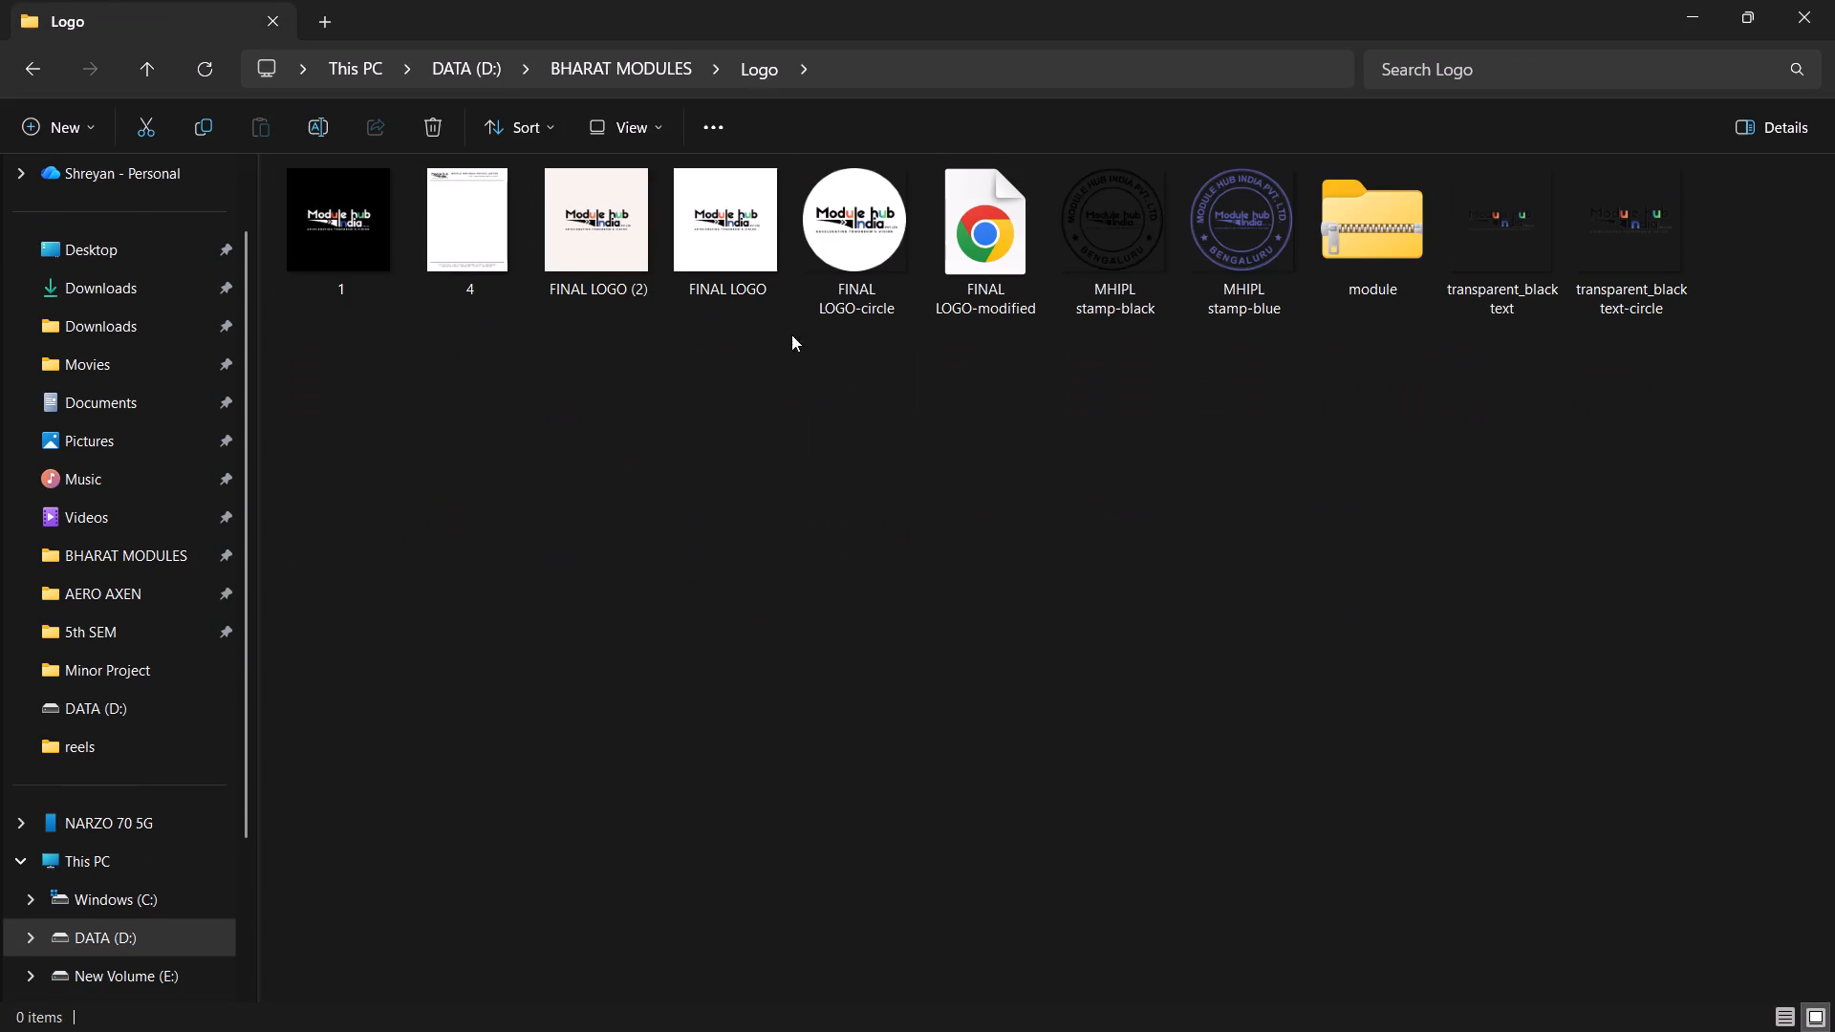
Insert the MHIPL stamp-blue image into the Notice of EGM, below the company name in the page 2 signature block.
left_click_drag(1211, 247, 1065, 1007)
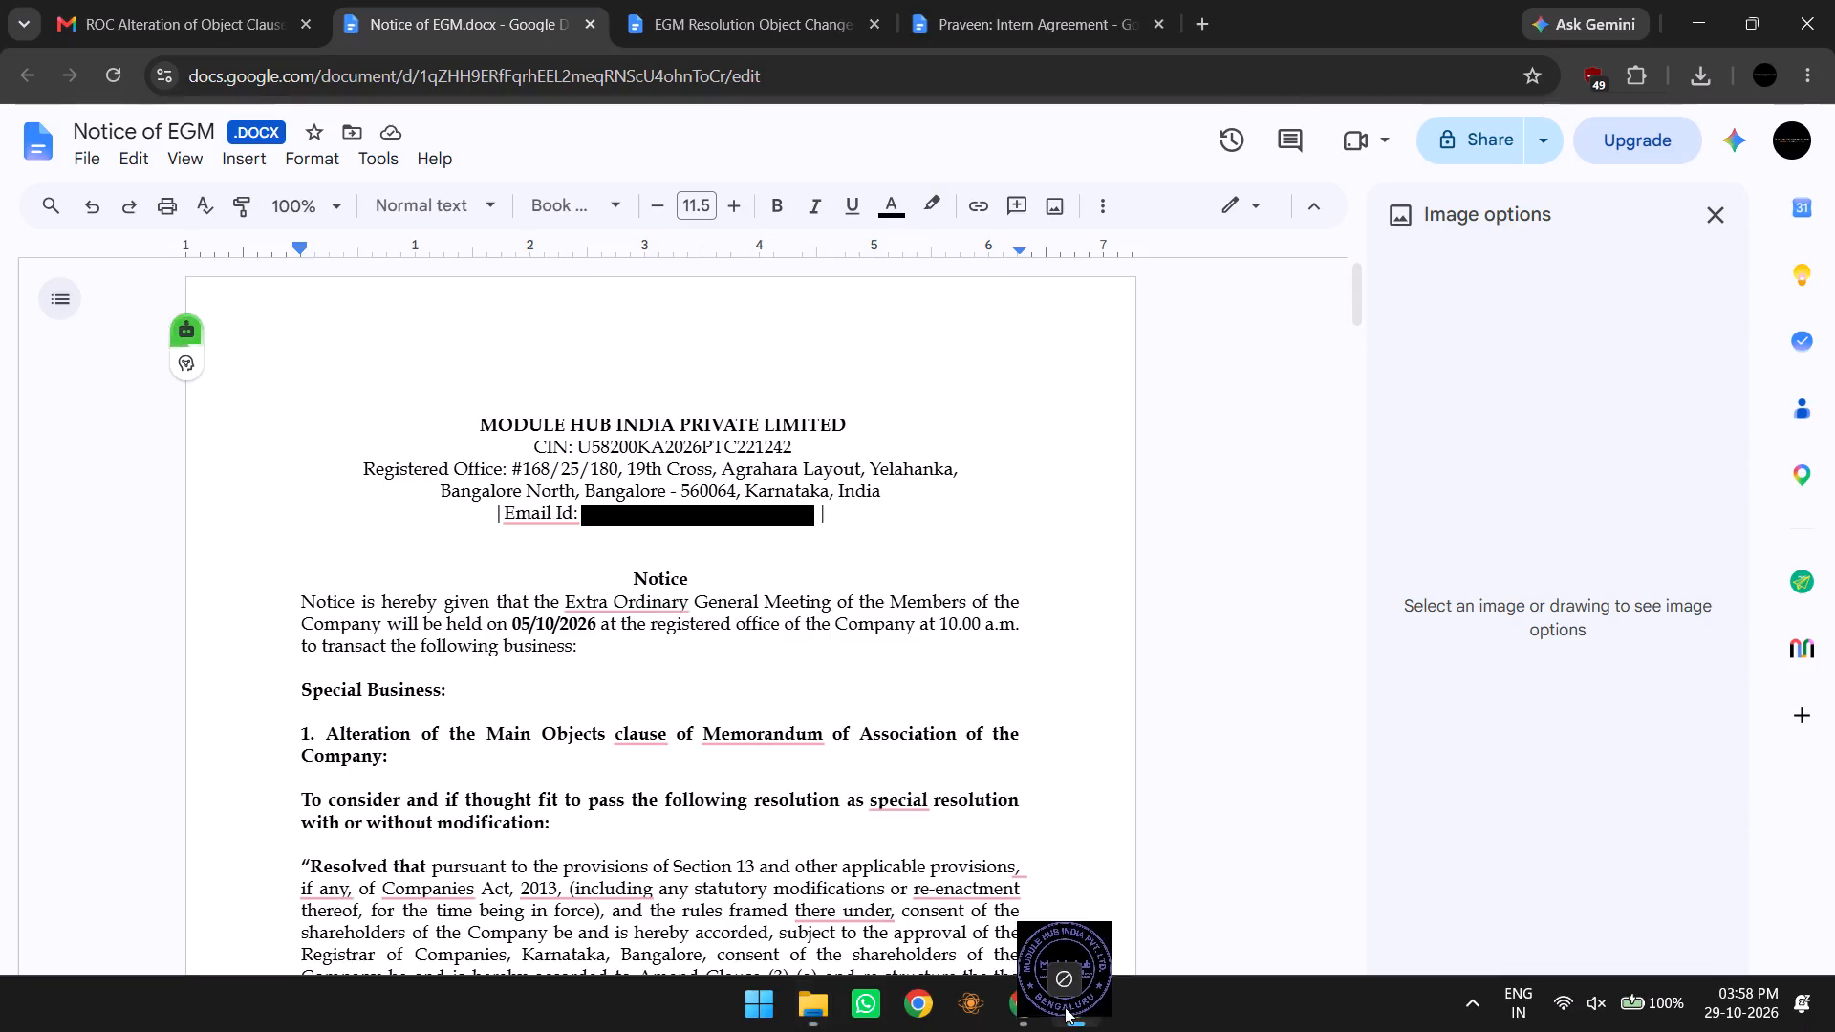
left_click_drag(1065, 1007, 593, 698)
scroll(594, 687, "down", 4)
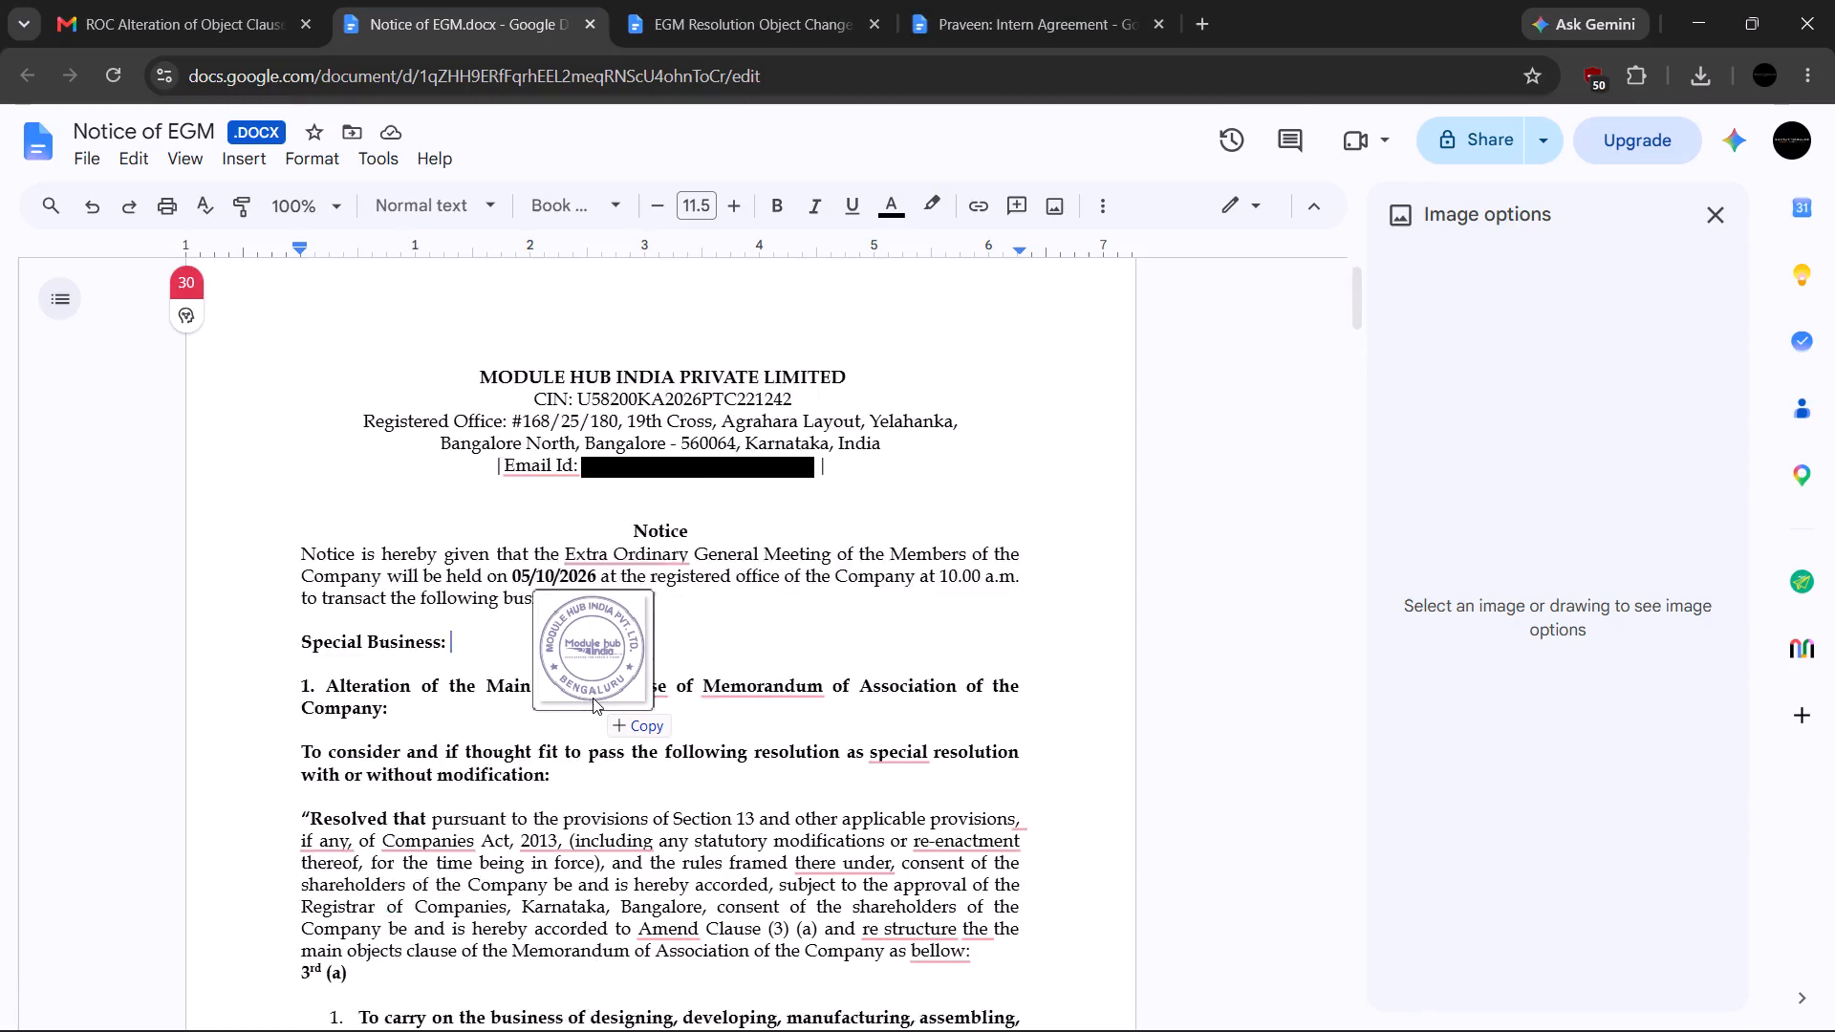
left_click_drag(593, 698, 555, 608)
scroll(806, 711, "down", 9)
scroll(685, 690, "down", 8)
scroll(555, 608, "up", 6)
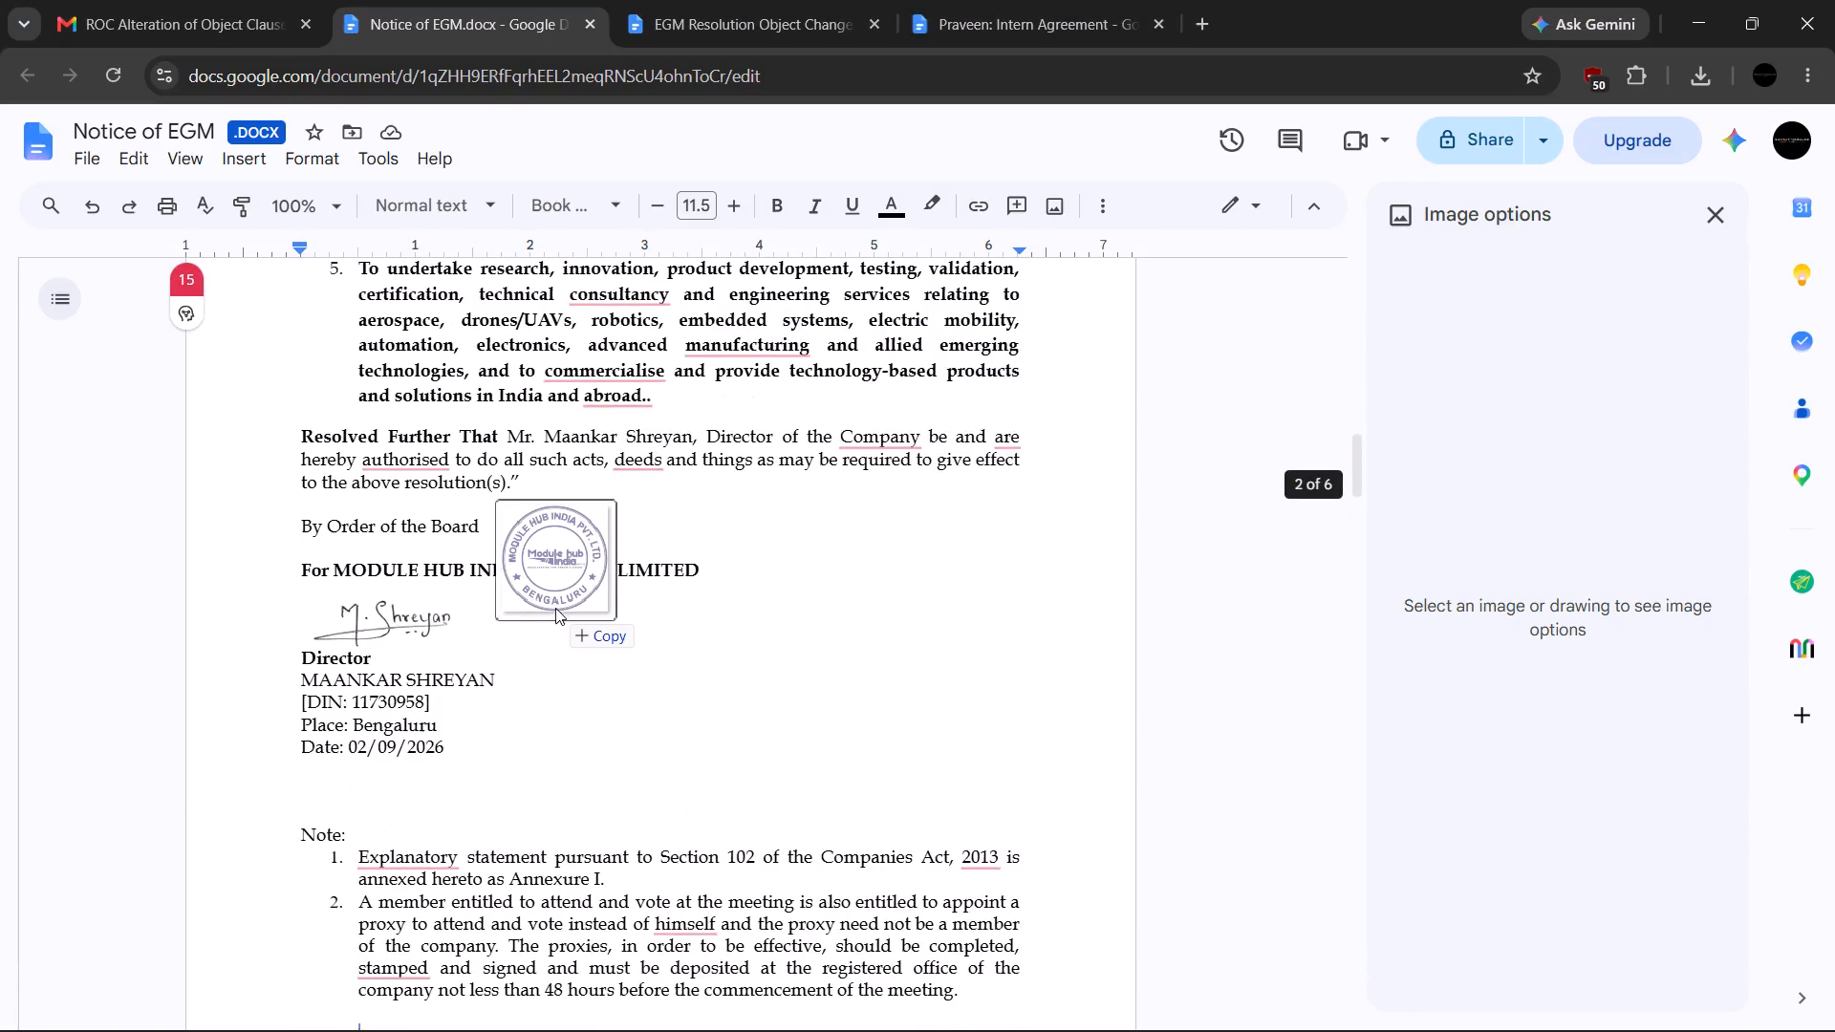
left_click_drag(555, 608, 572, 613)
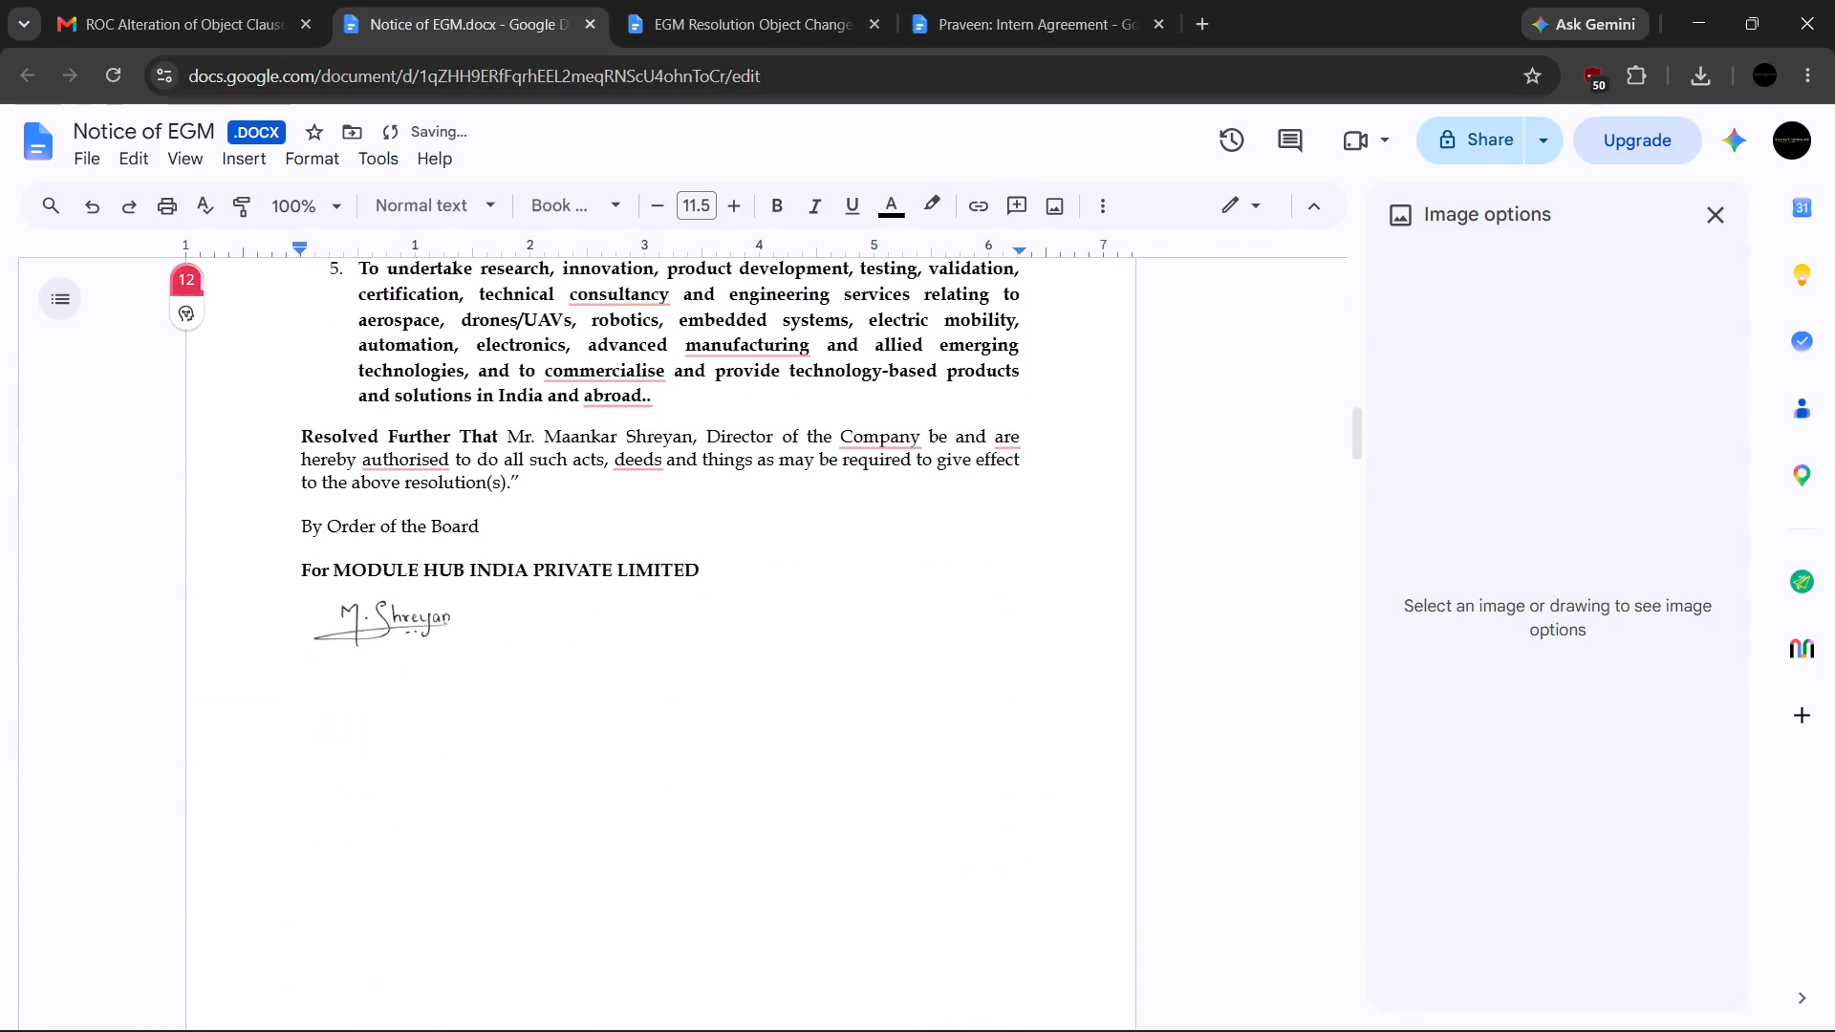
Select the inserted company stamp and set its text wrapping to behind text.
scroll(584, 726, "down", 6)
left_click(576, 696)
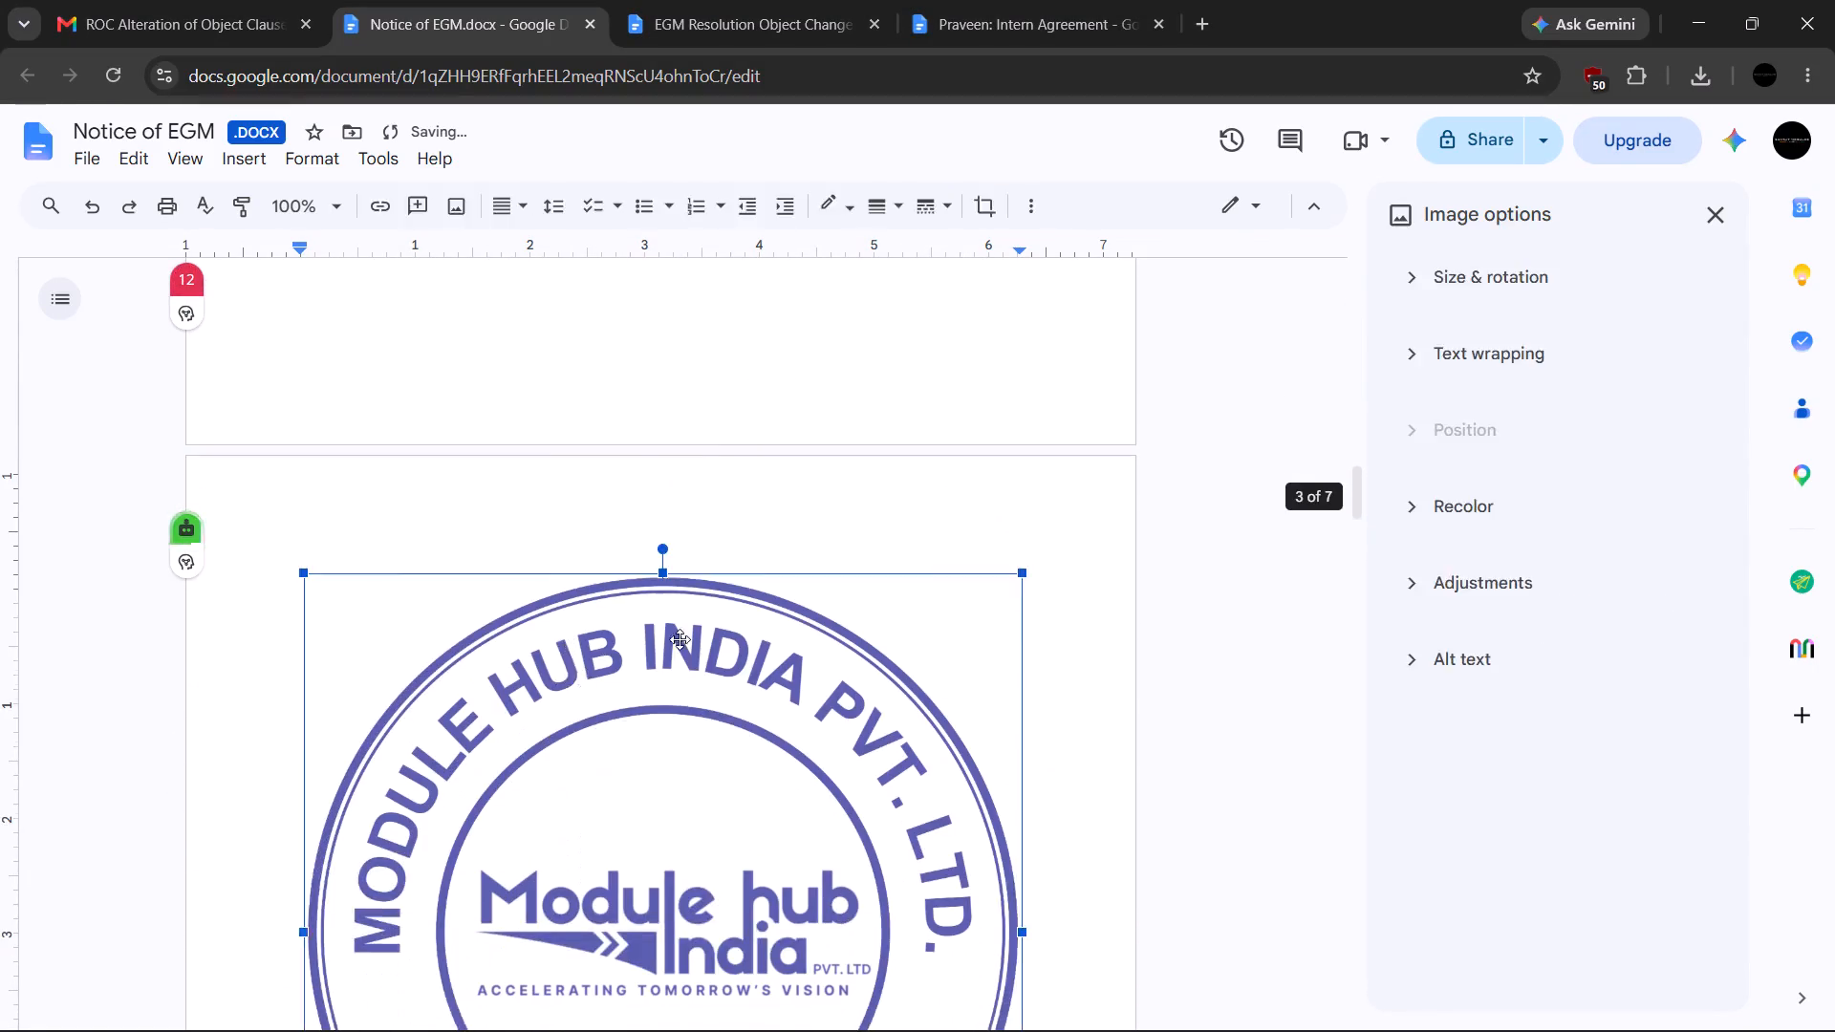
left_click(1434, 360)
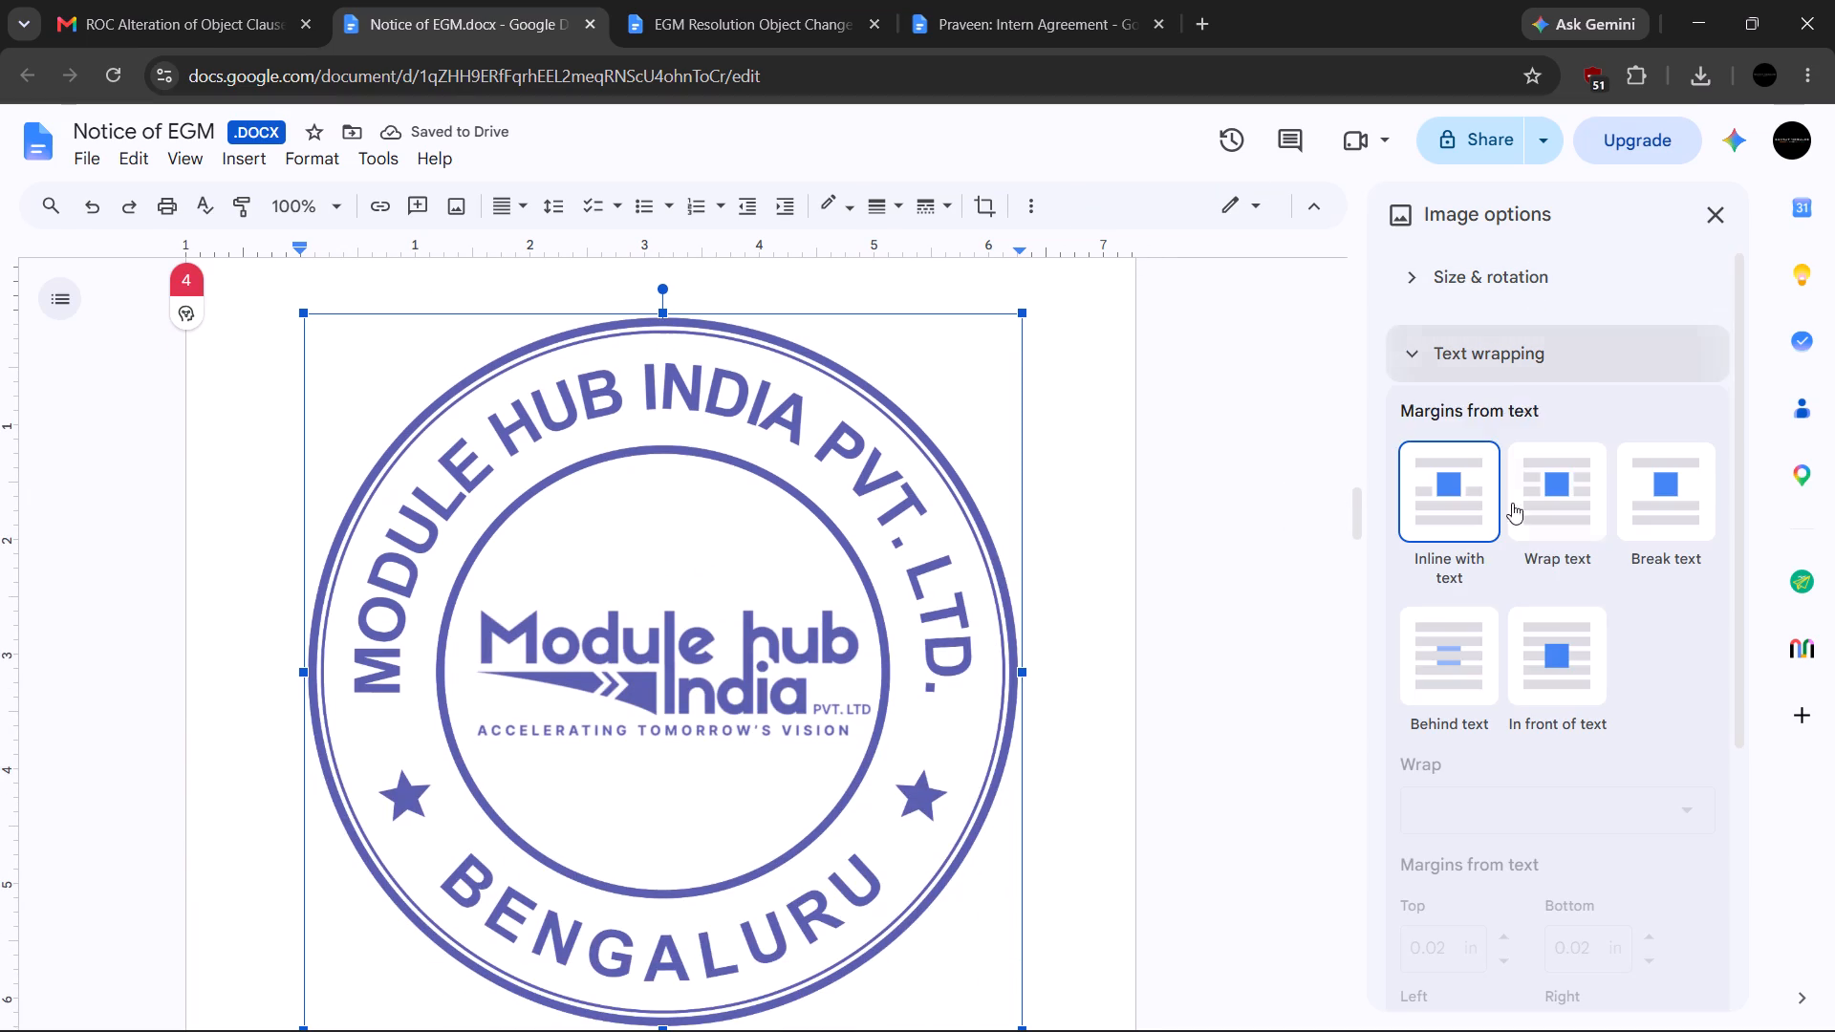
left_click(1468, 625)
Set the company stamp's width to 1 in with the aspect ratio locked.
left_click(1419, 280)
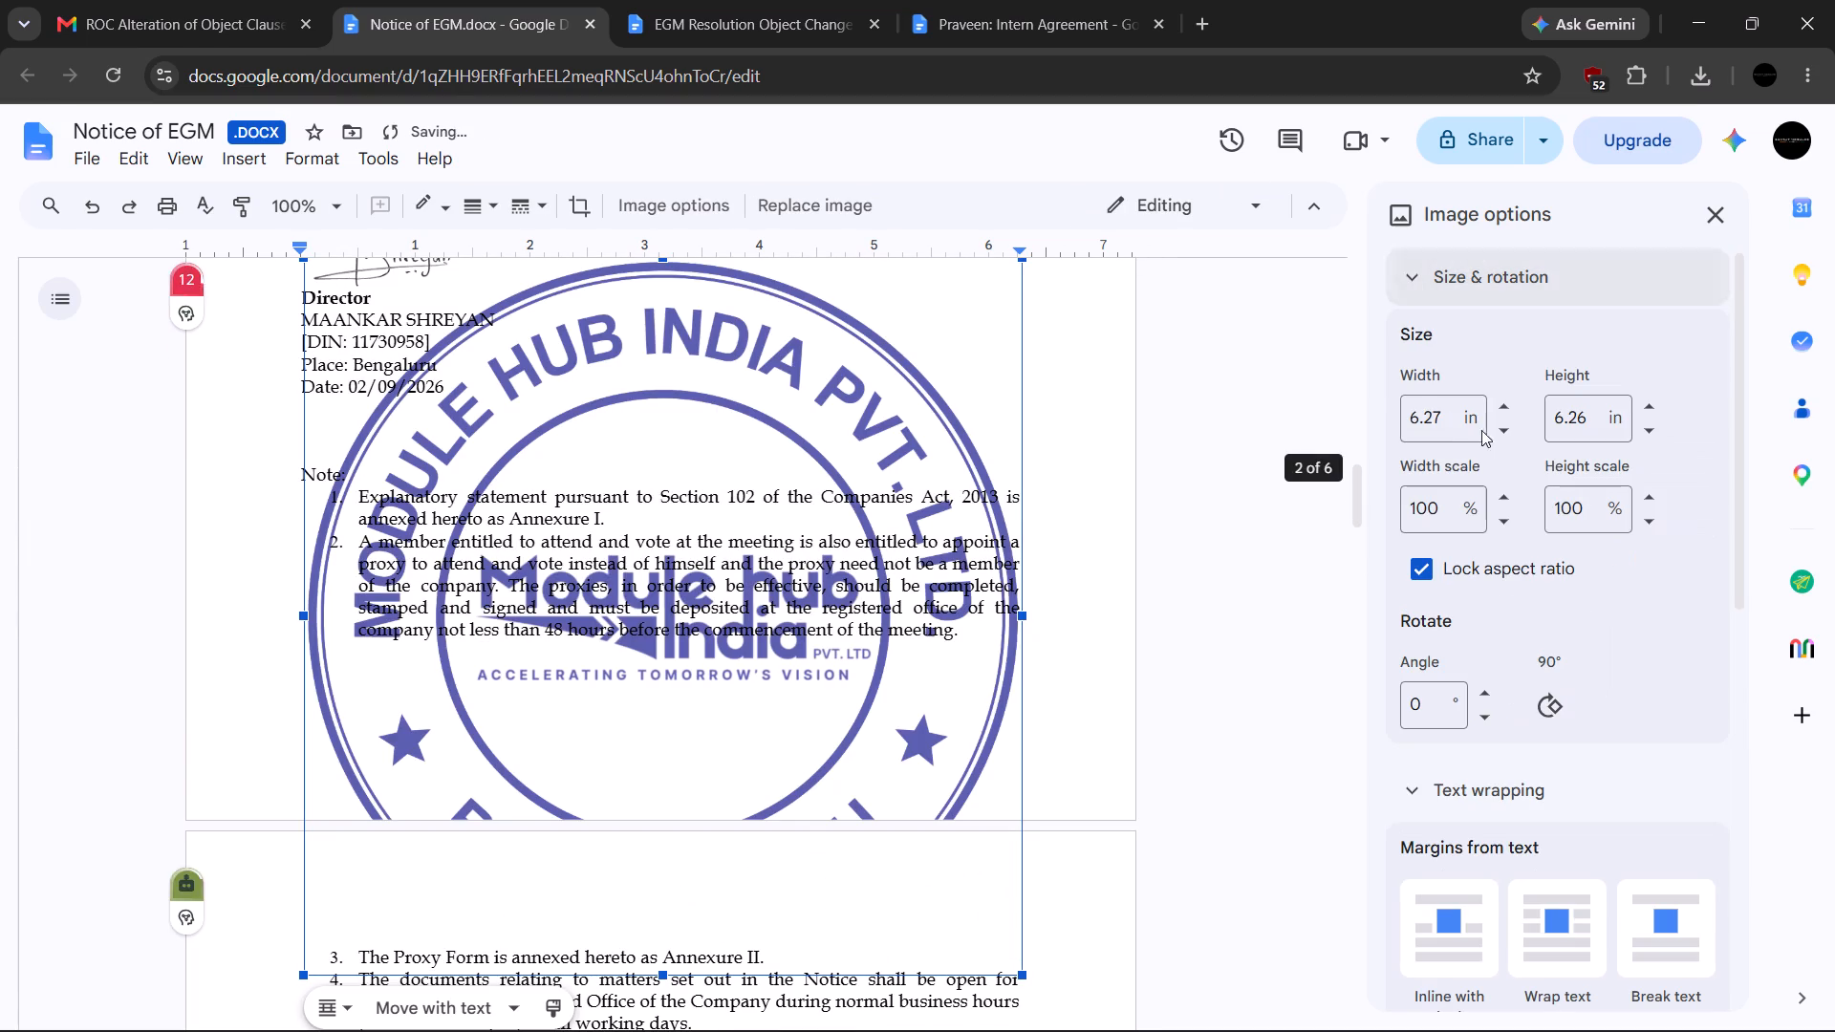
left_click(1434, 422)
double_click(1434, 422)
key("1")
scroll(1143, 463, "up", 2)
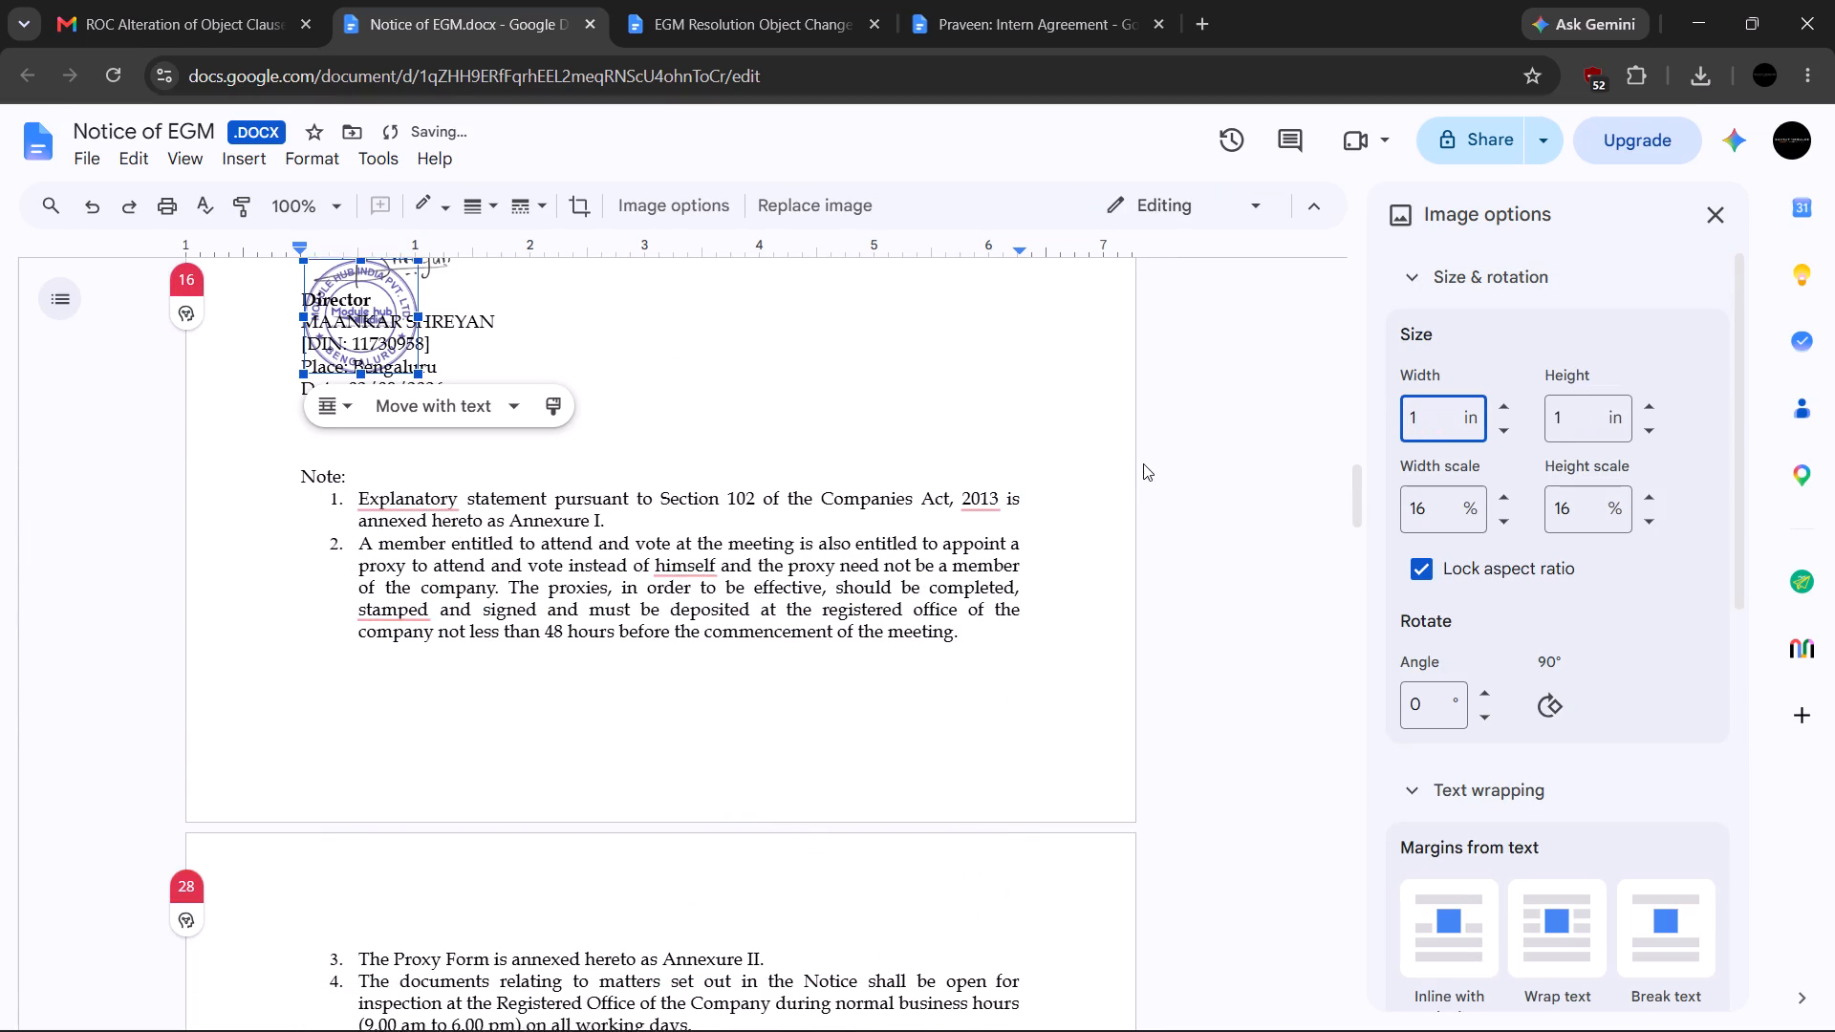
double_click(1445, 503)
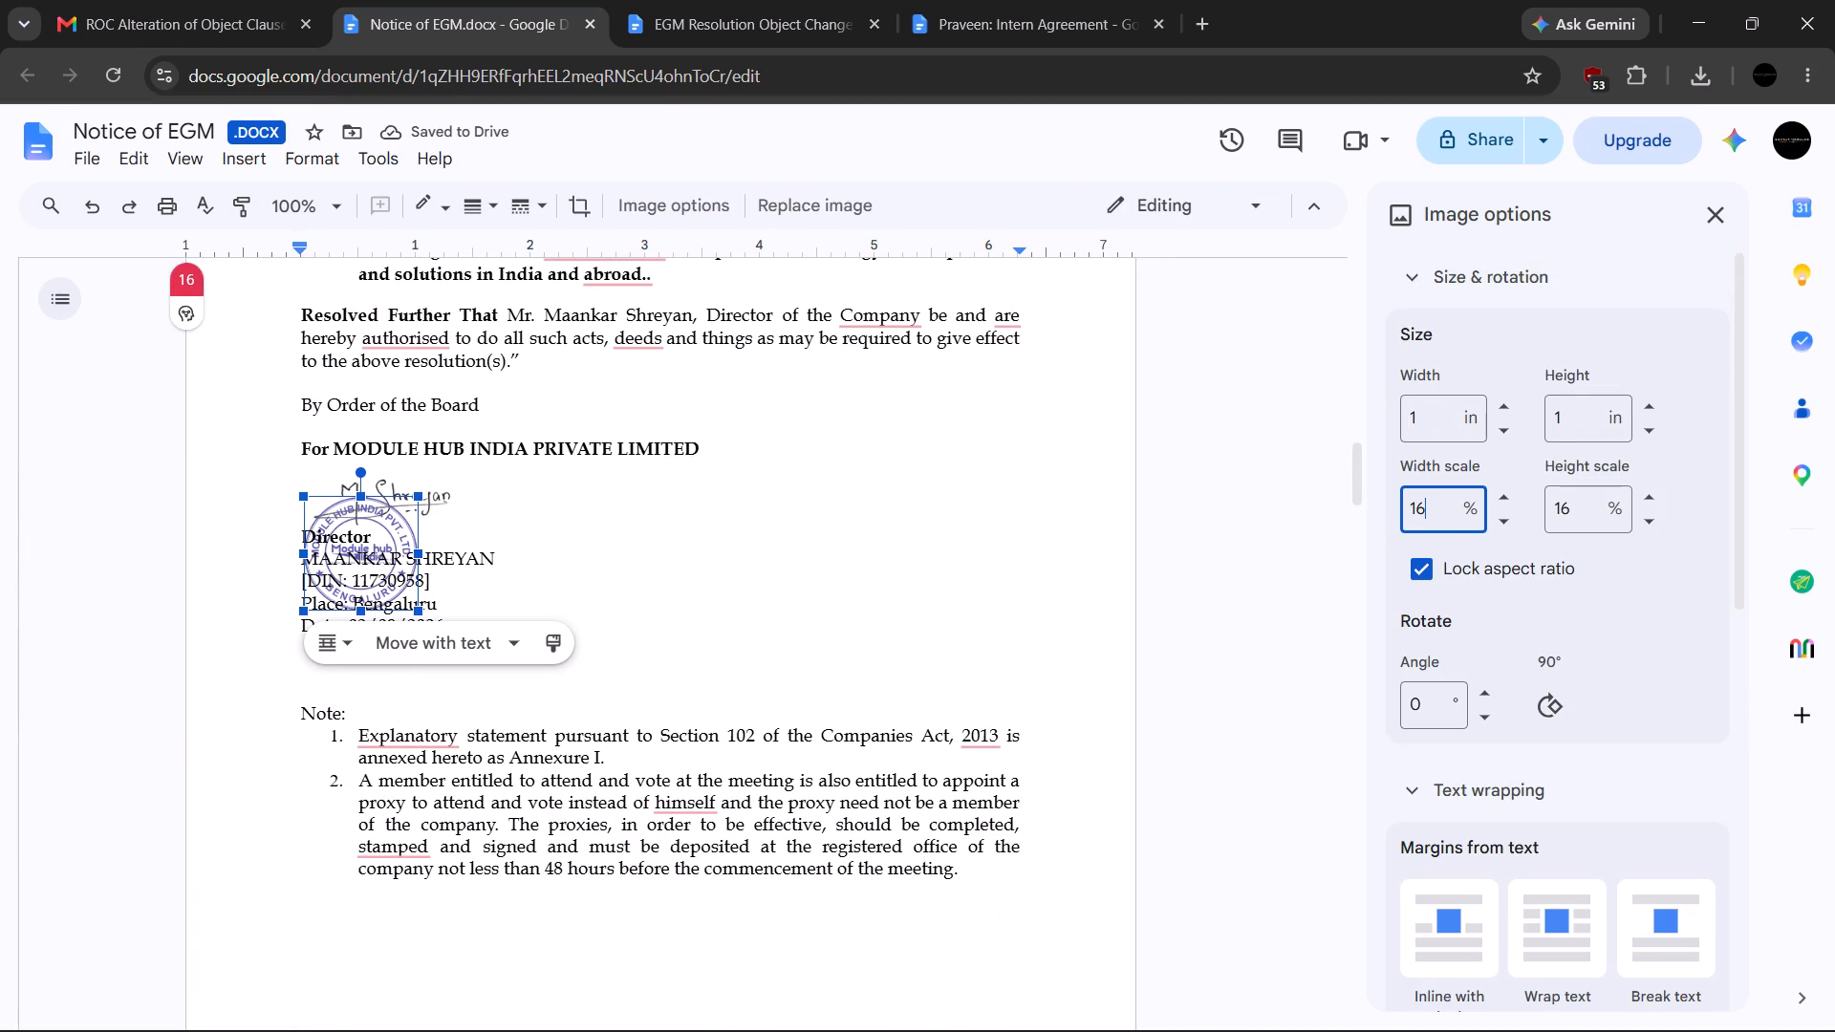
Move the company stamp clear of the signatory details, beside the director's signature under the company name on page 2.
left_click_drag(405, 530, 422, 528)
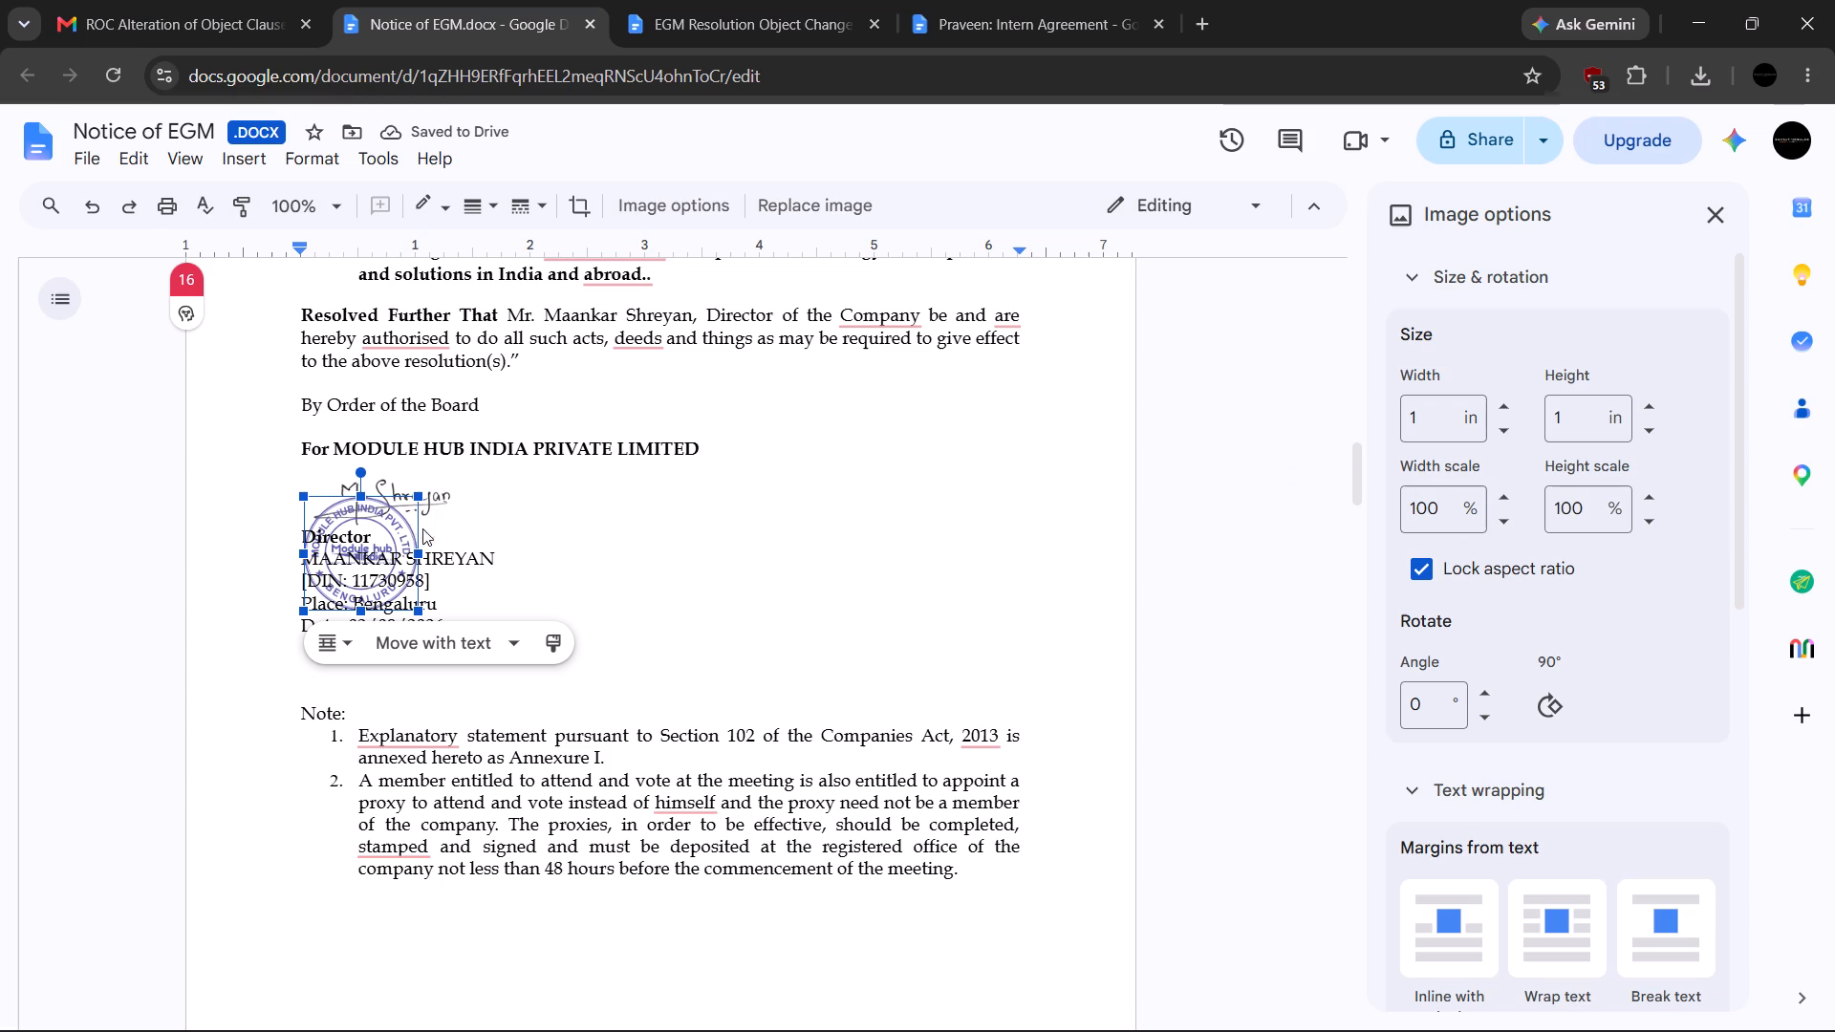
left_click_drag(422, 528, 612, 495)
left_click(796, 543)
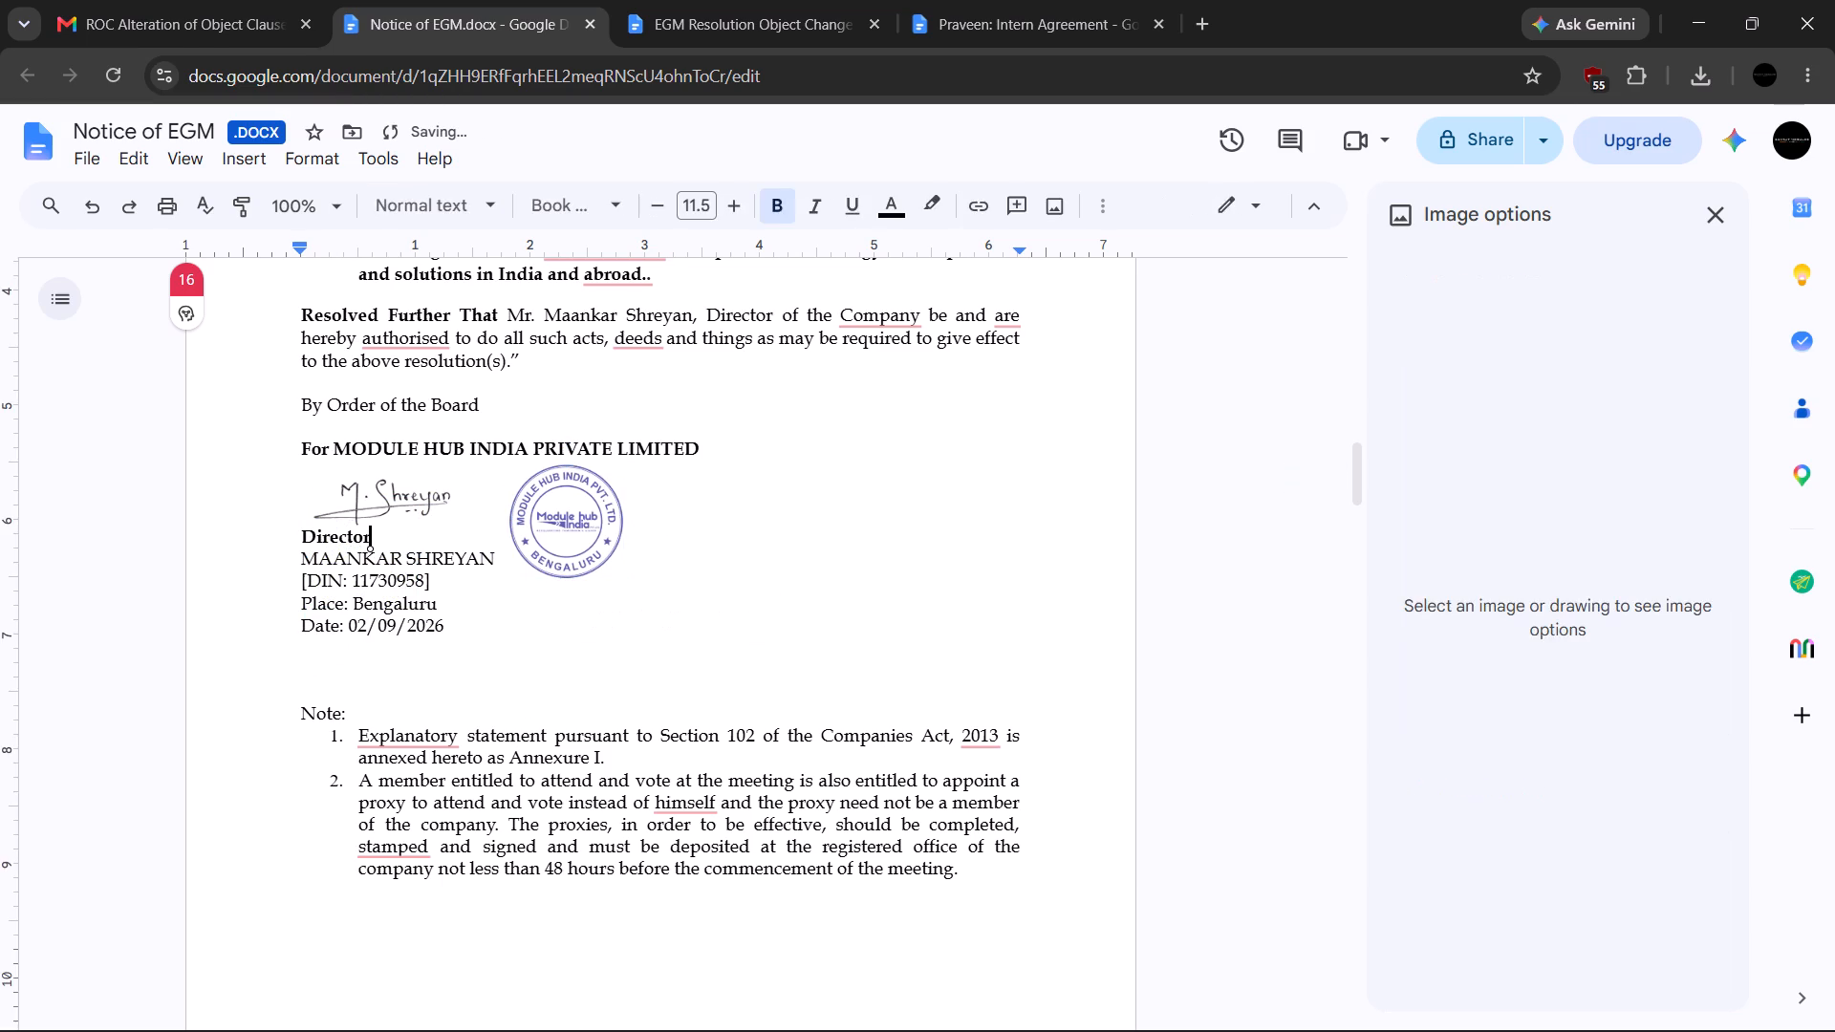
Copy the page 2 company stamp and paste it into the signature block on page 4, just above the Director line.
left_click(572, 522)
key("ctrl+c")
left_click(724, 546)
scroll(739, 519, "down", 1)
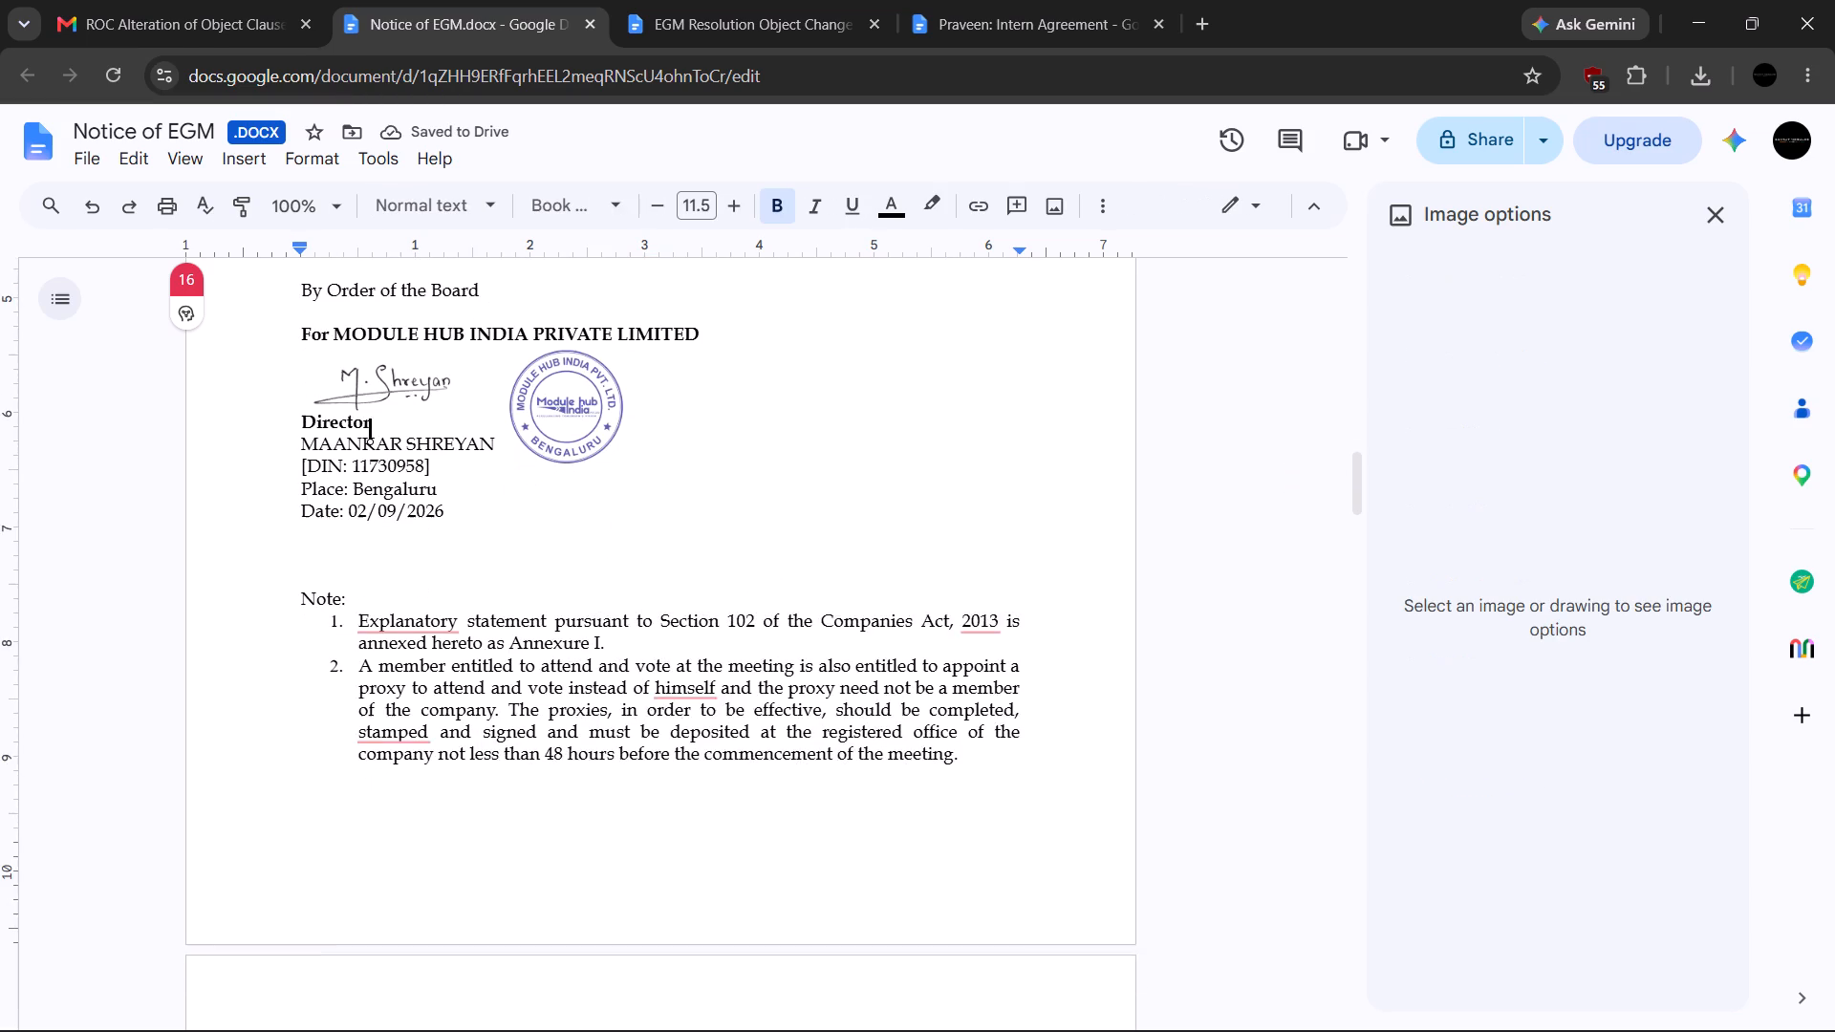
scroll(655, 468, "down", 19)
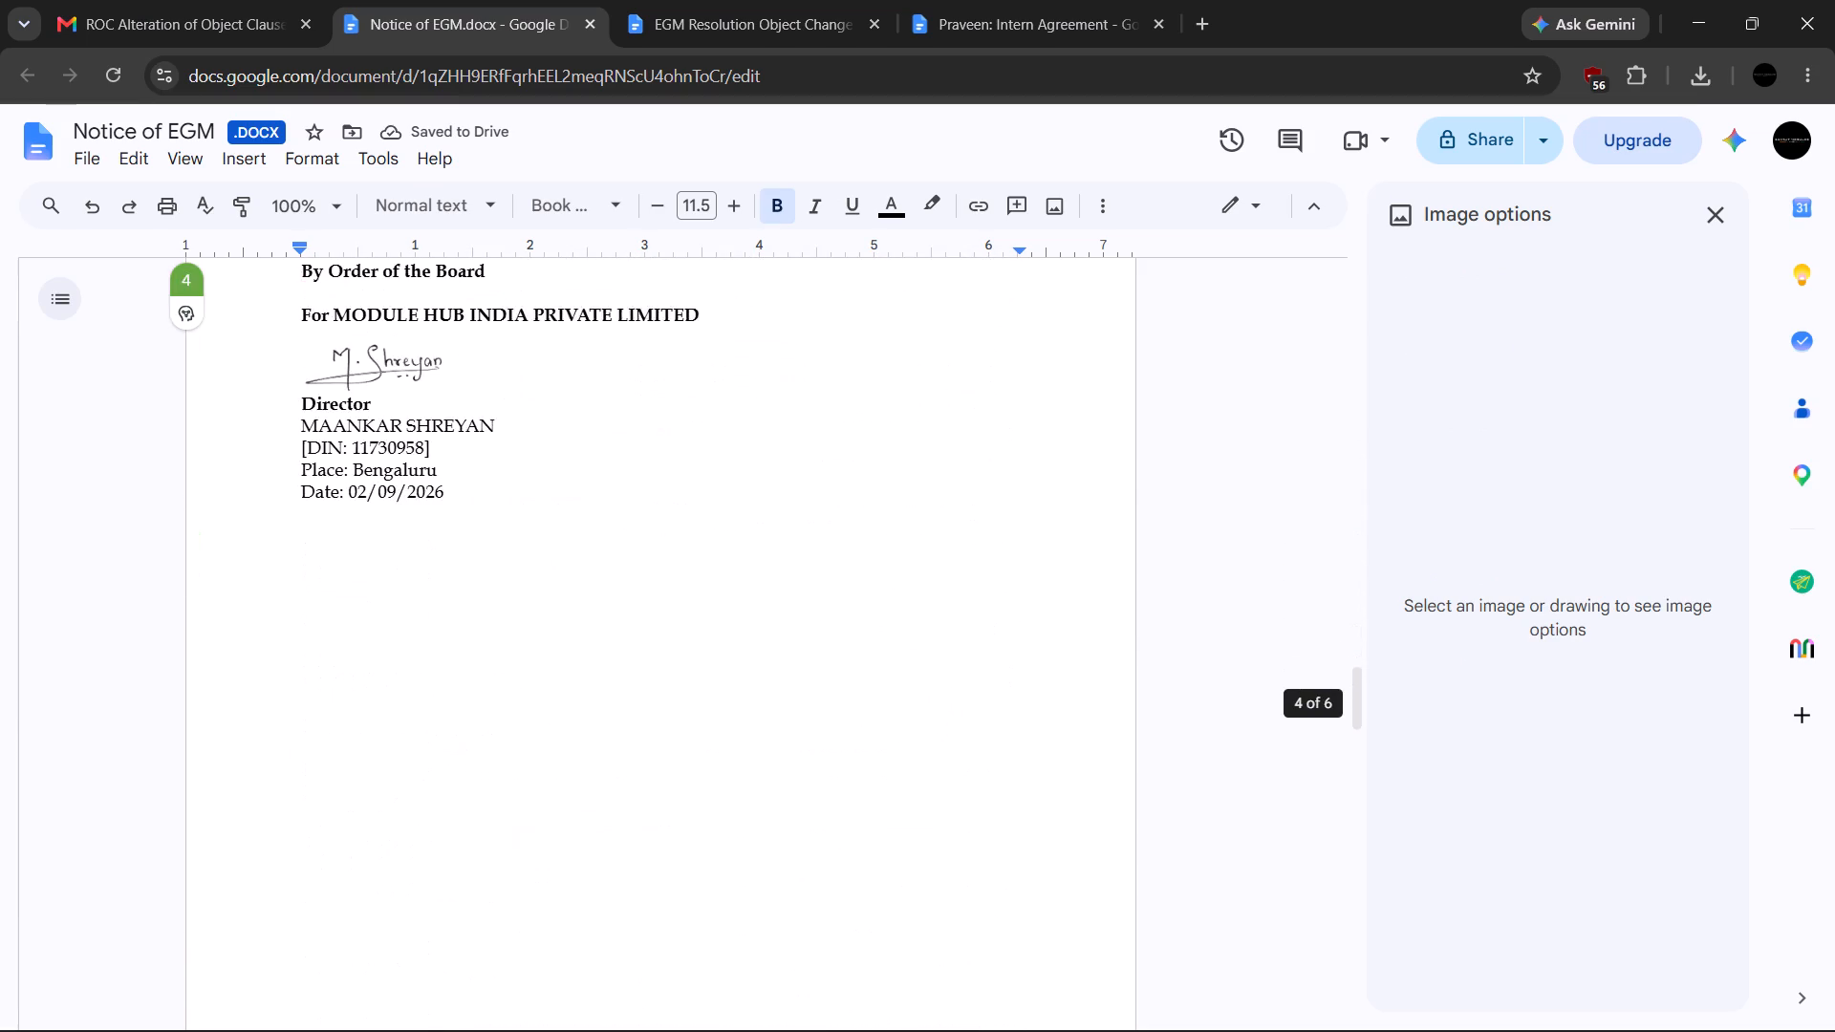
scroll(647, 459, "up", 1)
left_click(609, 504)
key("ctrl+v")
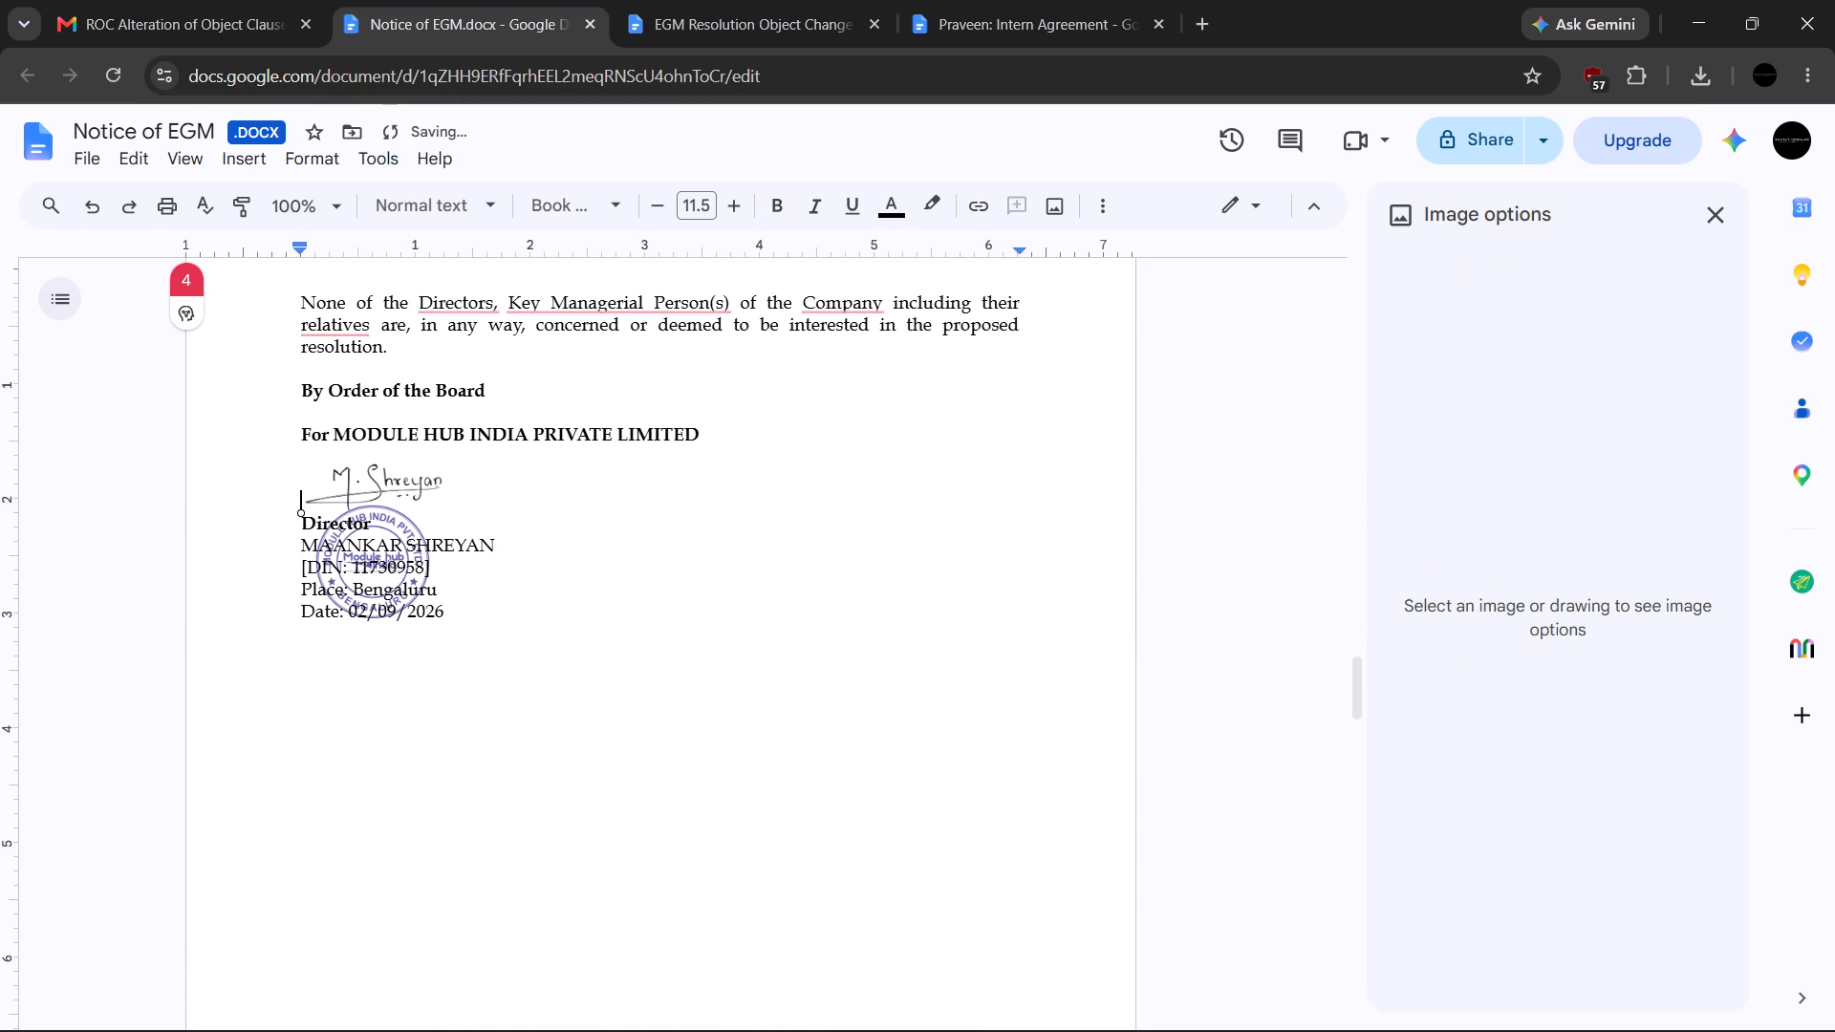
Select the pasted company stamp that overlaps the director's signature and details on page 4.
left_click(409, 521)
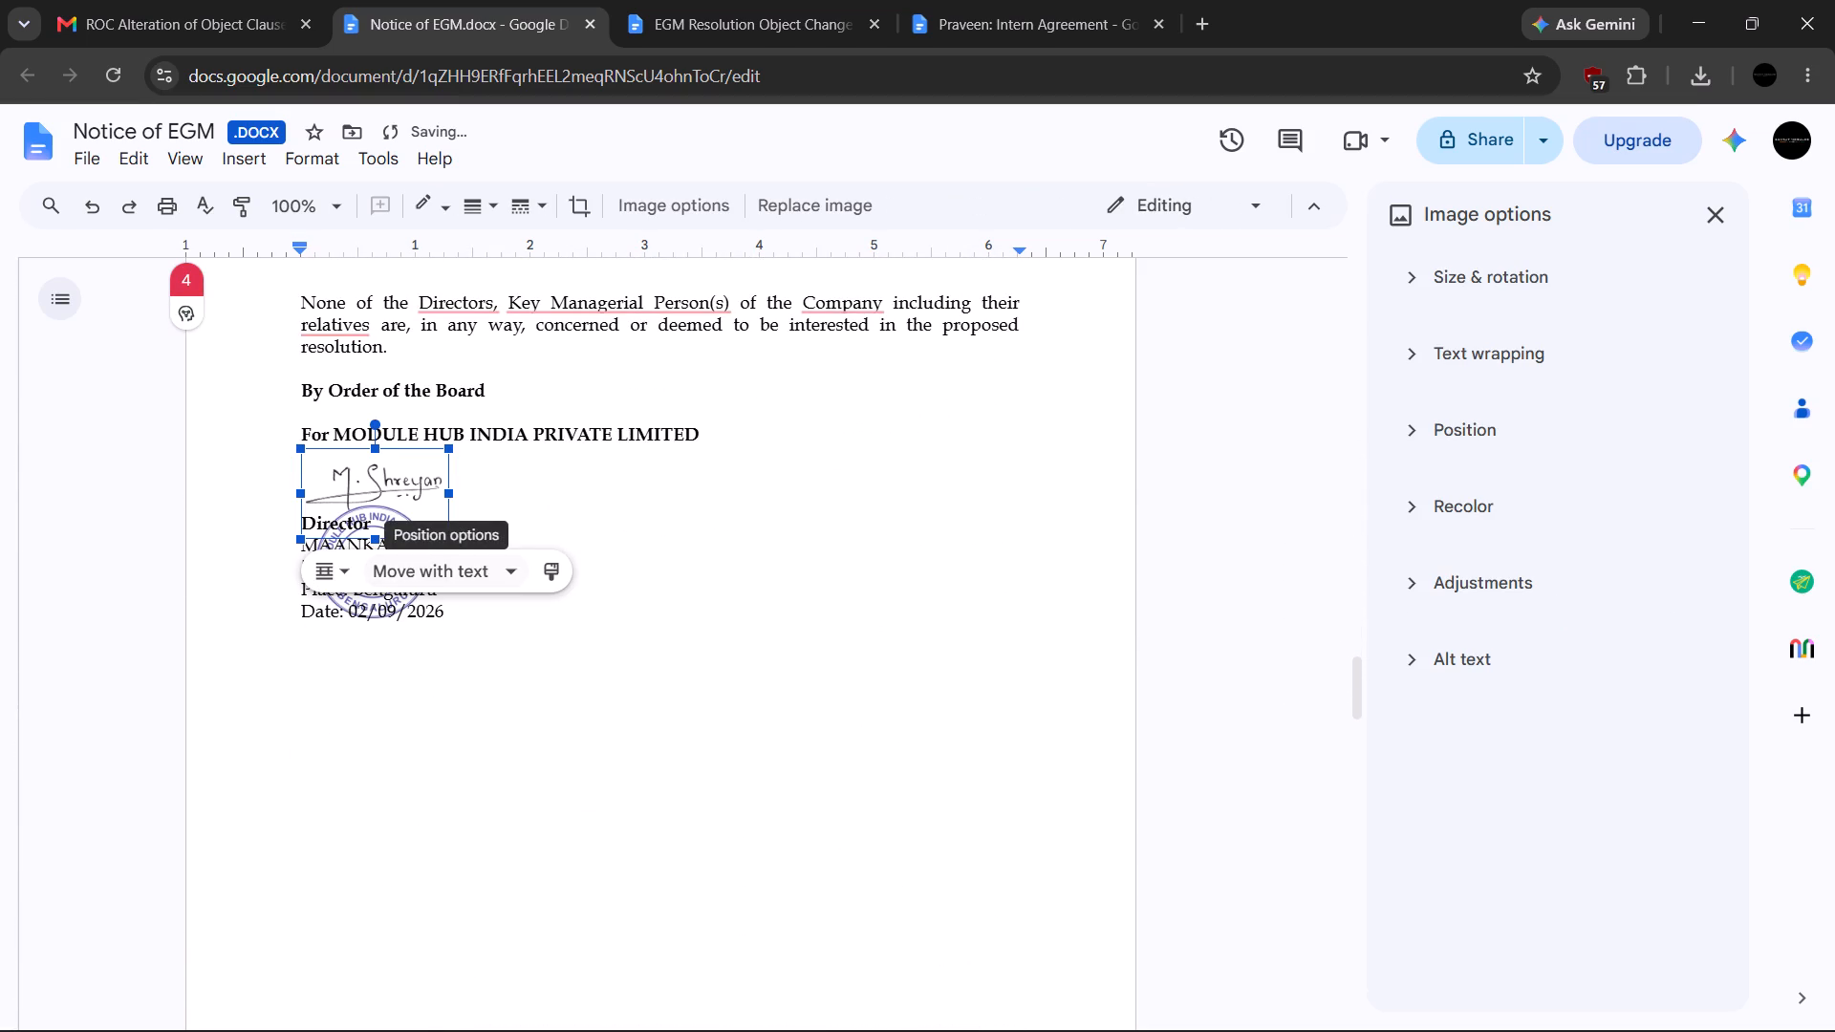
left_click(373, 605)
left_click(418, 565)
left_click(411, 521)
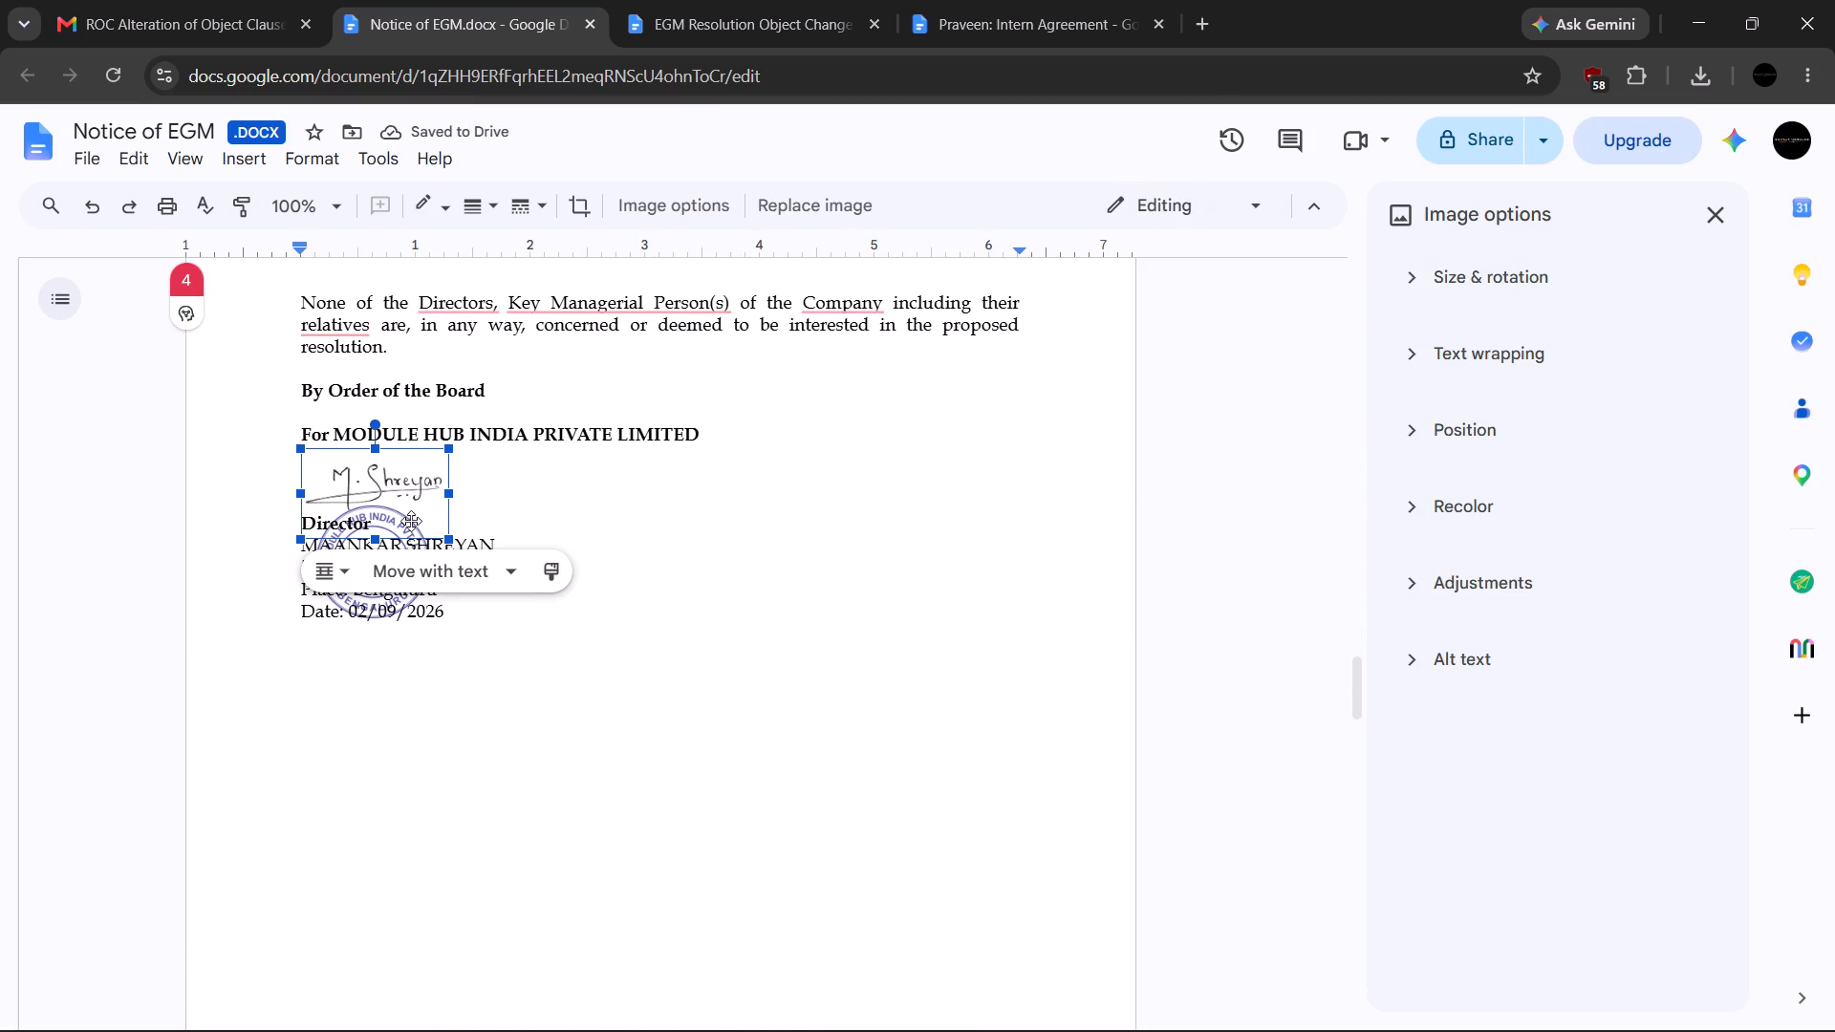
Arrange the page 4 signing block with the director's signature above the Director line and the company stamp beside it, clear of the signatory details.
left_click(370, 623)
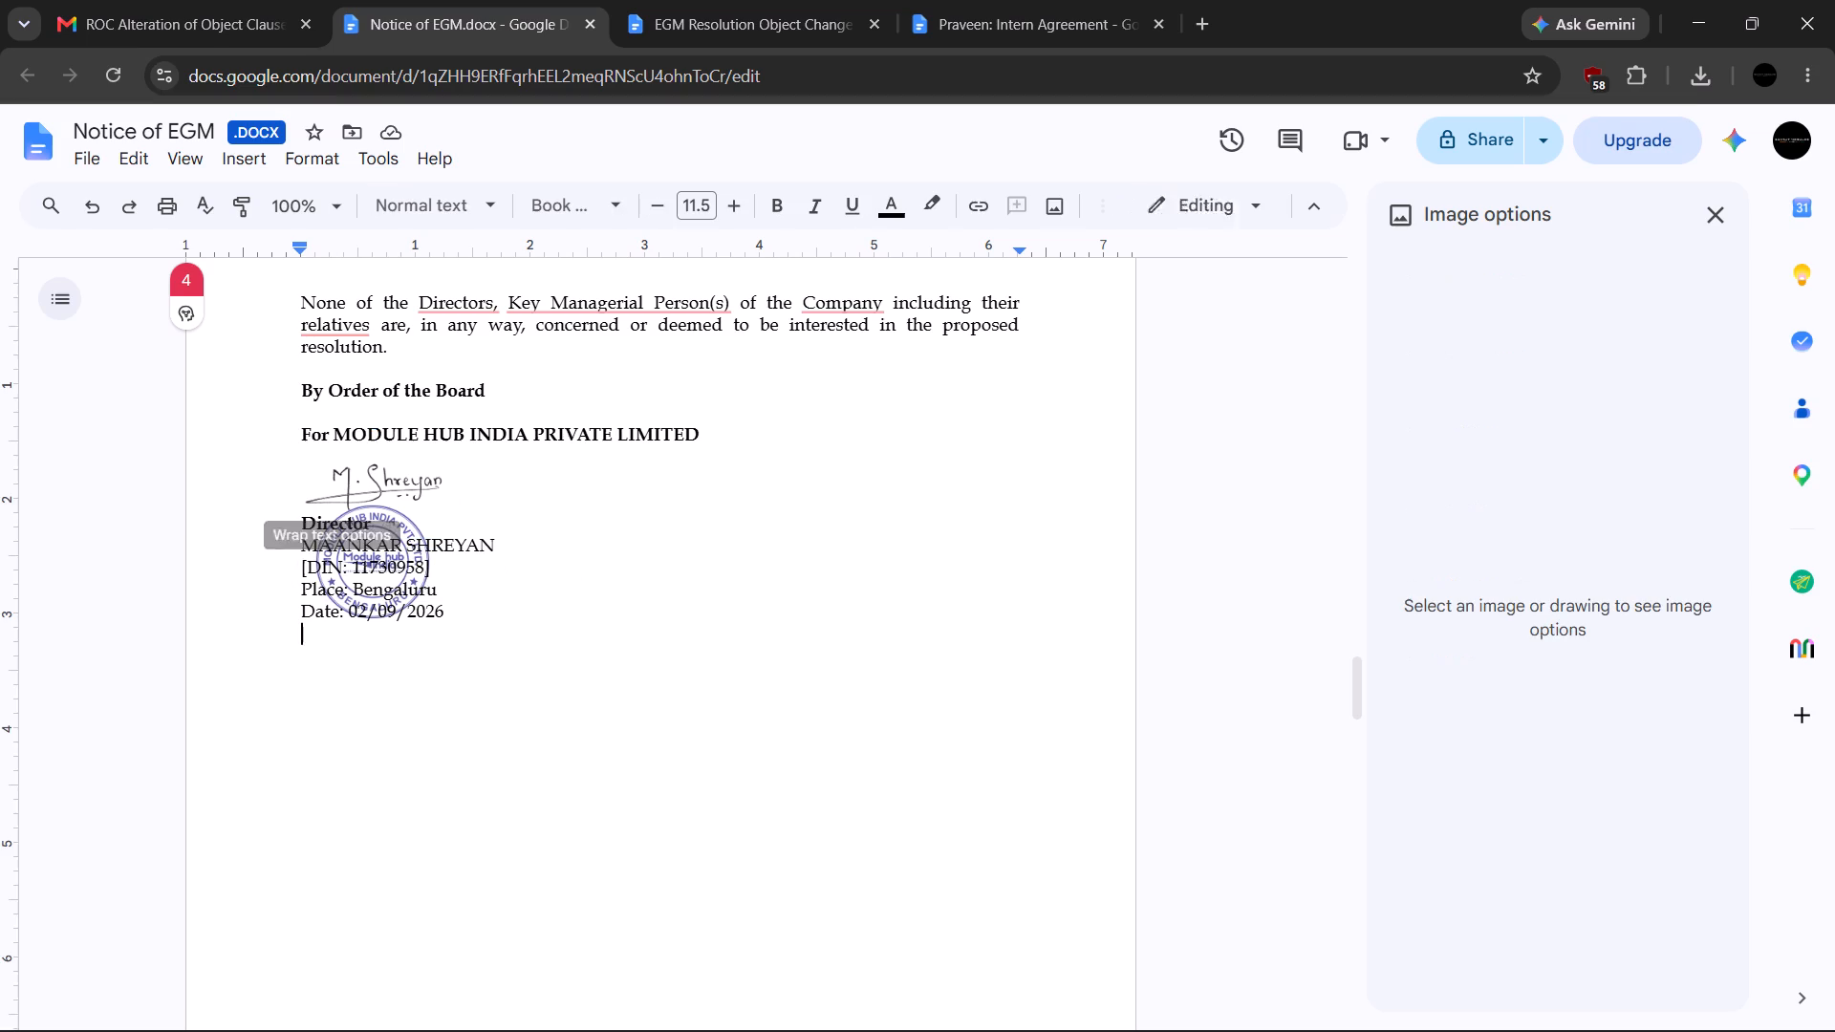
left_click(441, 558)
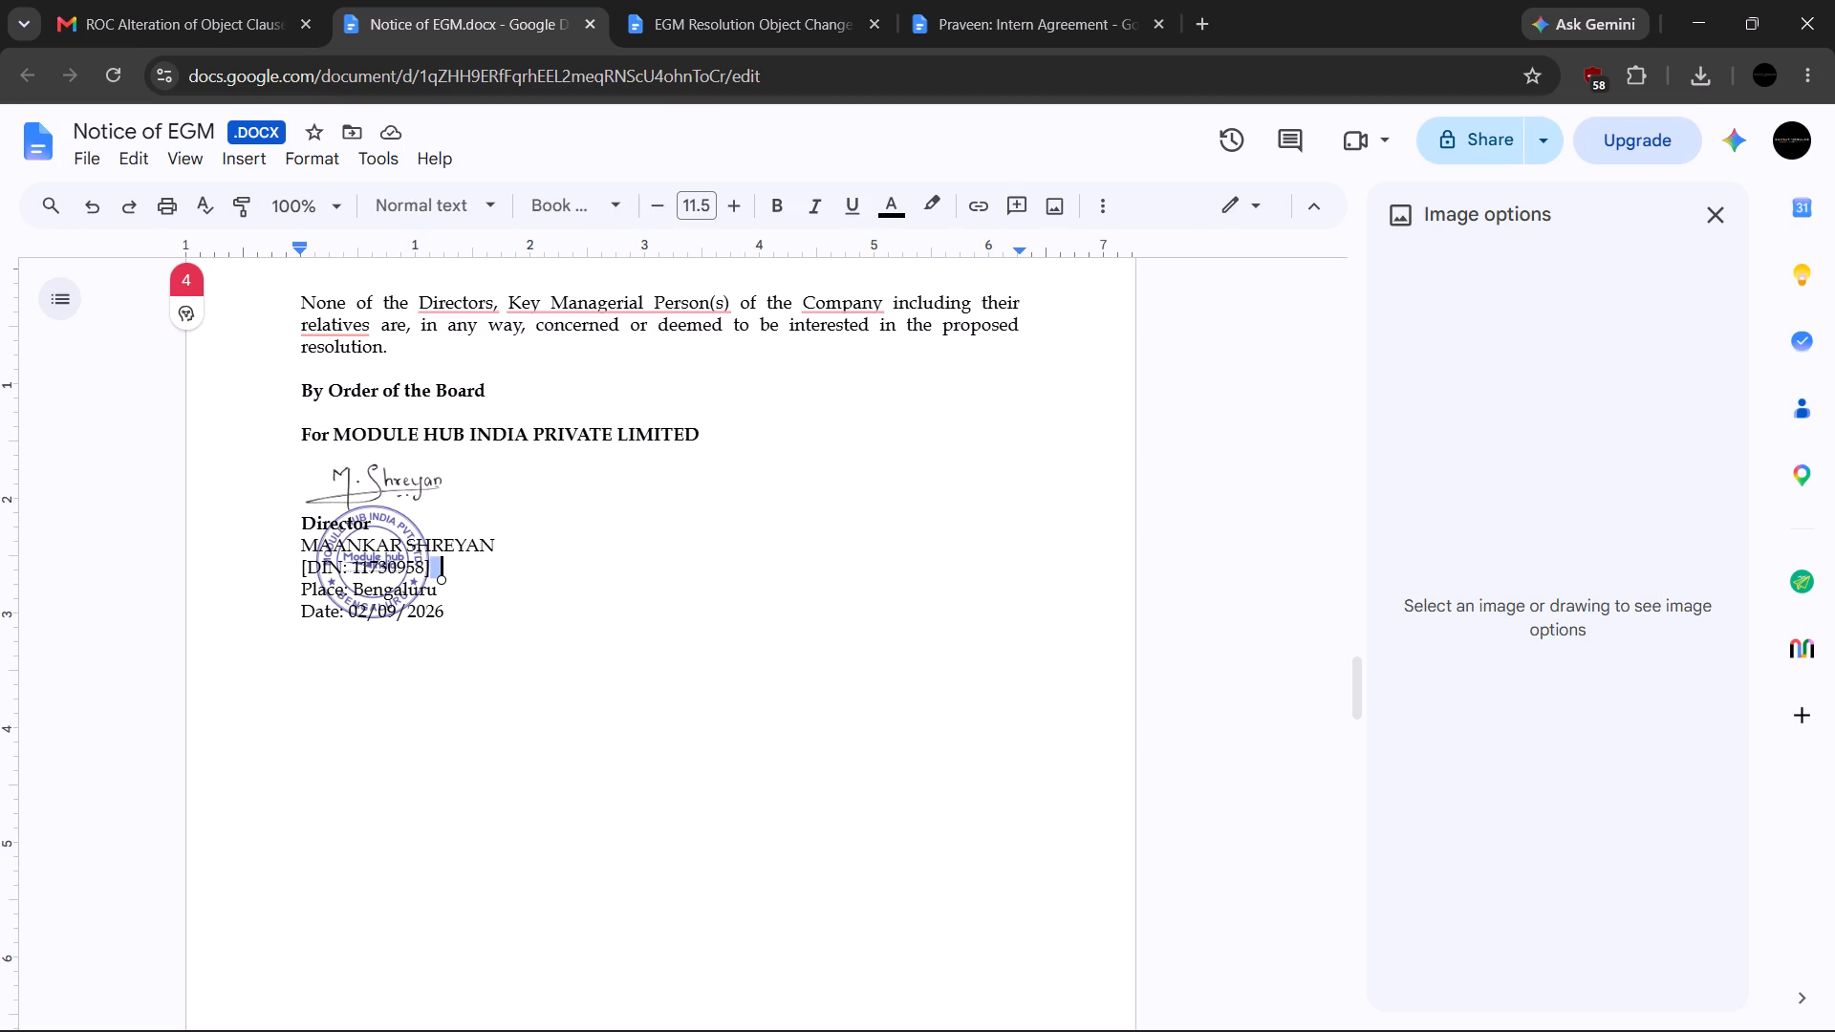
left_click(397, 526)
left_click_drag(397, 526, 487, 508)
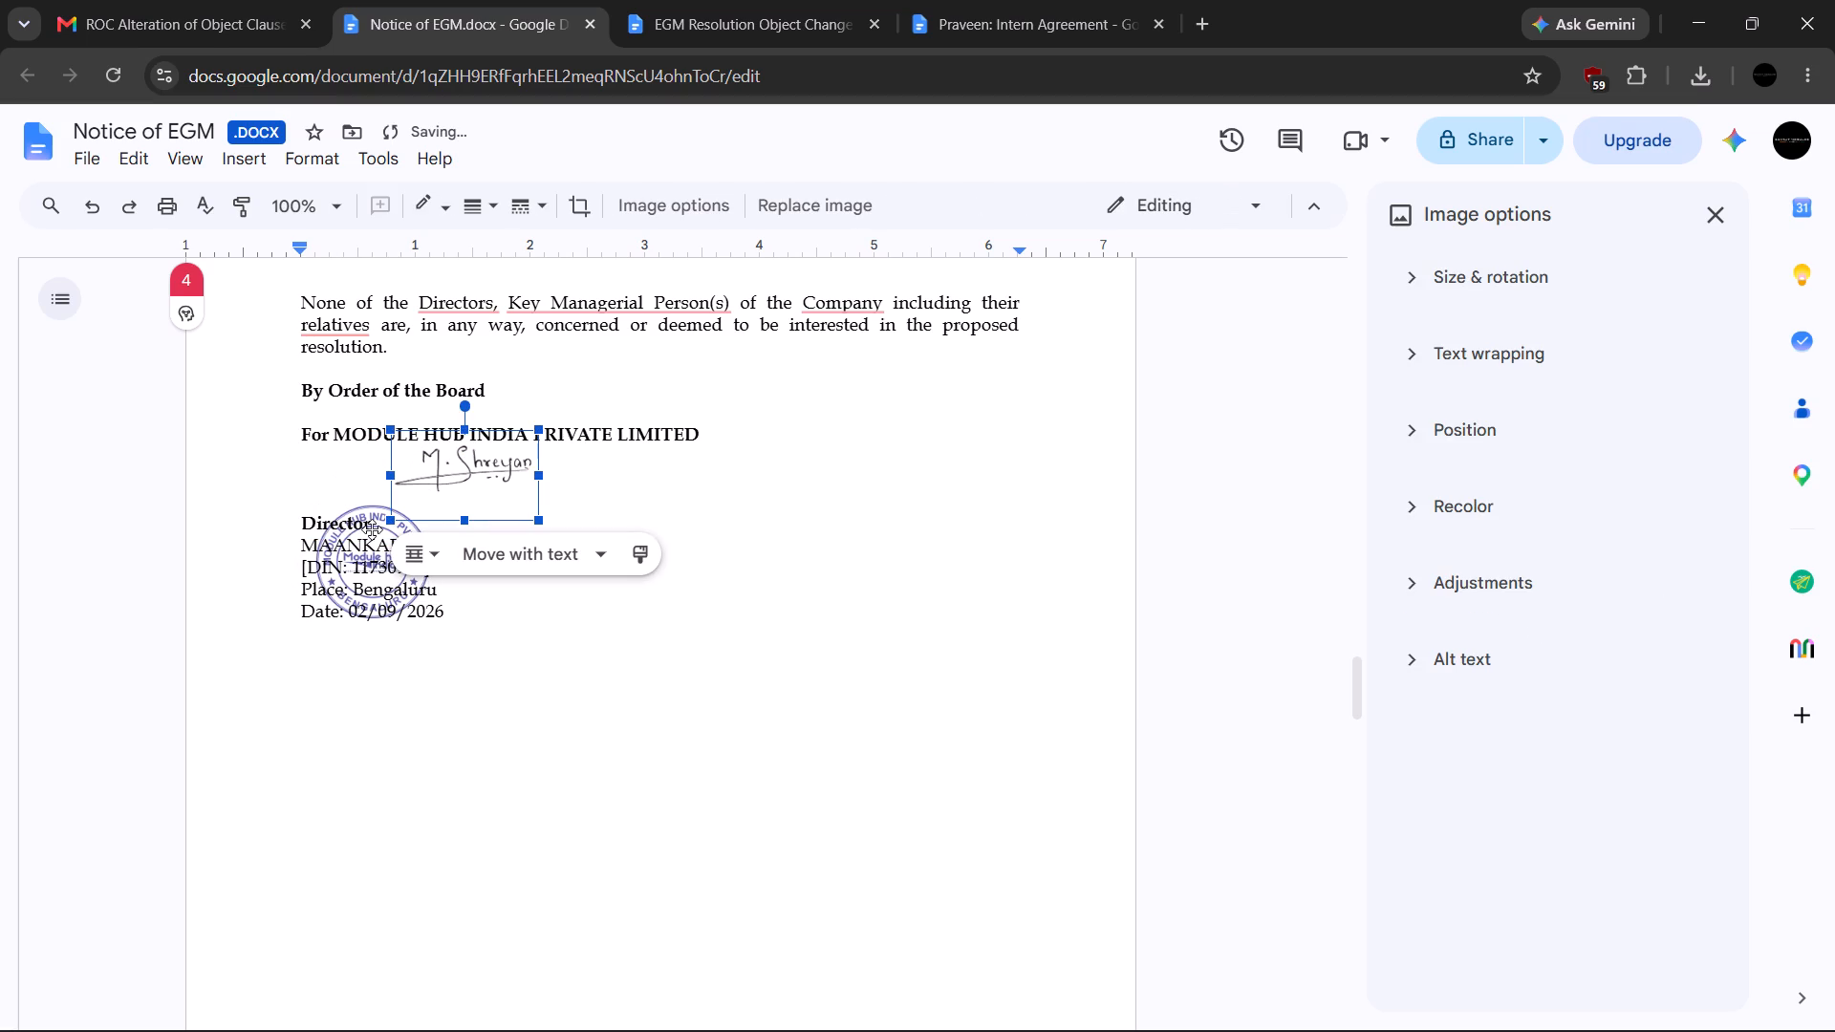
left_click_drag(369, 511, 663, 529)
left_click_drag(486, 466, 470, 470)
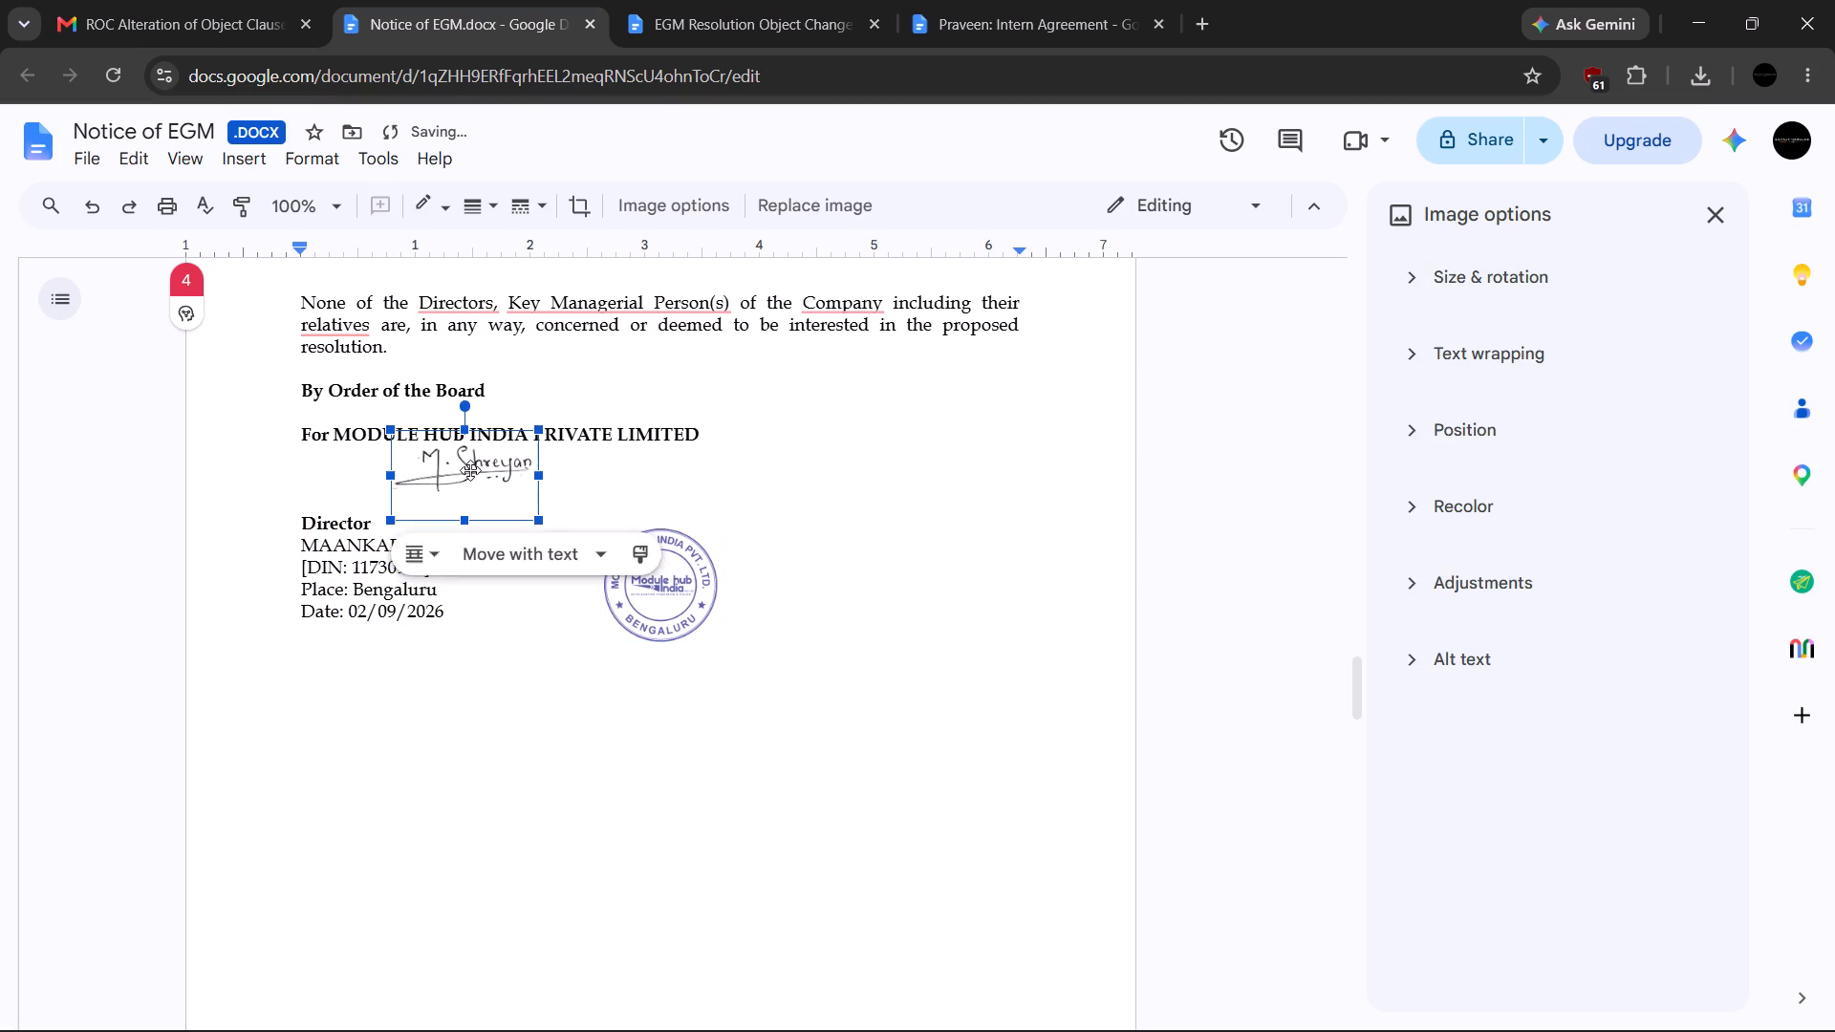
left_click_drag(470, 470, 396, 480)
left_click_drag(658, 558, 546, 484)
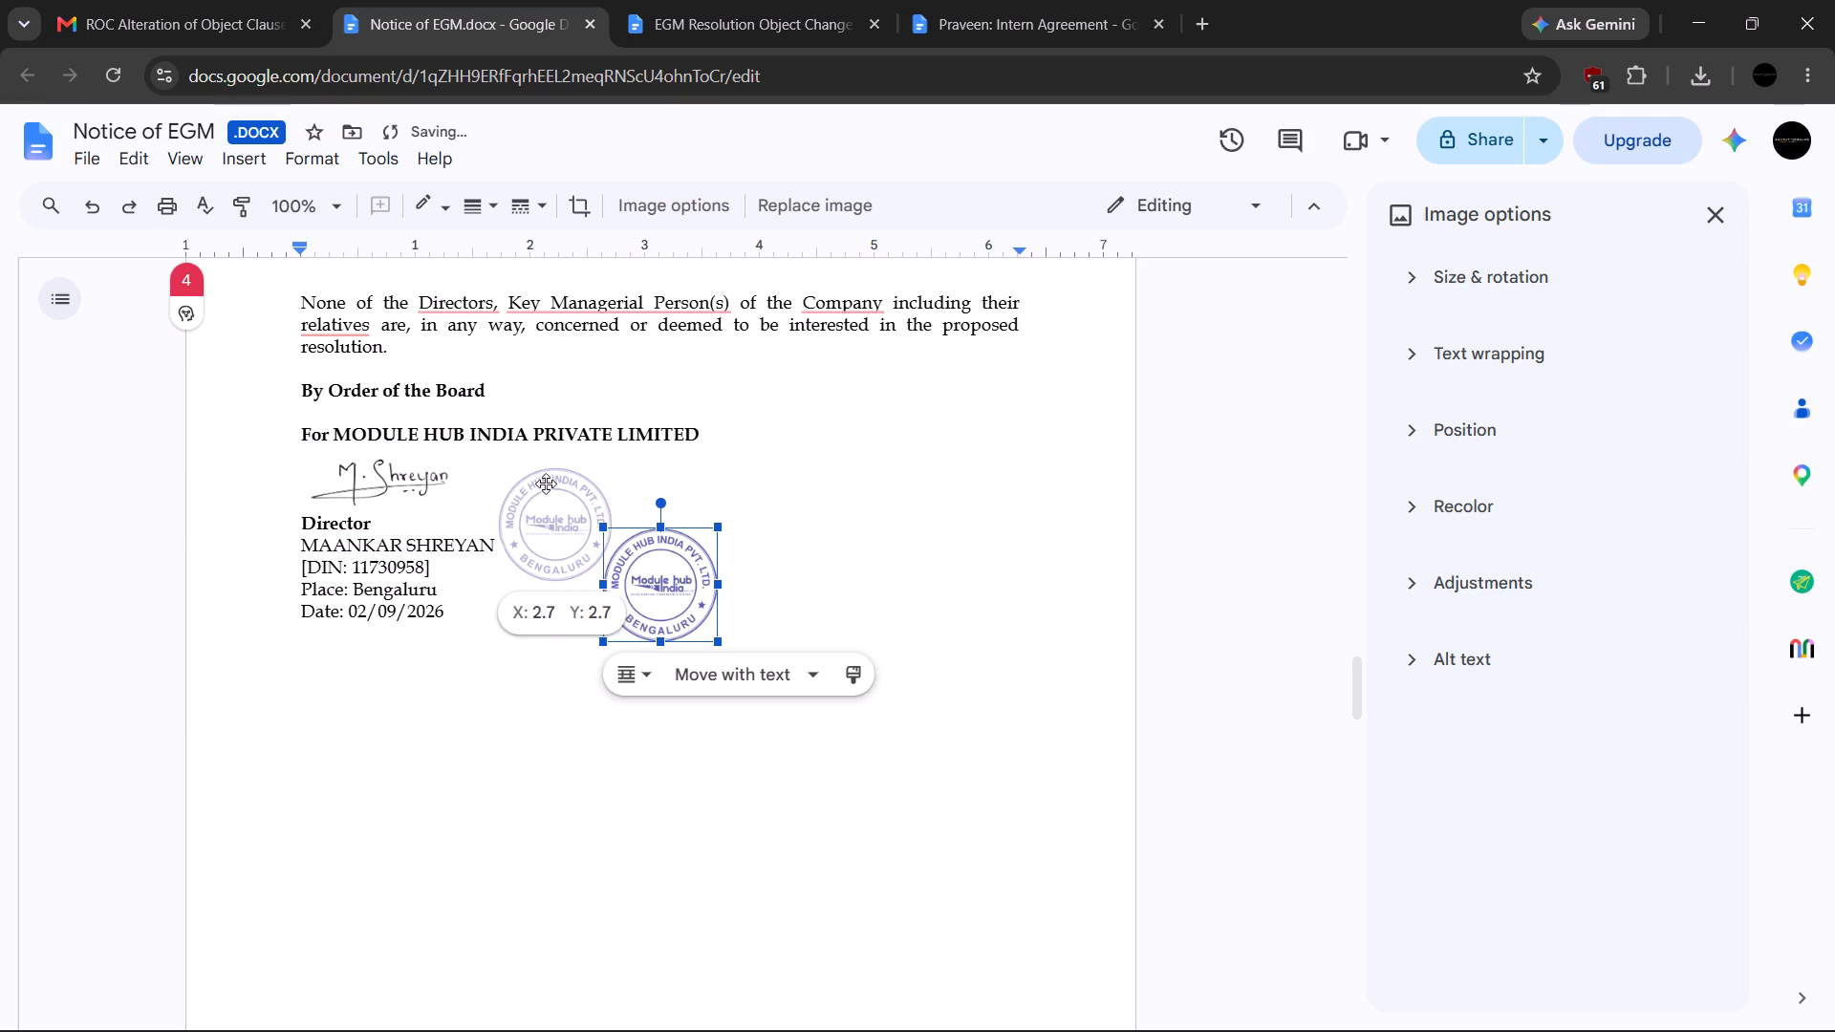
left_click_drag(546, 484, 566, 486)
left_click(749, 478)
scroll(752, 505, "up", 1)
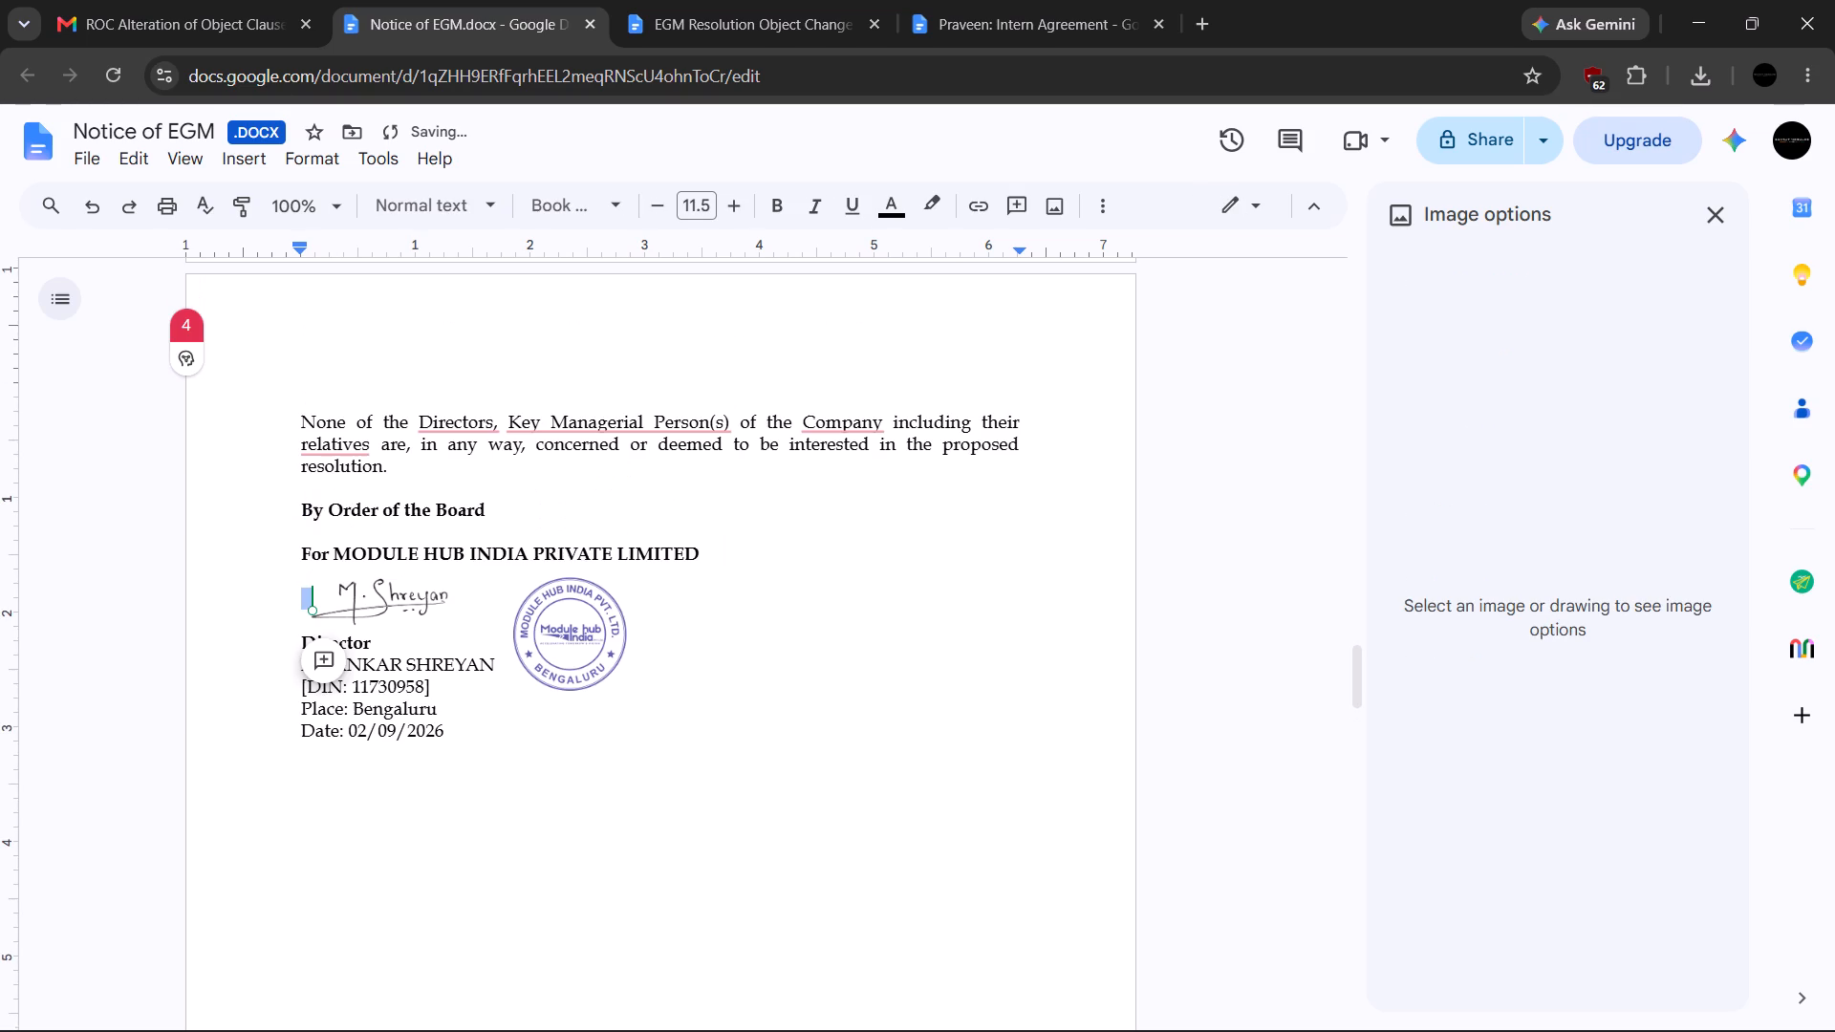
left_click(701, 643)
Check the remaining pages through the proxy form and Google Map location, and save the Notice of EGM.
scroll(808, 438, "down", 1)
scroll(807, 440, "up", 1)
scroll(807, 440, "down", 13)
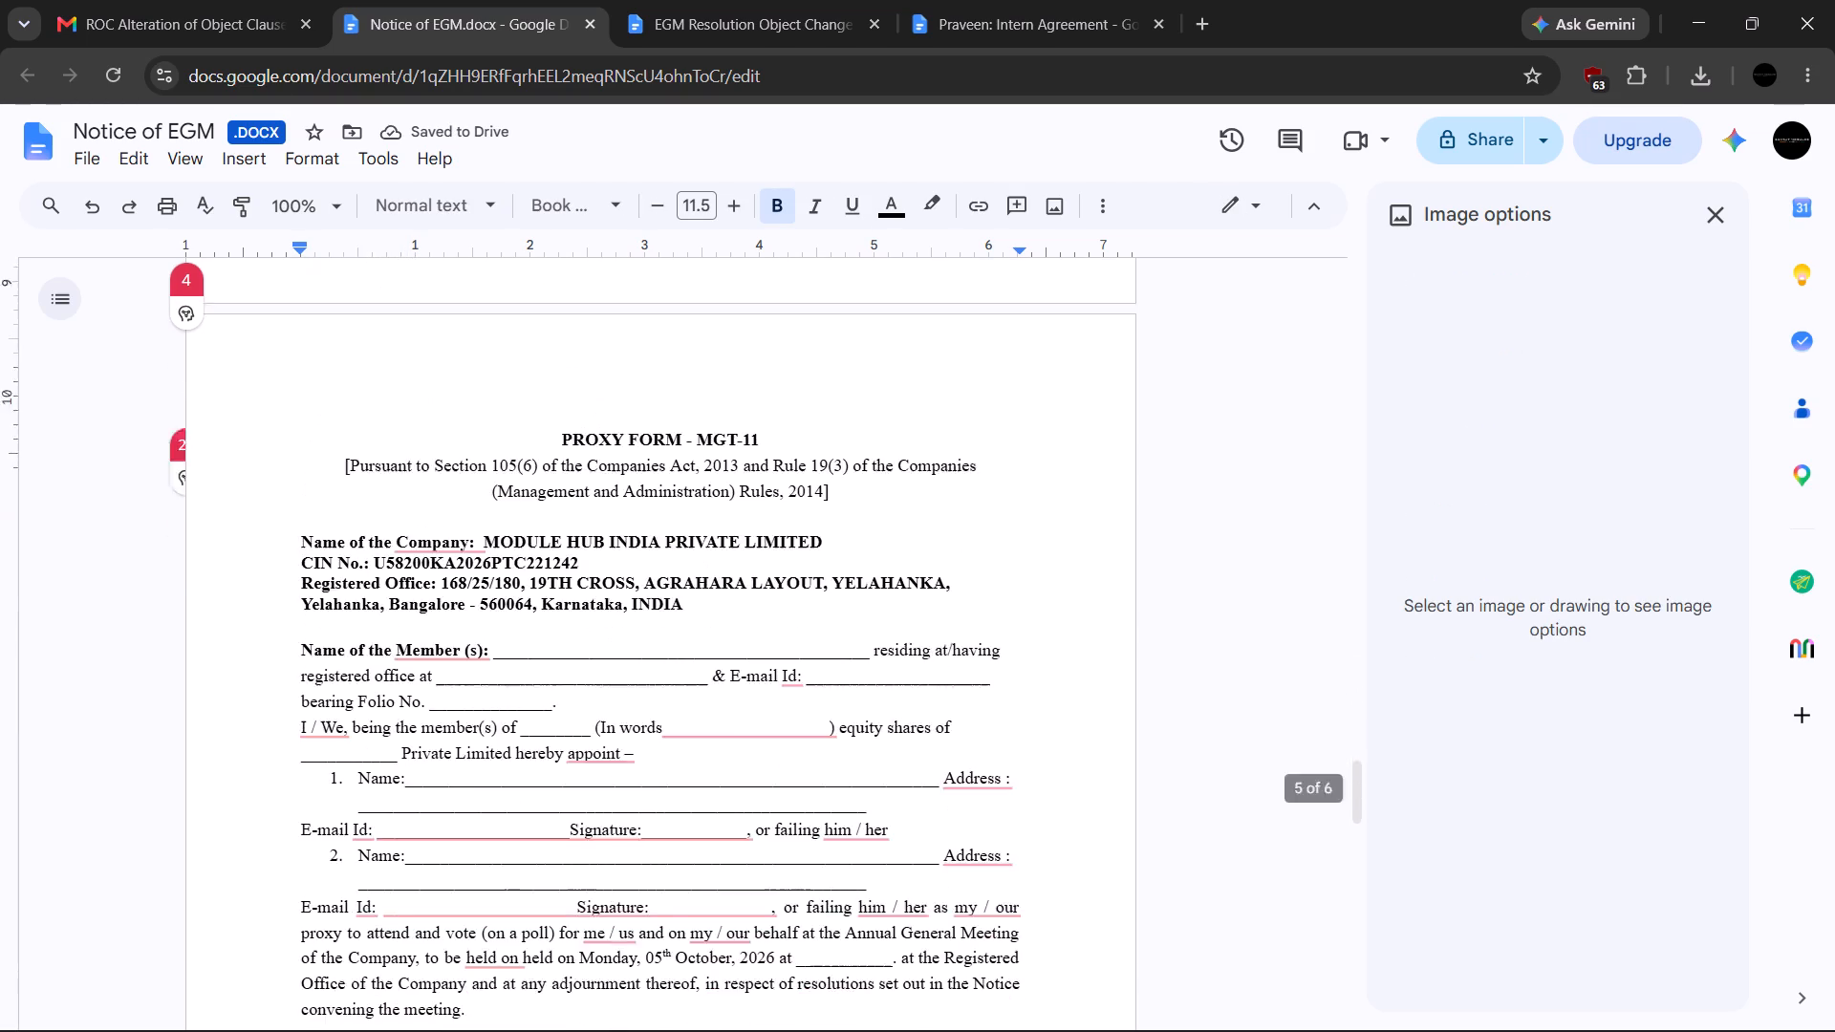
scroll(867, 471, "down", 15)
key("ctrl+s")
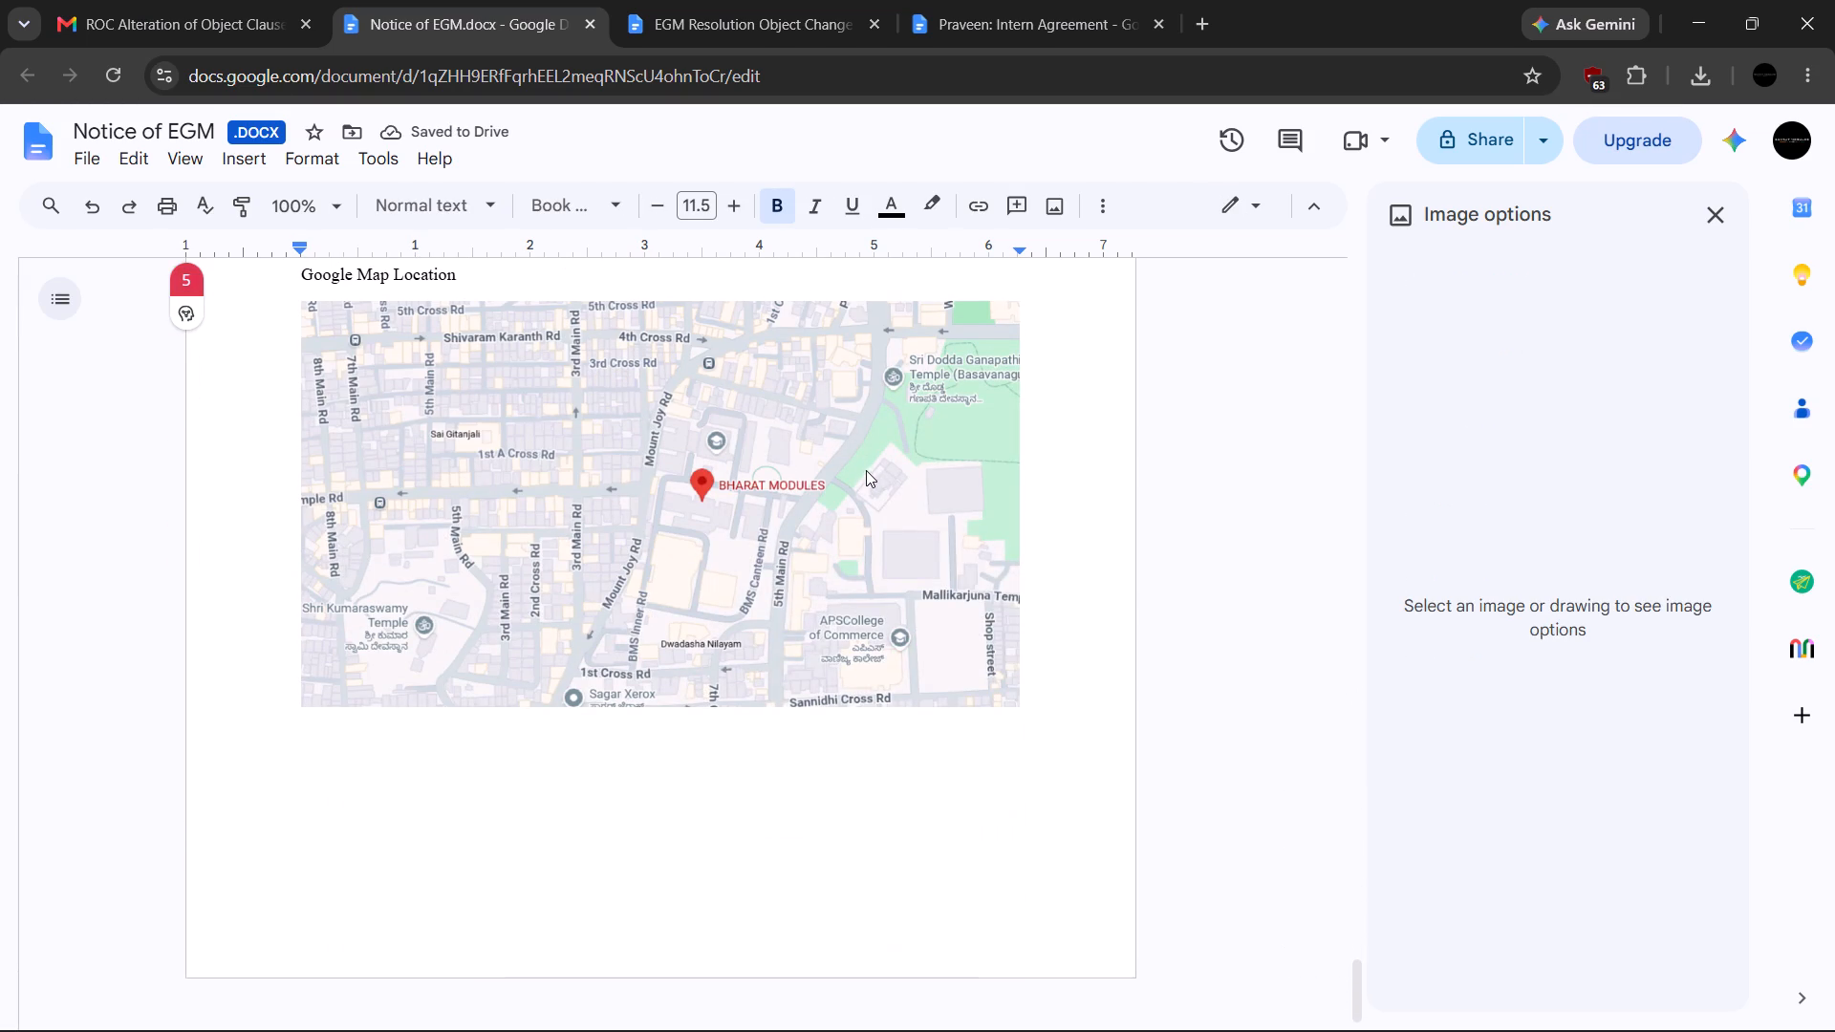
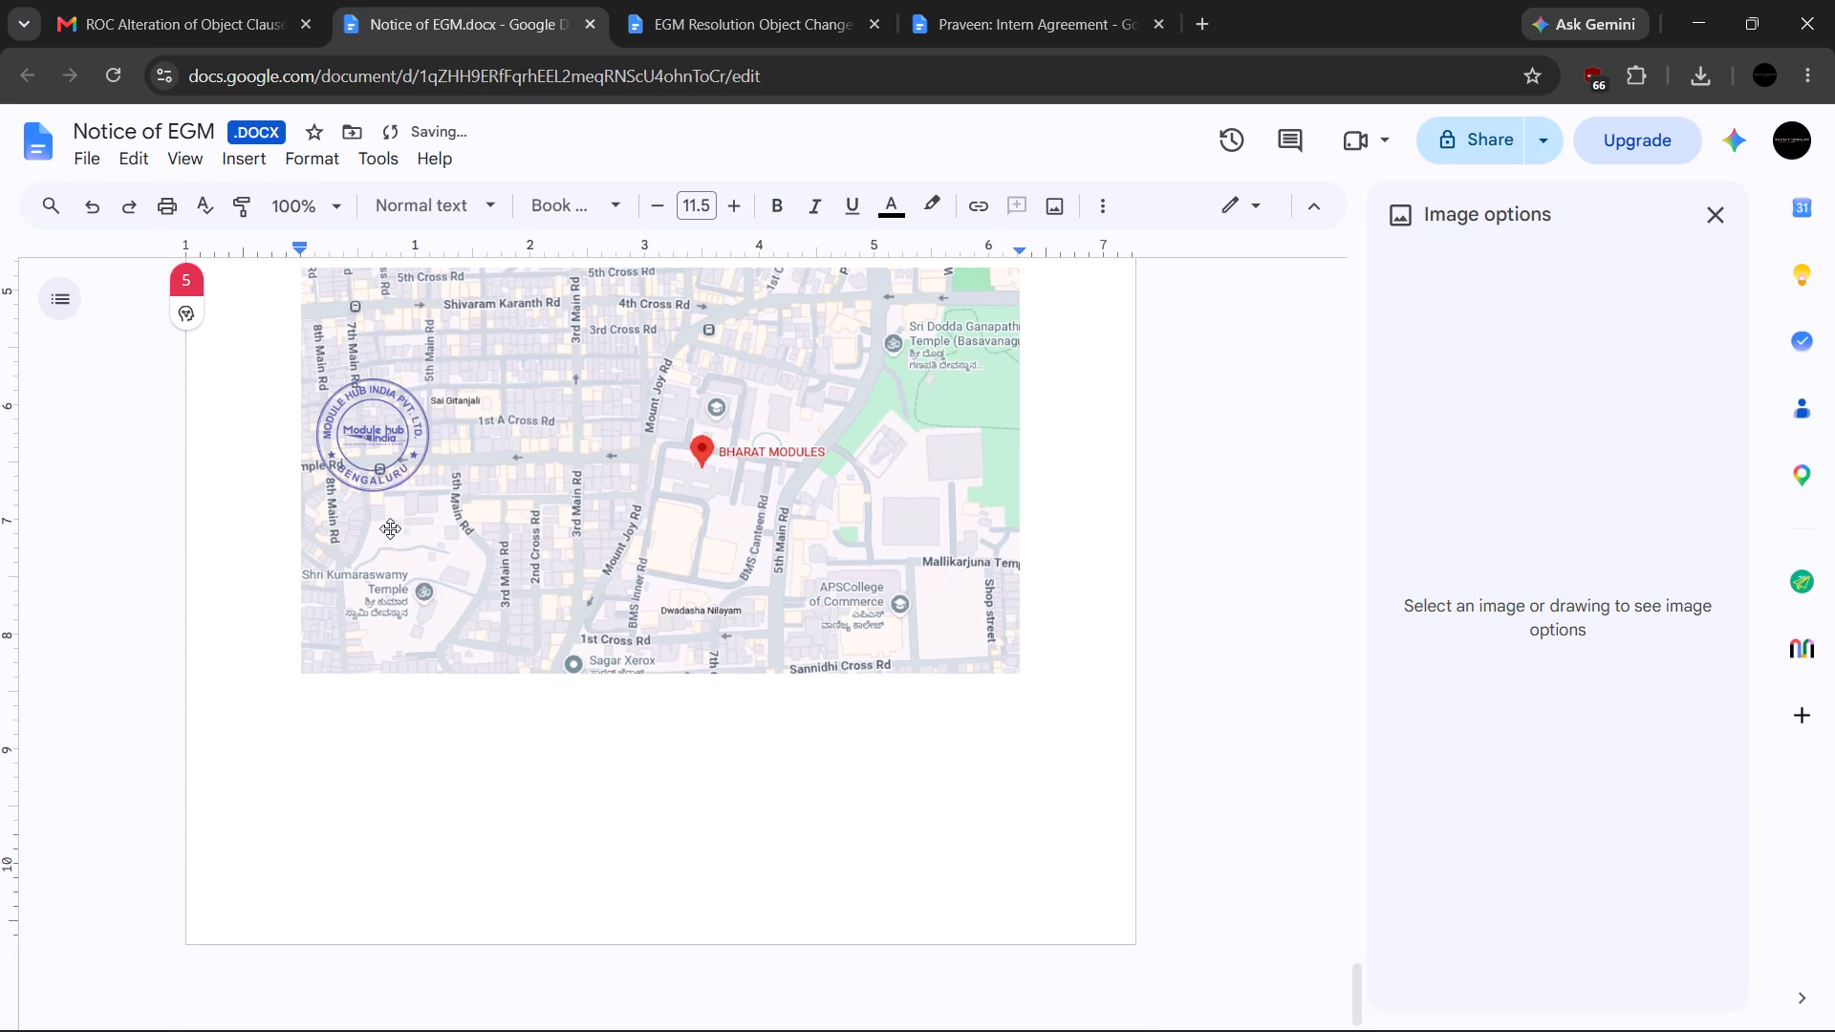
Move the company stamp off the route map into the blank bottom-right corner of the last page.
left_click(390, 417)
left_click_drag(390, 416, 938, 781)
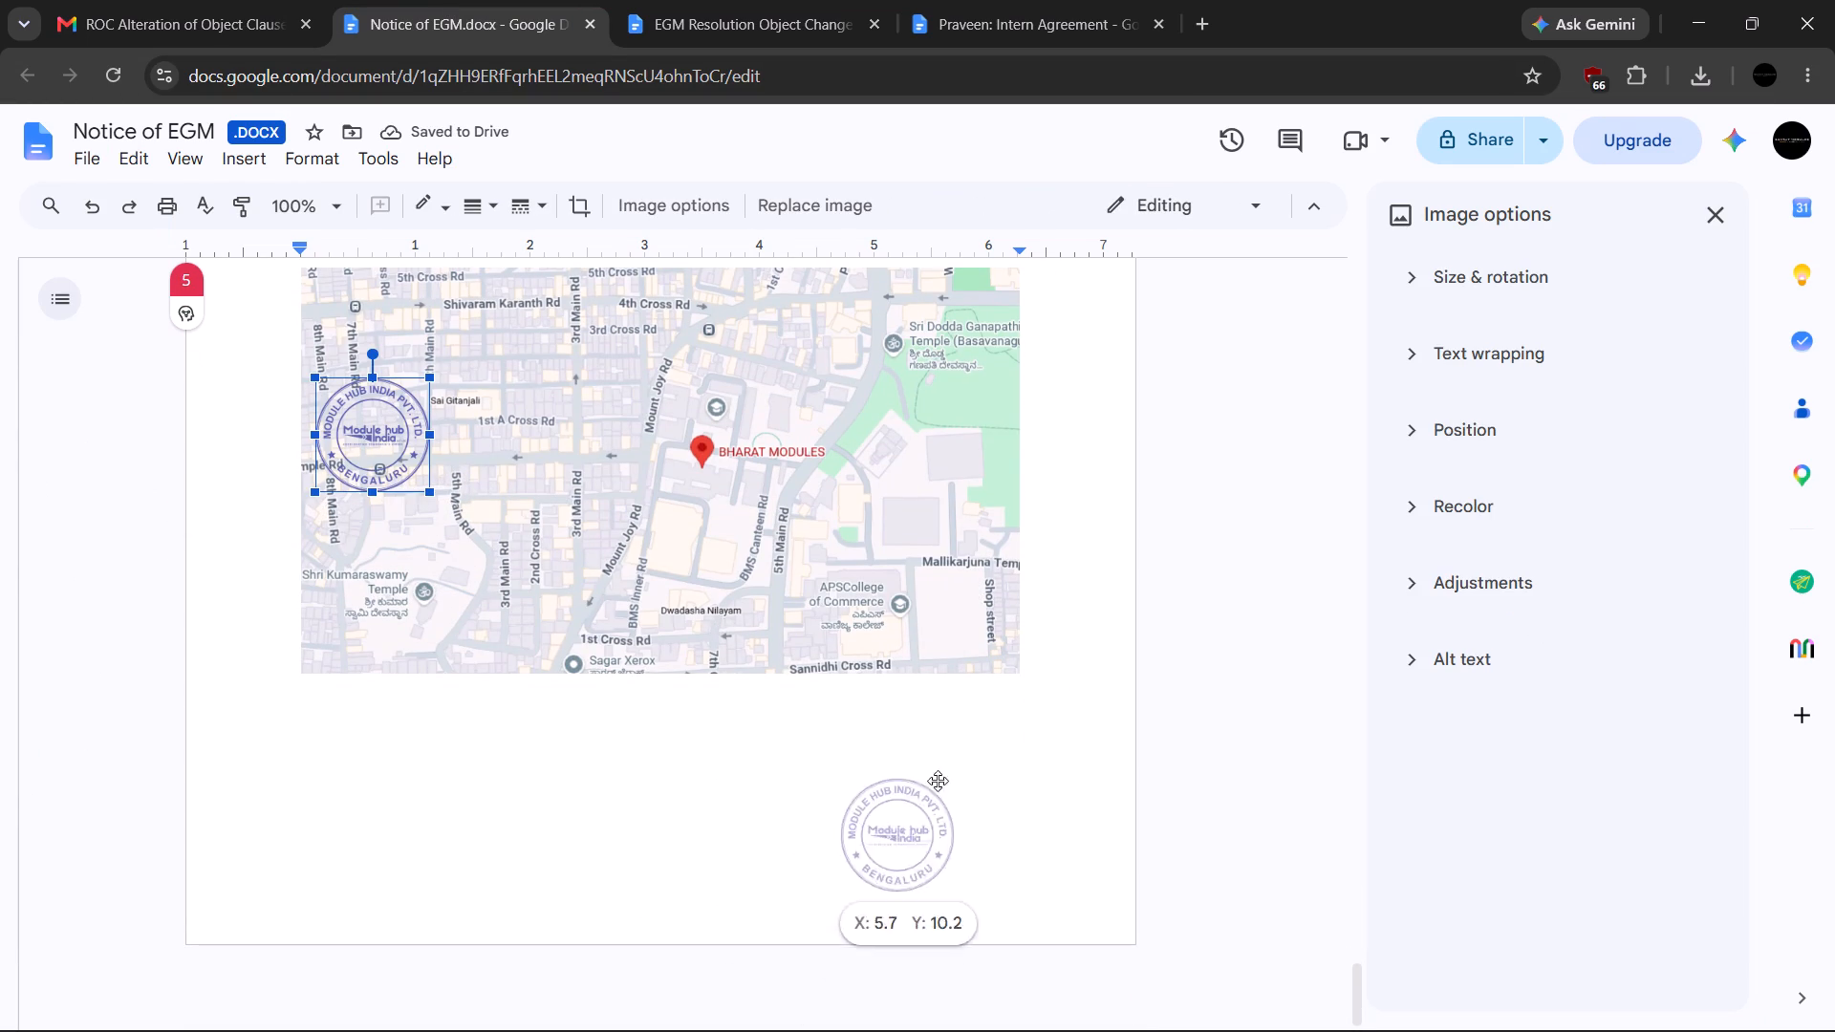
left_click_drag(938, 781, 1049, 805)
left_click(1068, 719)
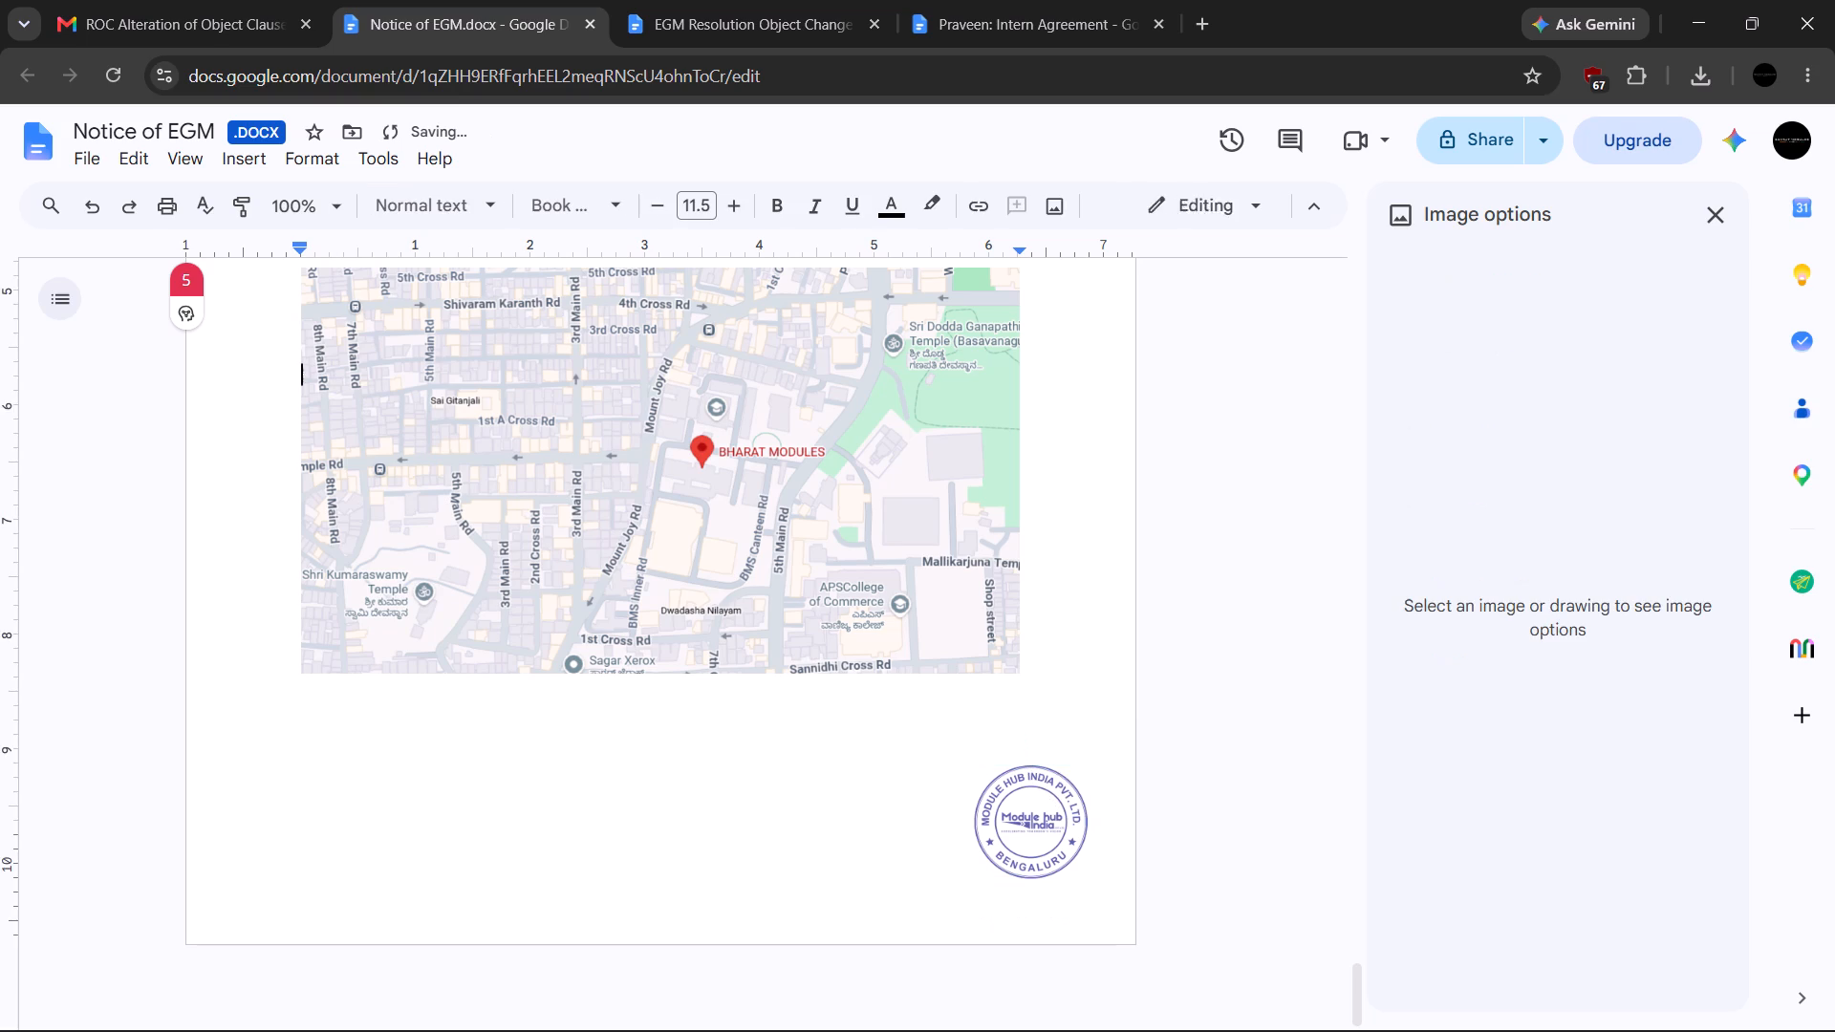
Paste the company stamp on the proxy form page and place it in that page's bottom-right corner, below the Annexure III heading.
scroll(1060, 729, "up", 6)
scroll(1059, 732, "down", 1)
scroll(1059, 730, "up", 6)
left_click(1029, 631)
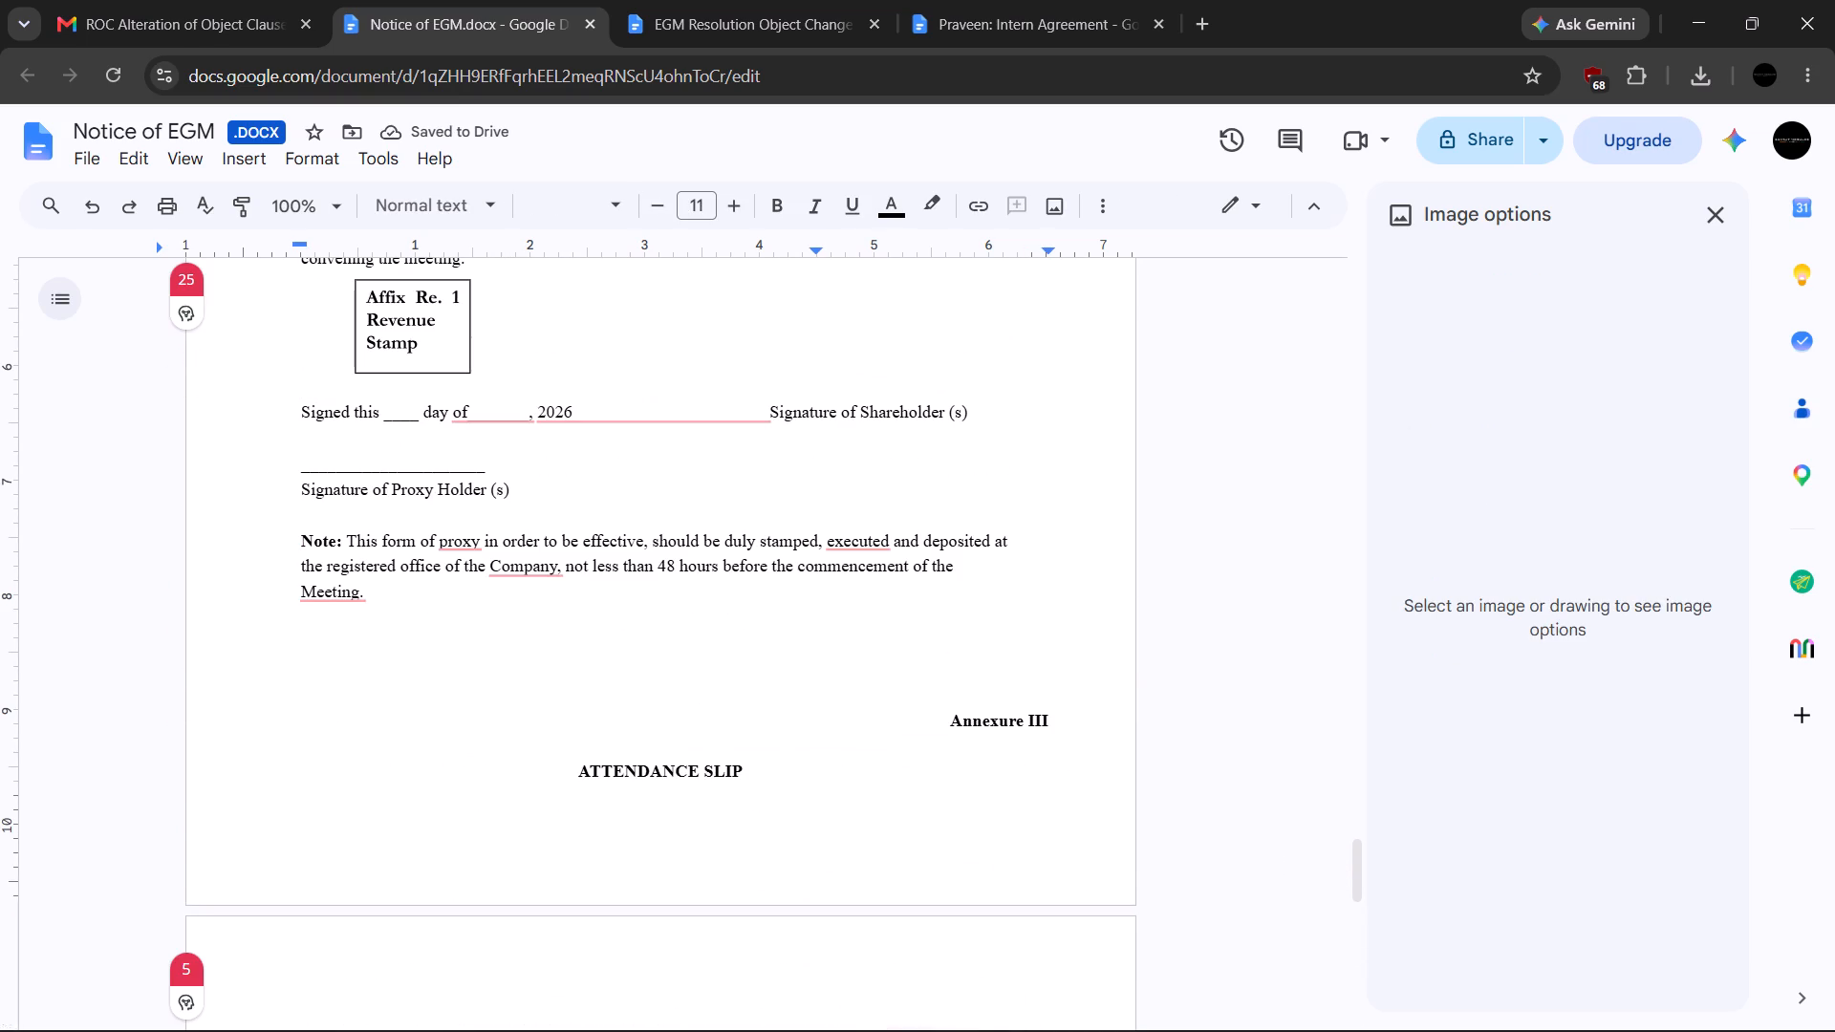
key("ctrl+v")
left_click_drag(1006, 672, 1053, 790)
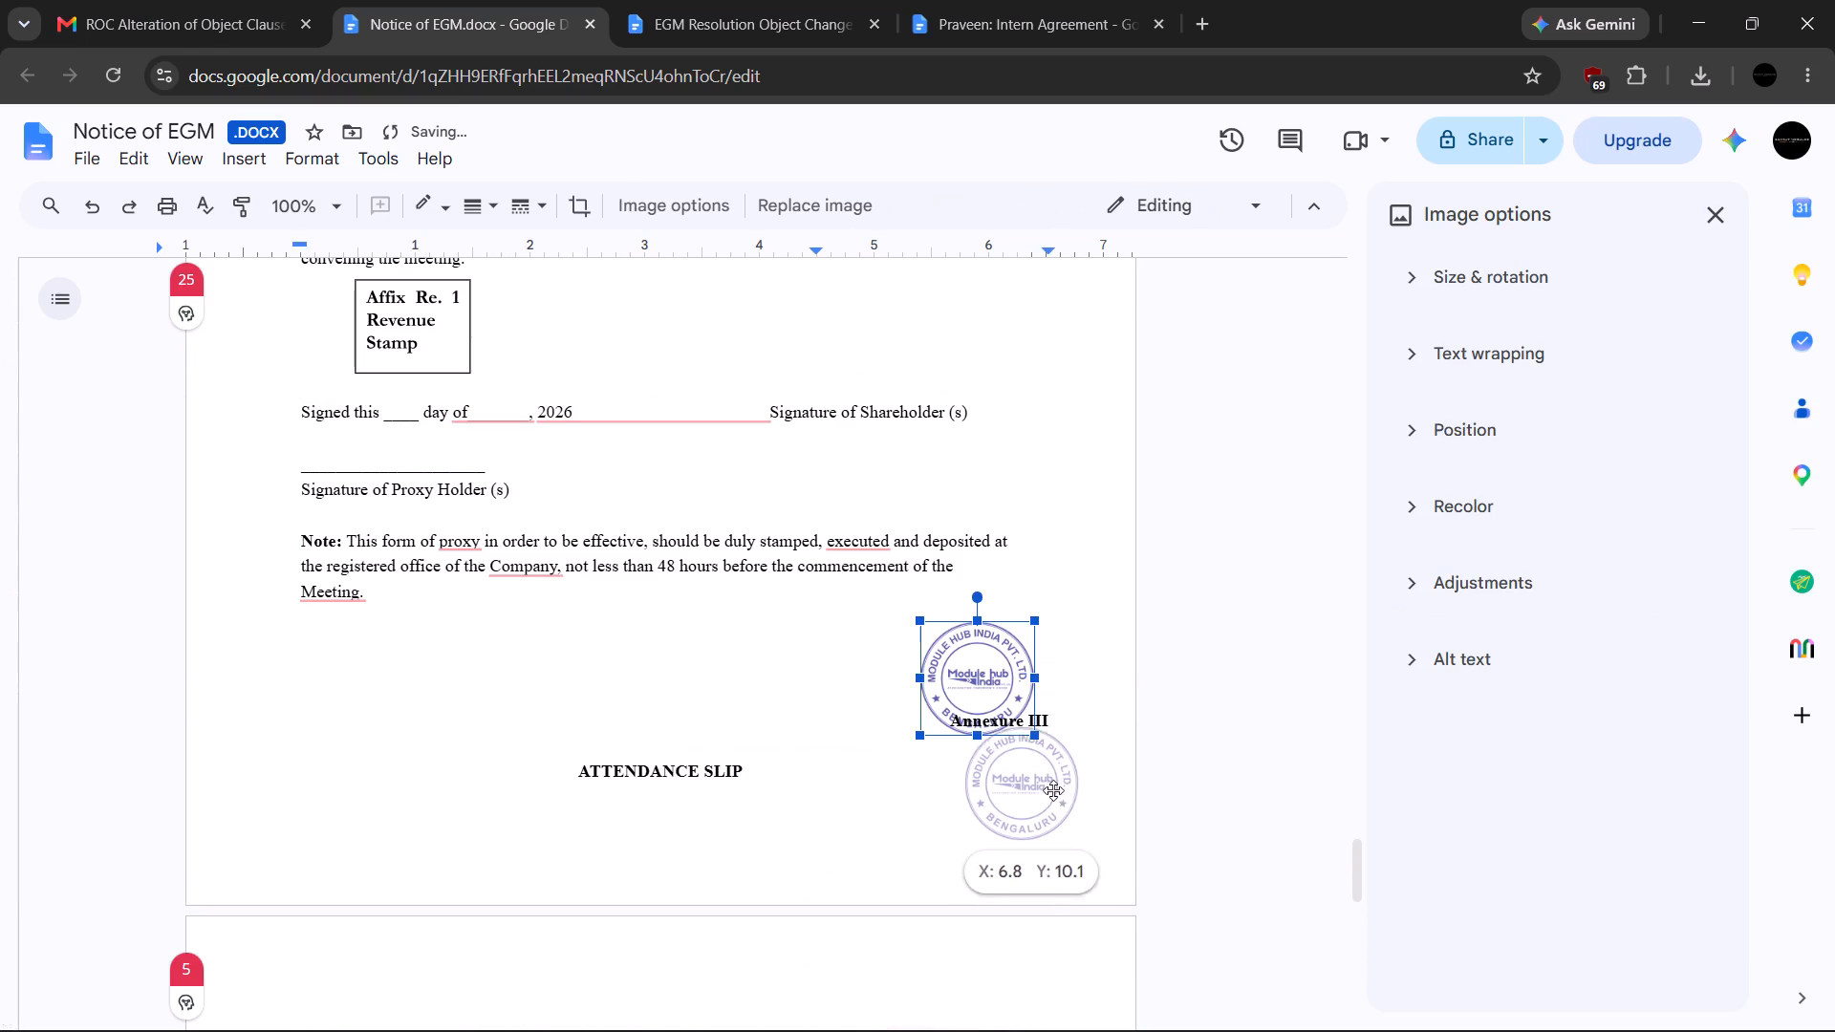
left_click_drag(1053, 790, 1085, 808)
left_click(1045, 582)
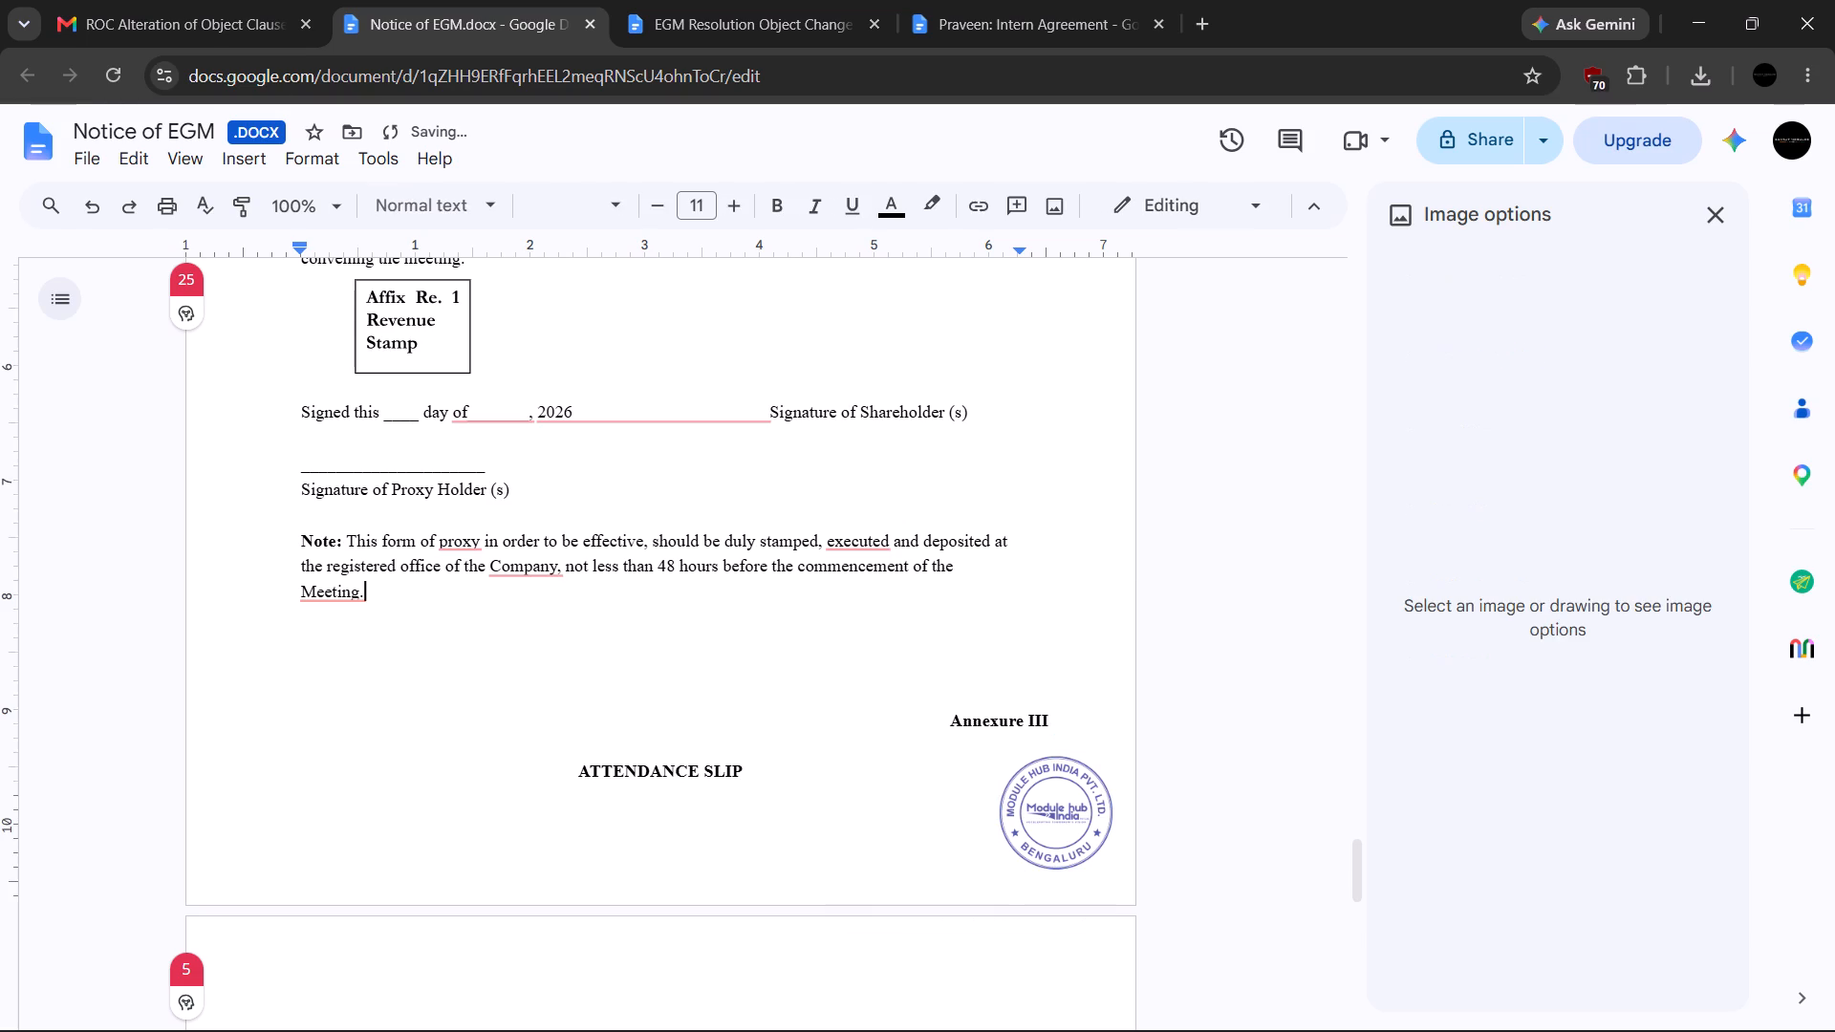
Paste the company stamp on page 3 and place it in the bottom-right corner, below the Annexure I explanatory statement.
scroll(982, 636, "up", 9)
scroll(982, 636, "down", 7)
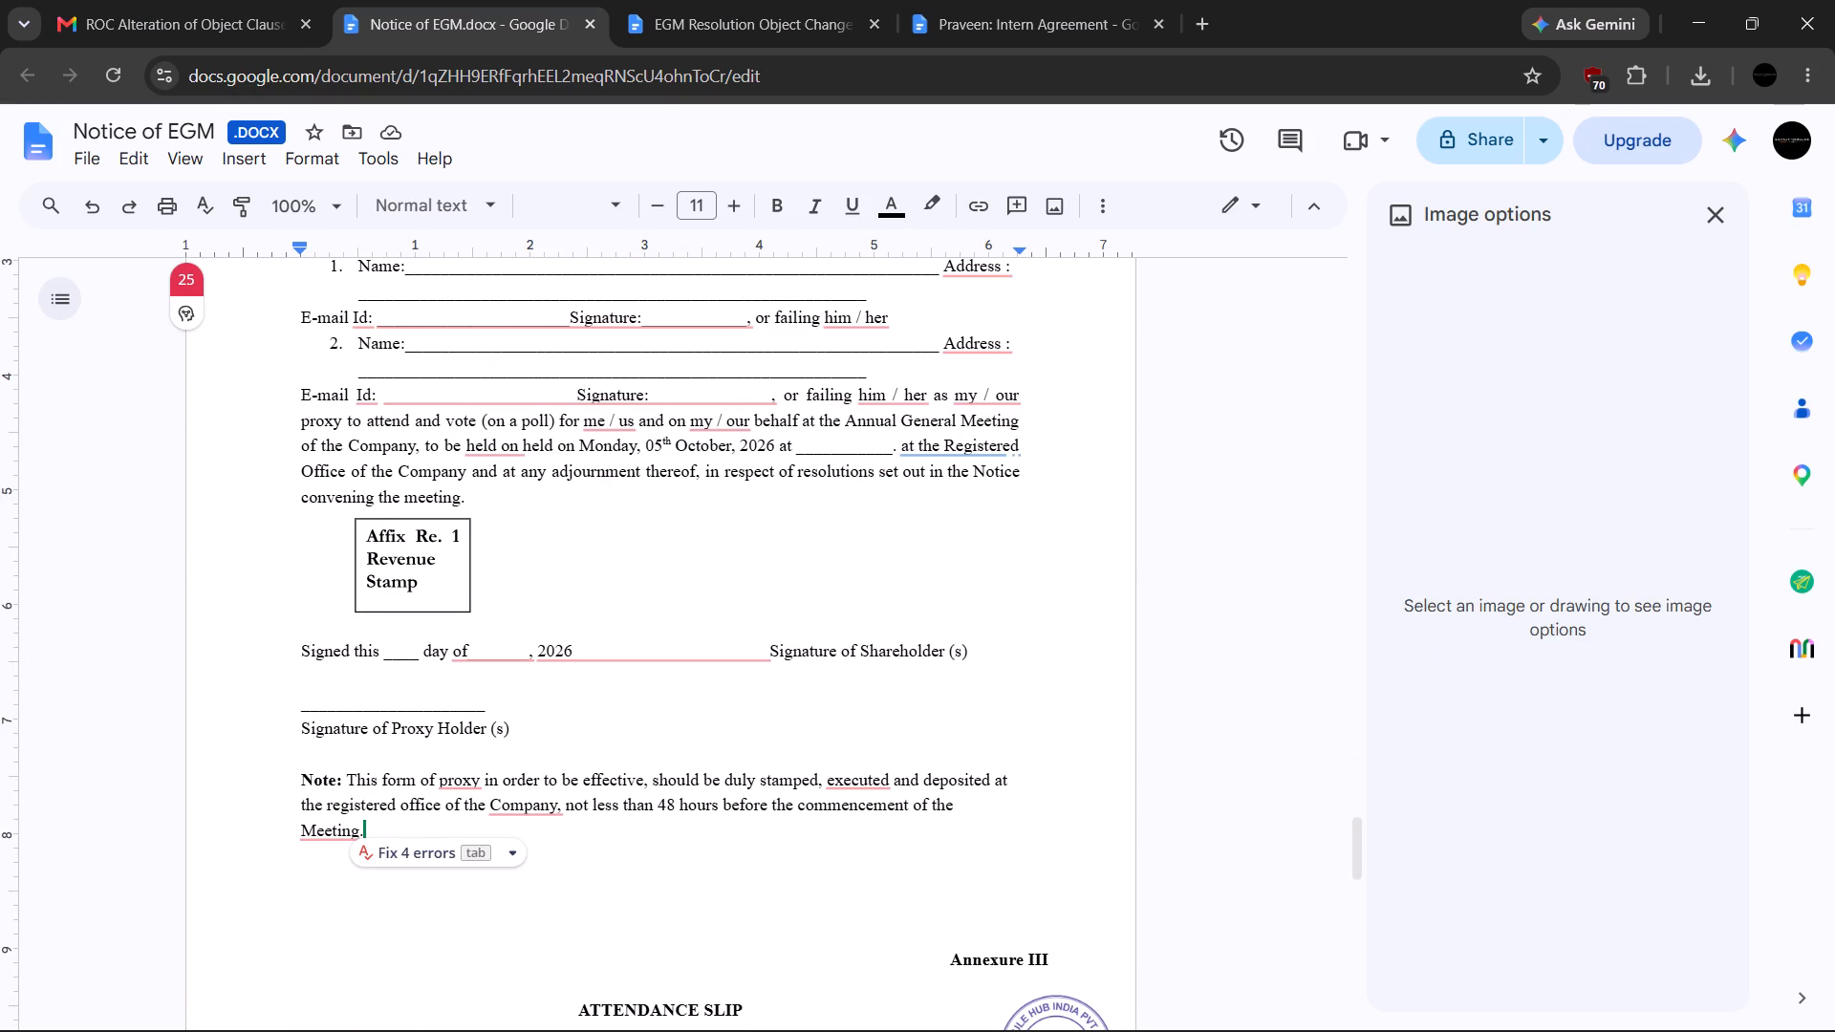
scroll(963, 621, "up", 13)
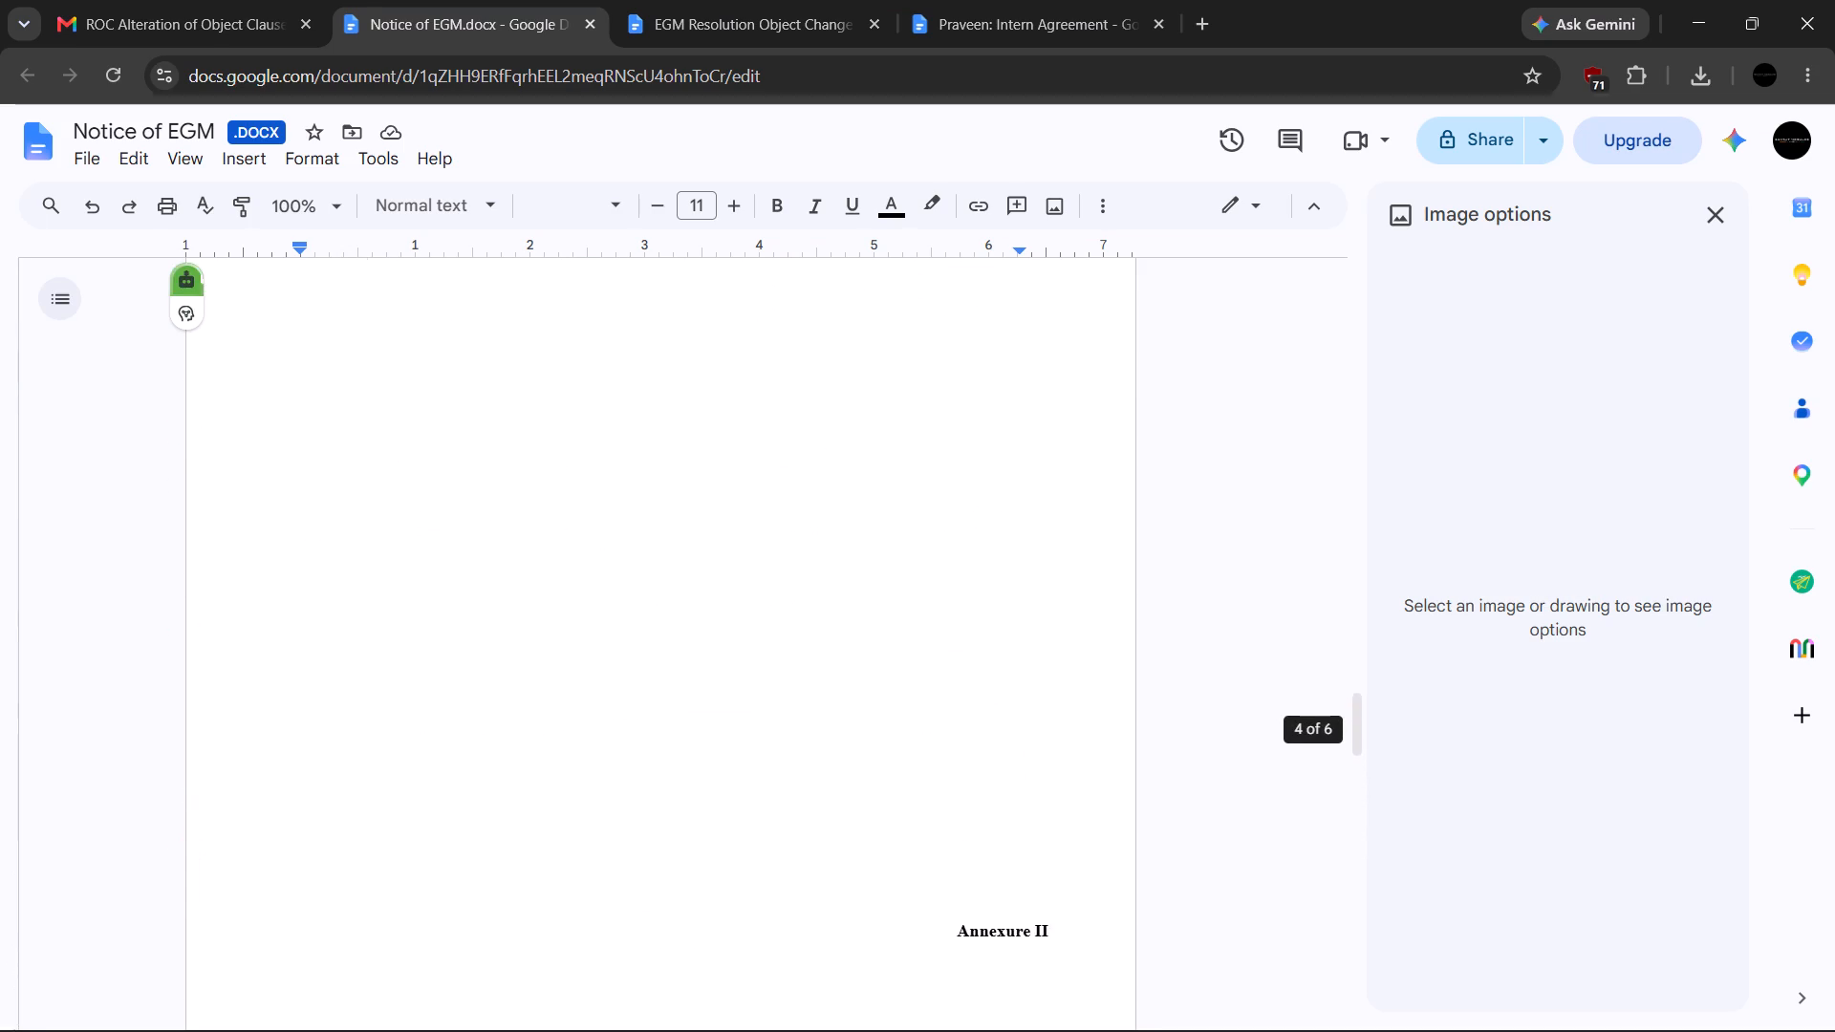
scroll(951, 628, "up", 1)
scroll(951, 629, "down", 3)
scroll(909, 712, "down", 2)
scroll(904, 703, "up", 6)
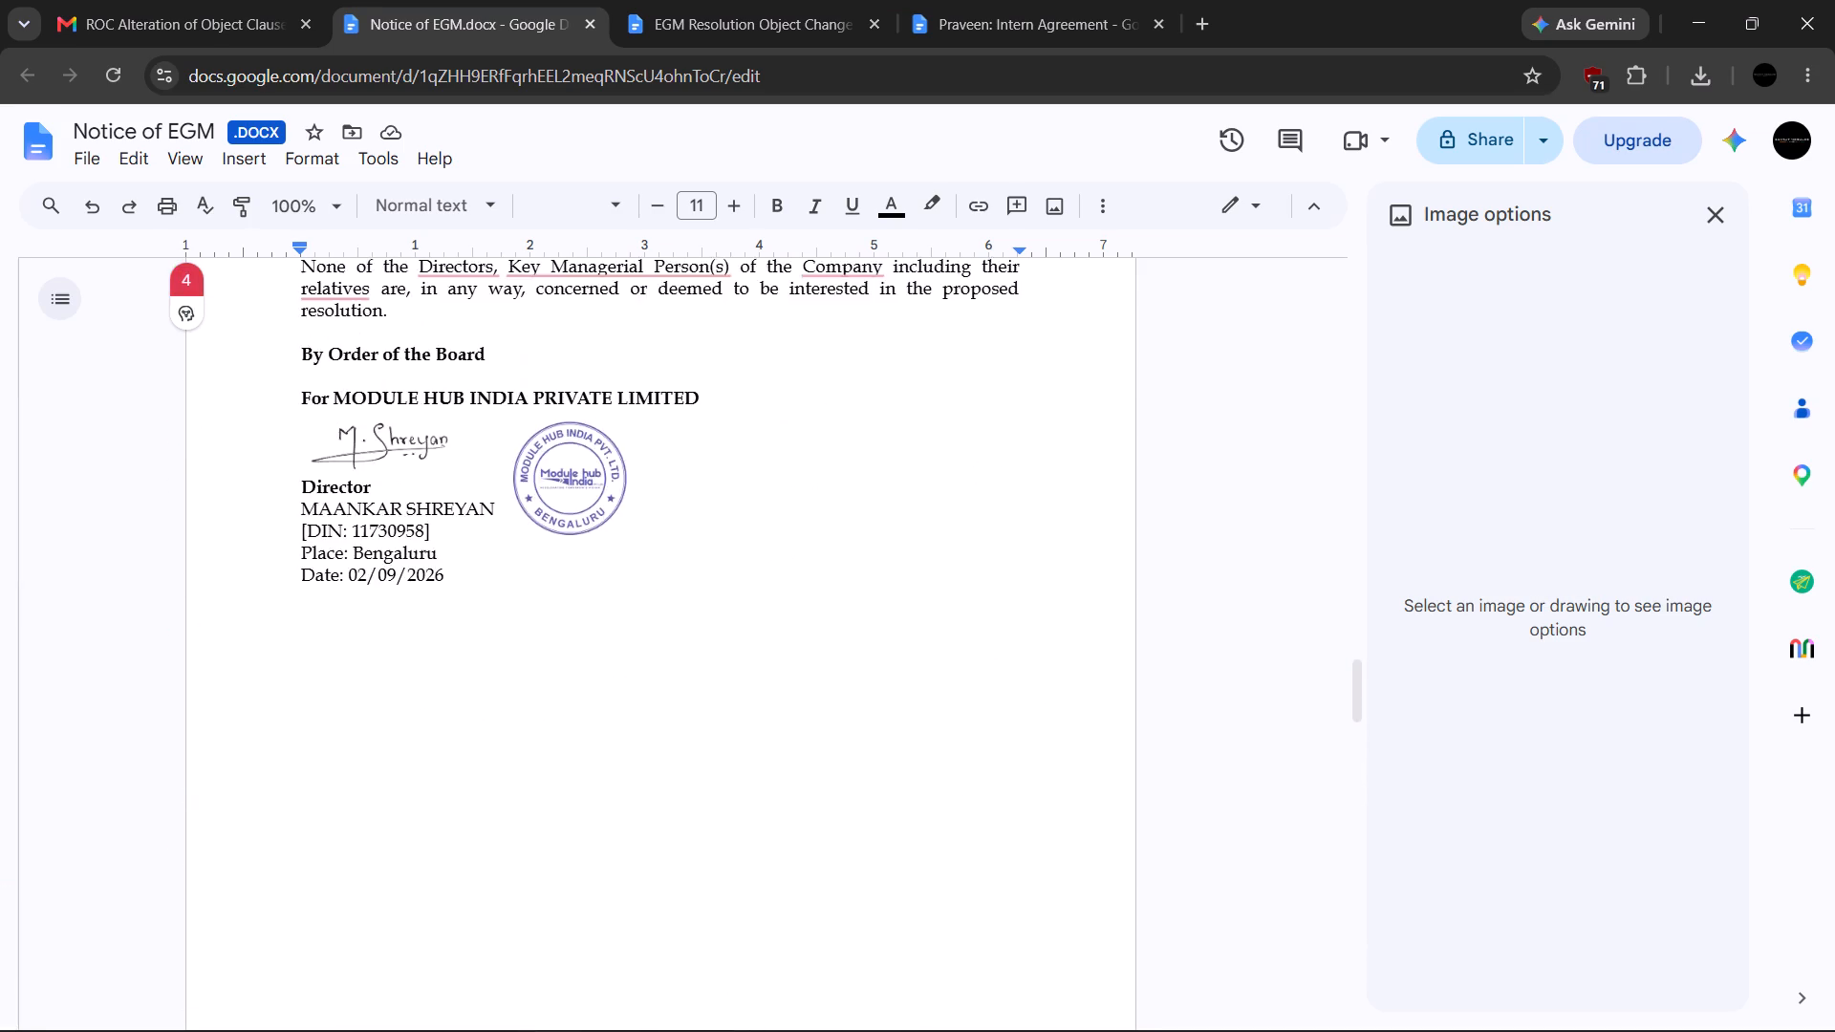
scroll(904, 703, "up", 13)
scroll(904, 703, "down", 6)
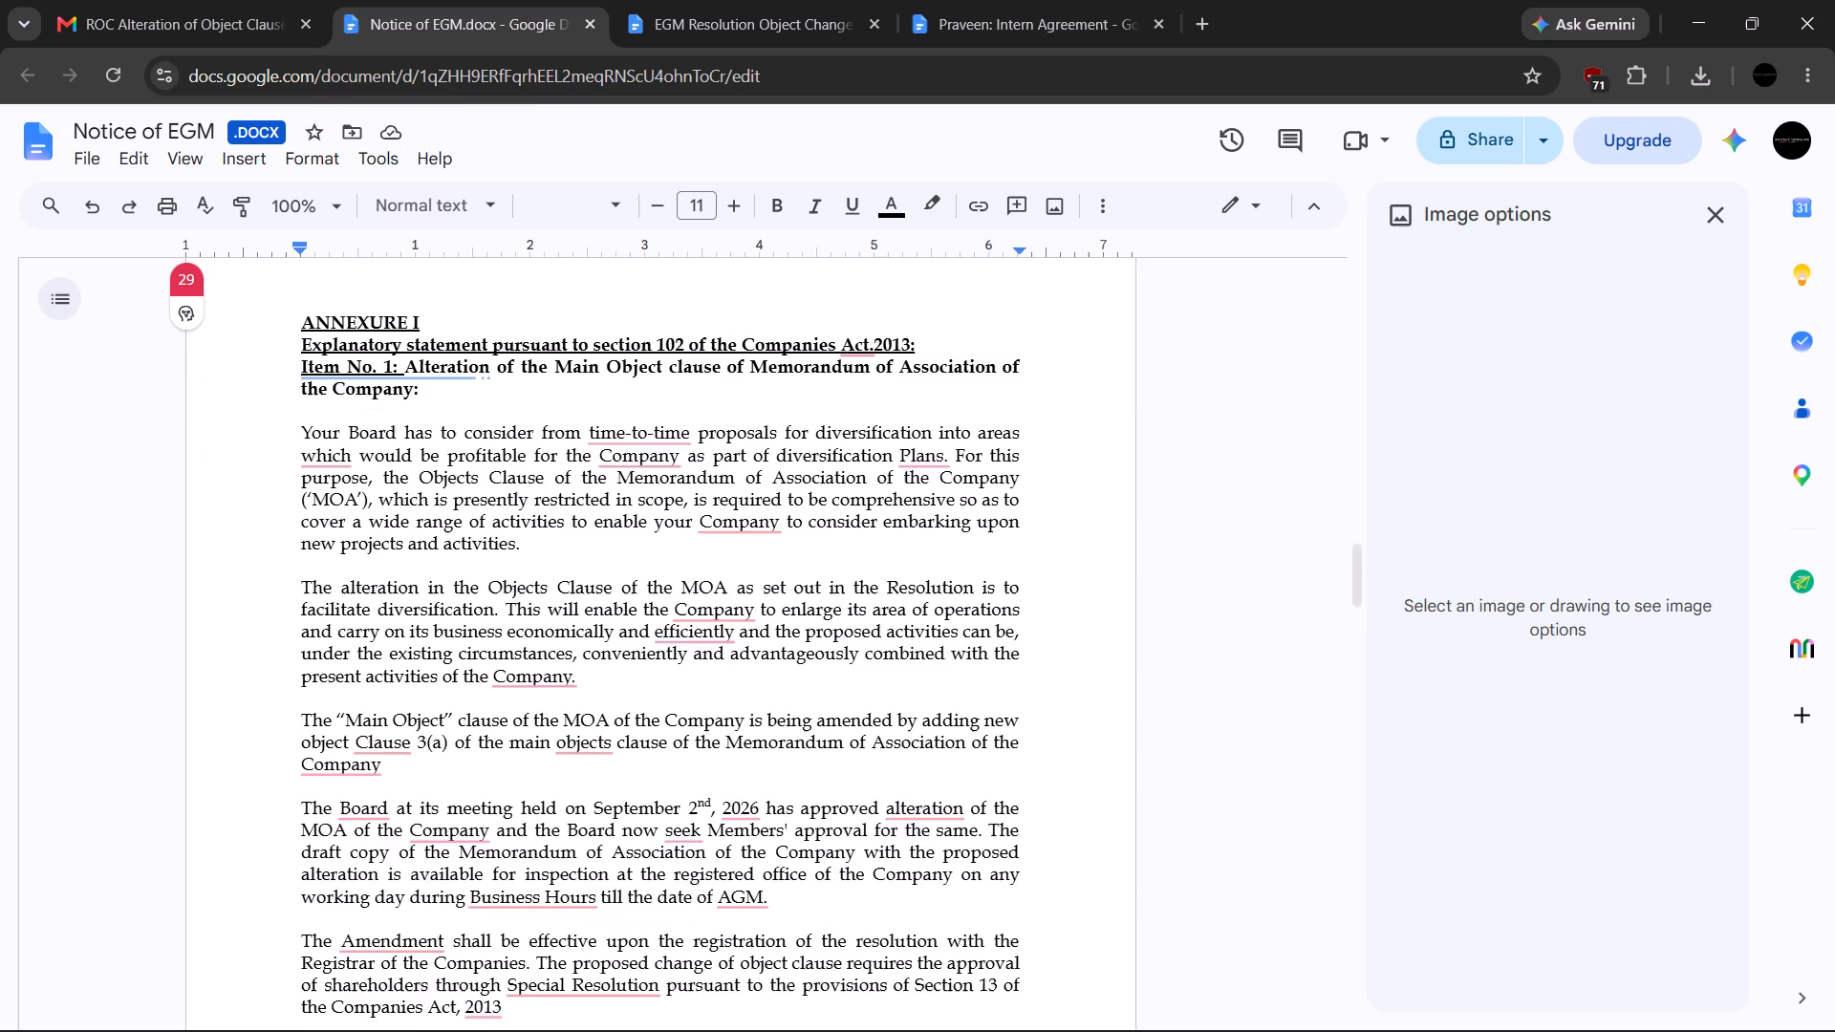
scroll(989, 727, "down", 1)
left_click(1061, 672)
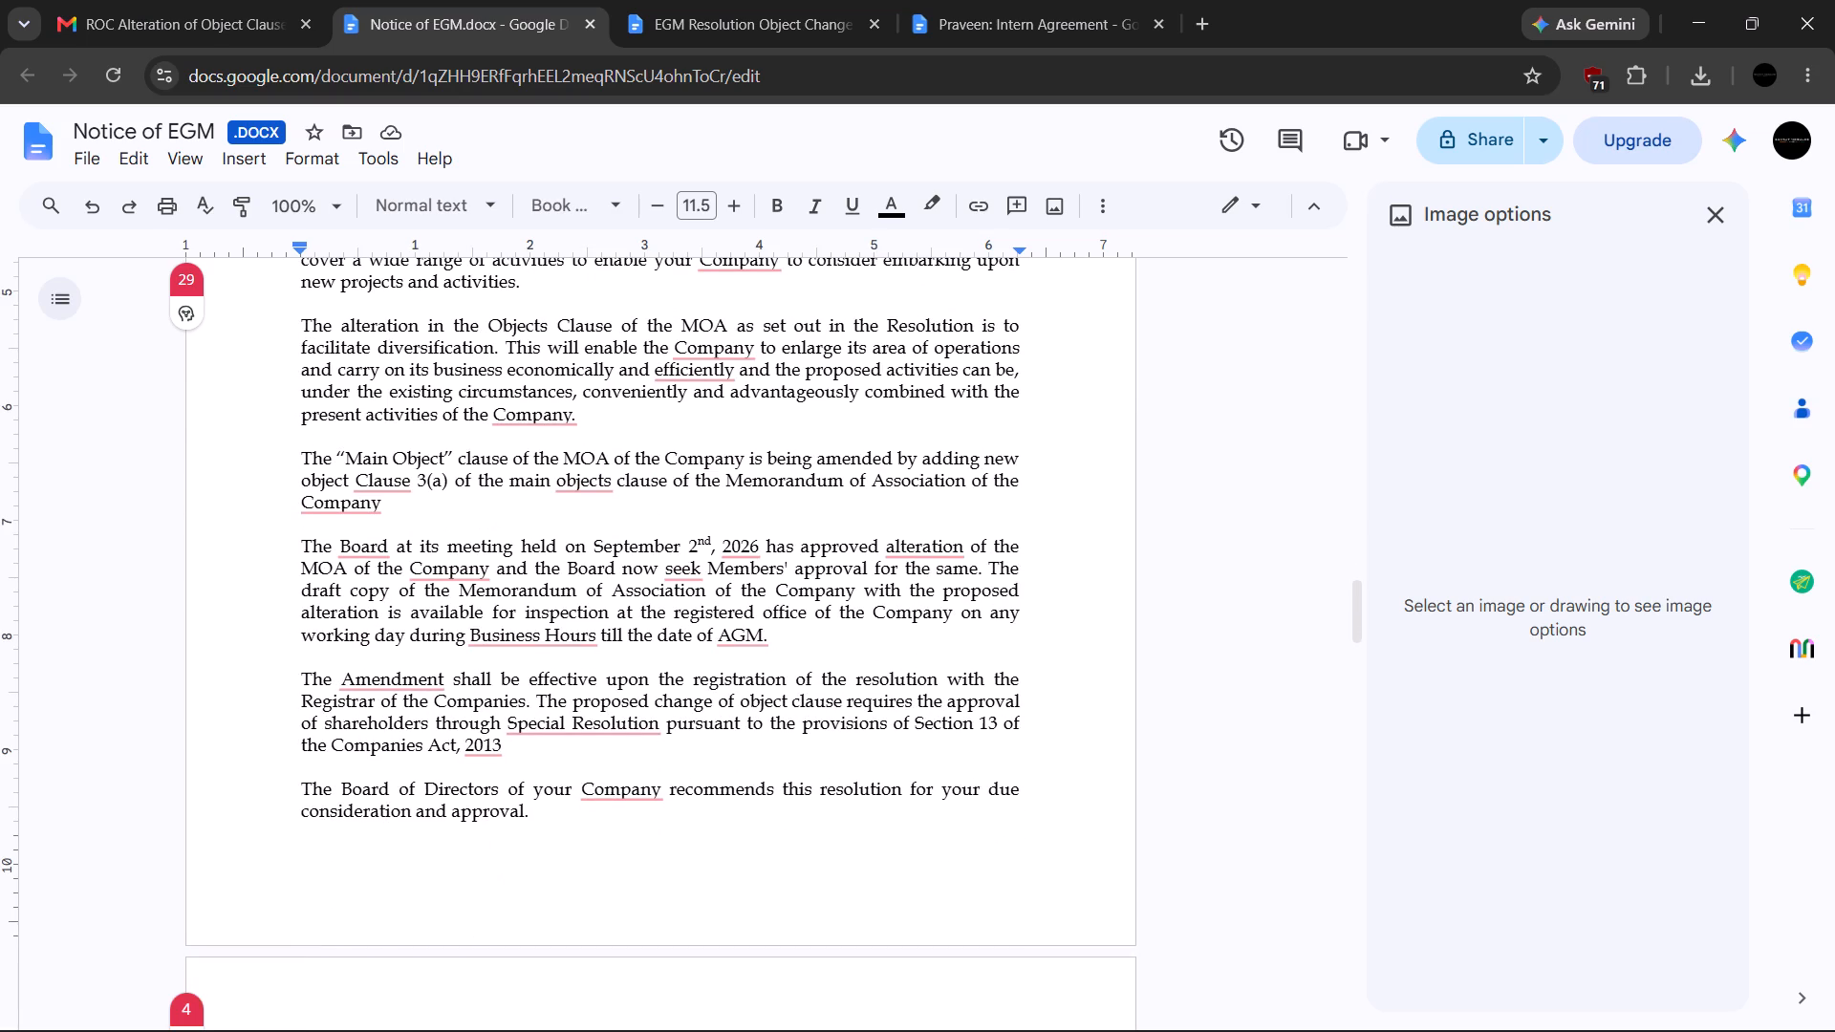
key("ctrl+v")
left_click_drag(422, 762, 798, 871)
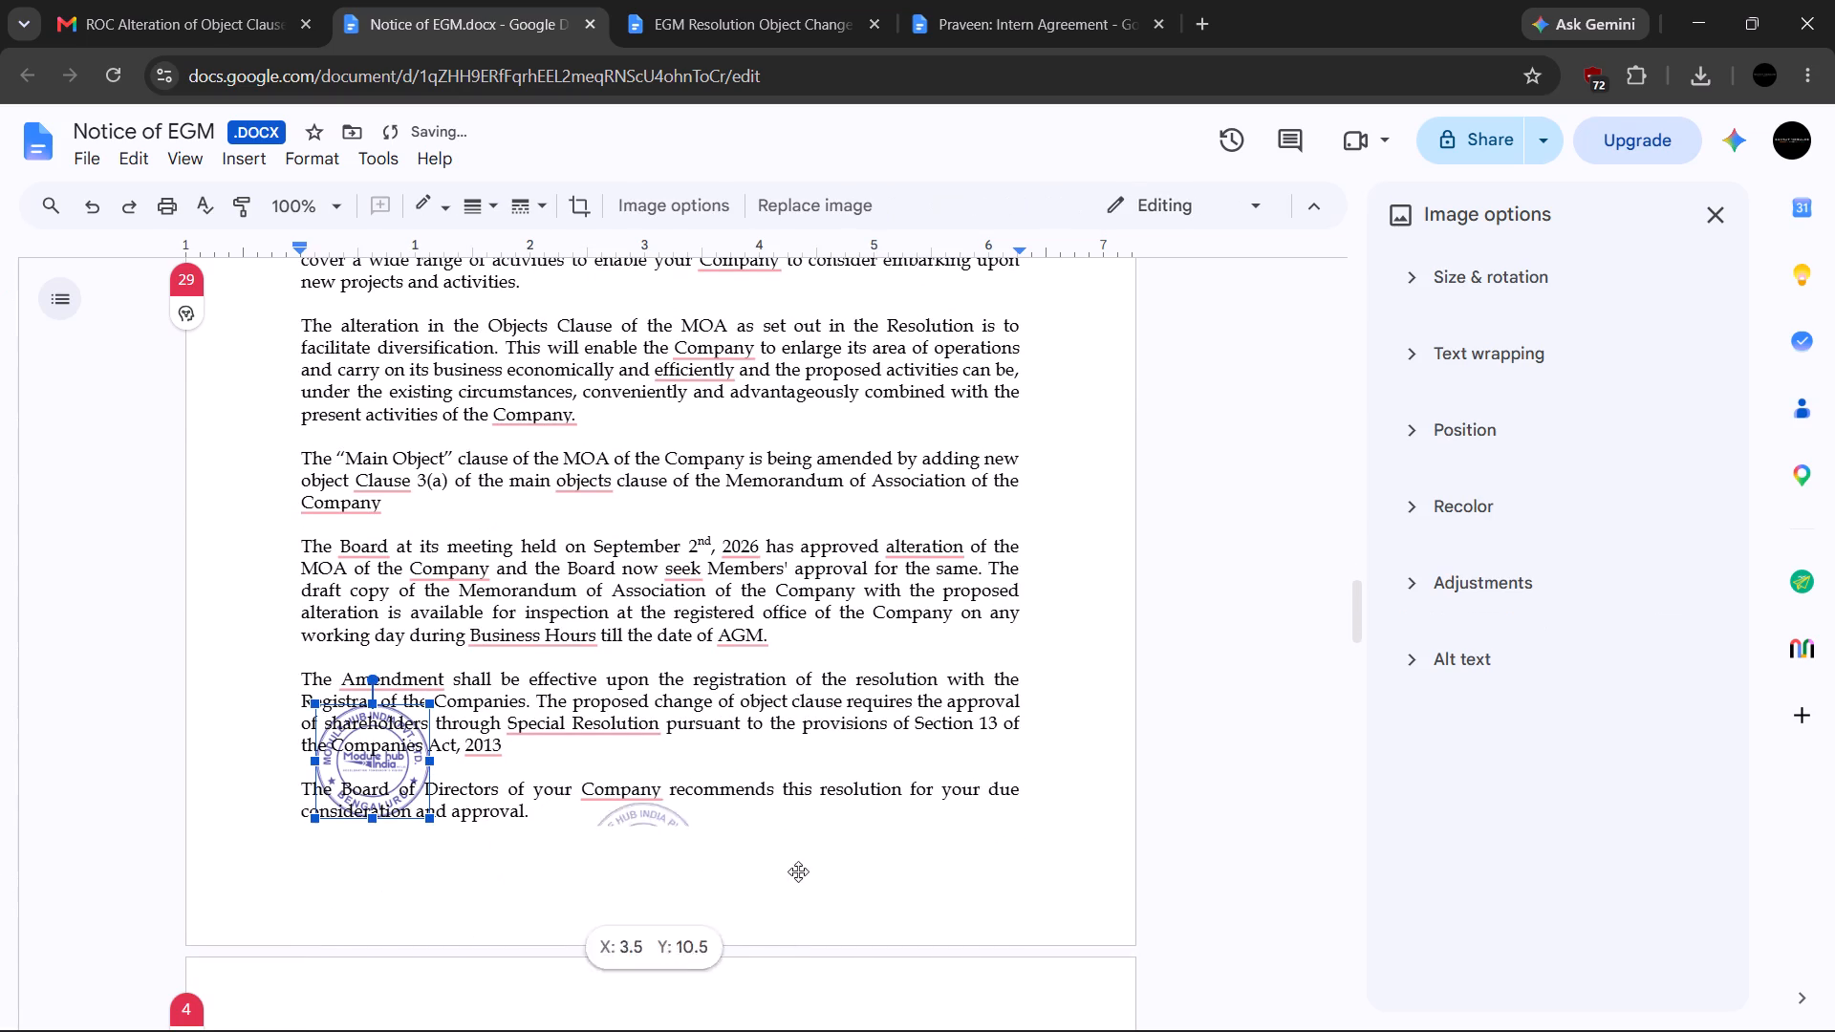
left_click_drag(798, 871, 1105, 862)
scroll(1018, 621, "down", 1)
left_click_drag(1064, 762, 1023, 762)
left_click(1084, 585)
Paste the company stamp at the end of page 1 and place it in the page's bottom-right corner, clear of the text.
scroll(1076, 610, "up", 5)
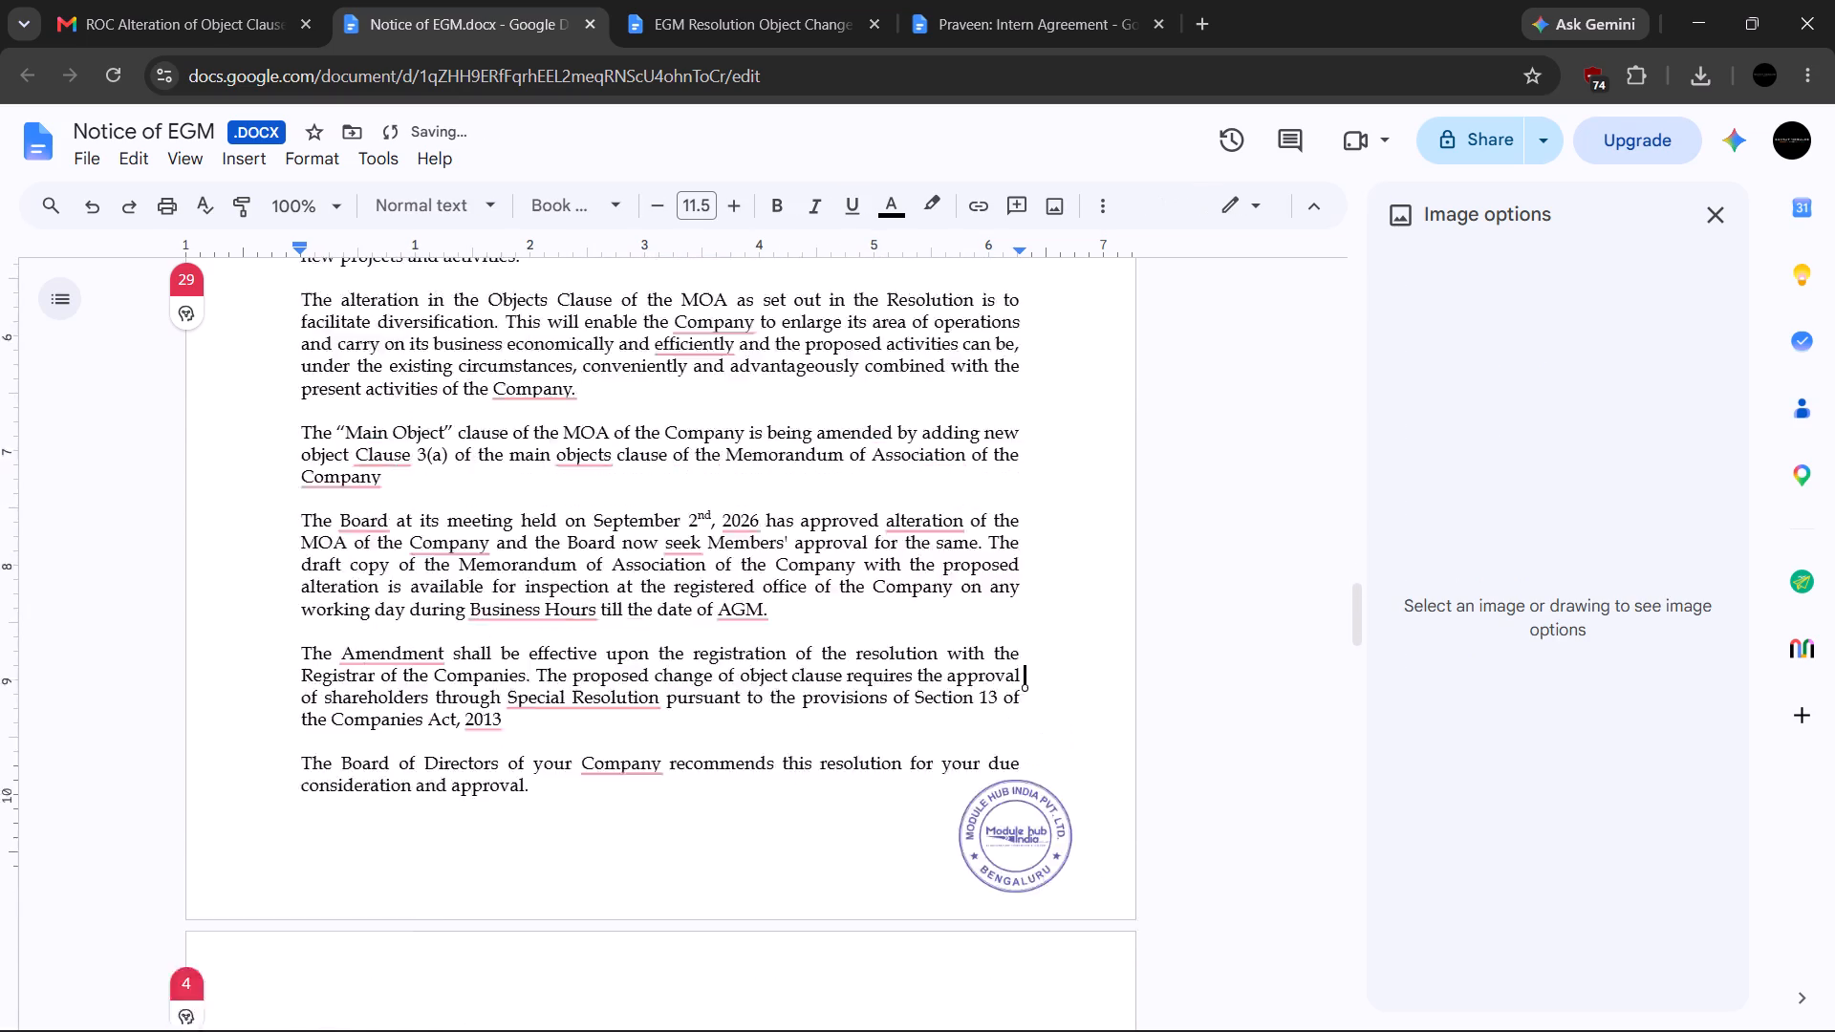
scroll(1067, 616, "up", 9)
scroll(713, 734, "down", 5)
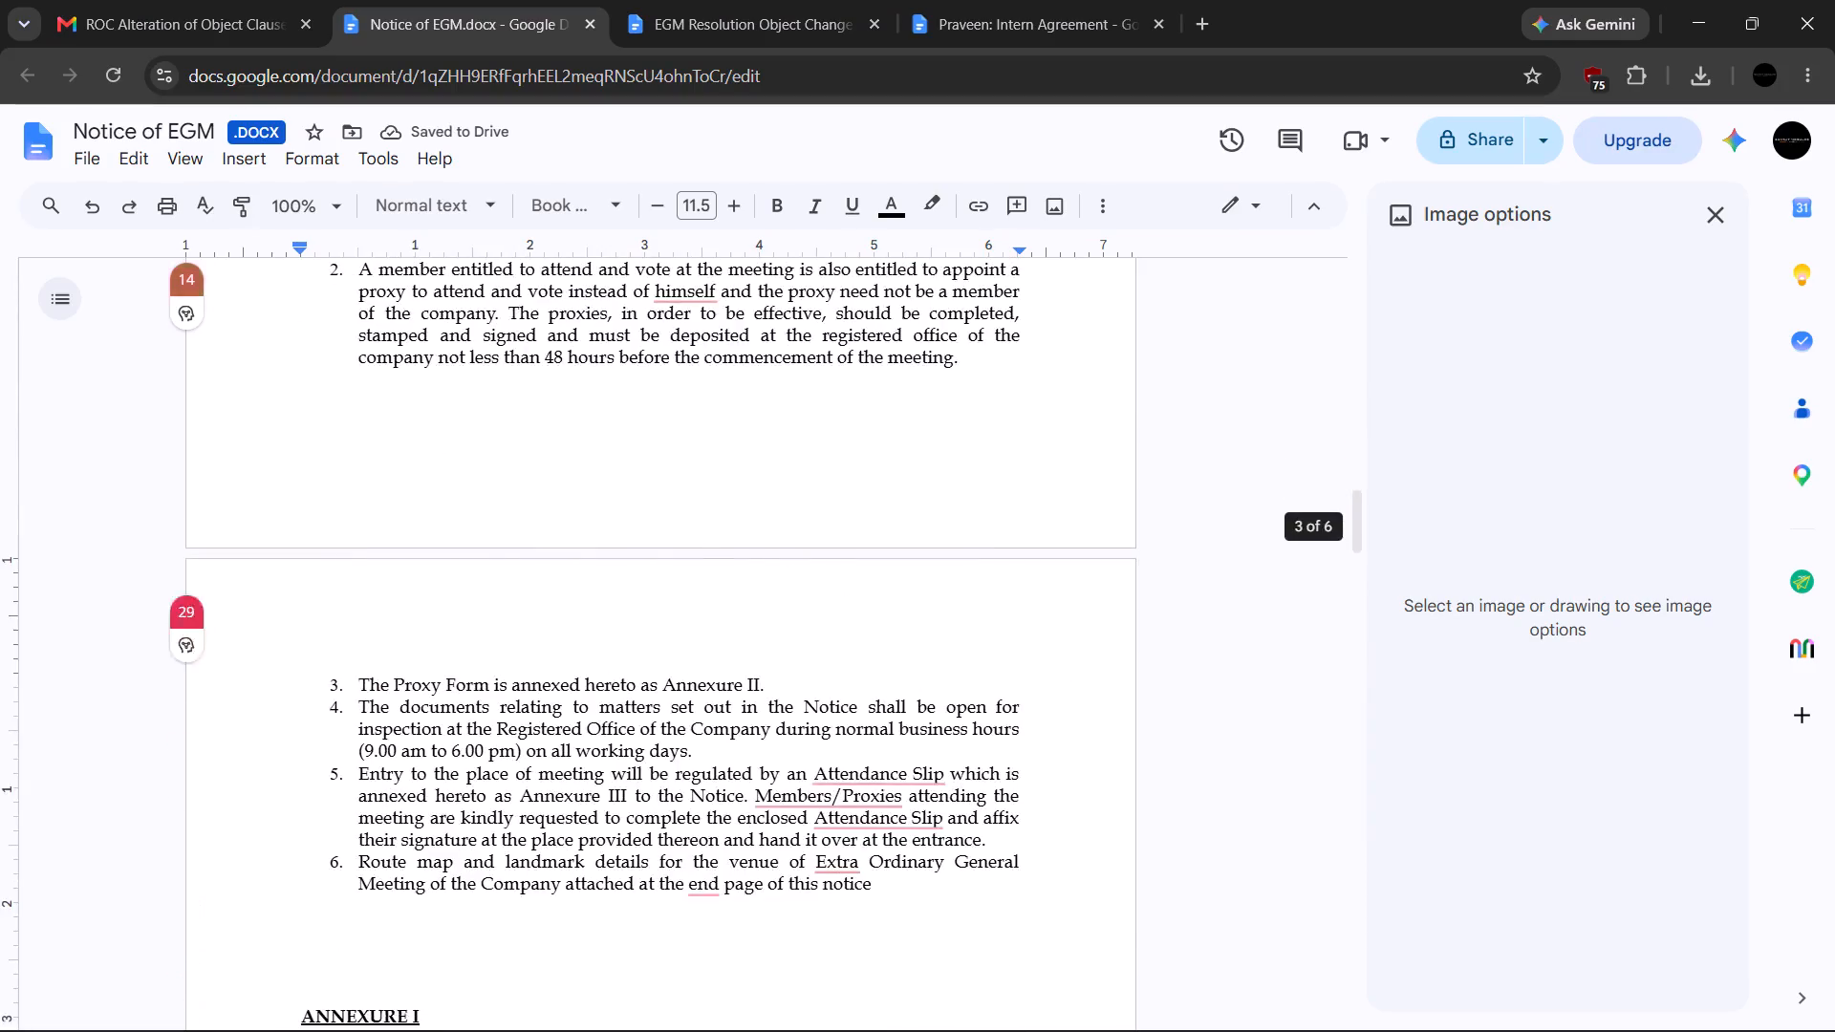
scroll(717, 716, "up", 20)
scroll(720, 712, "up", 1)
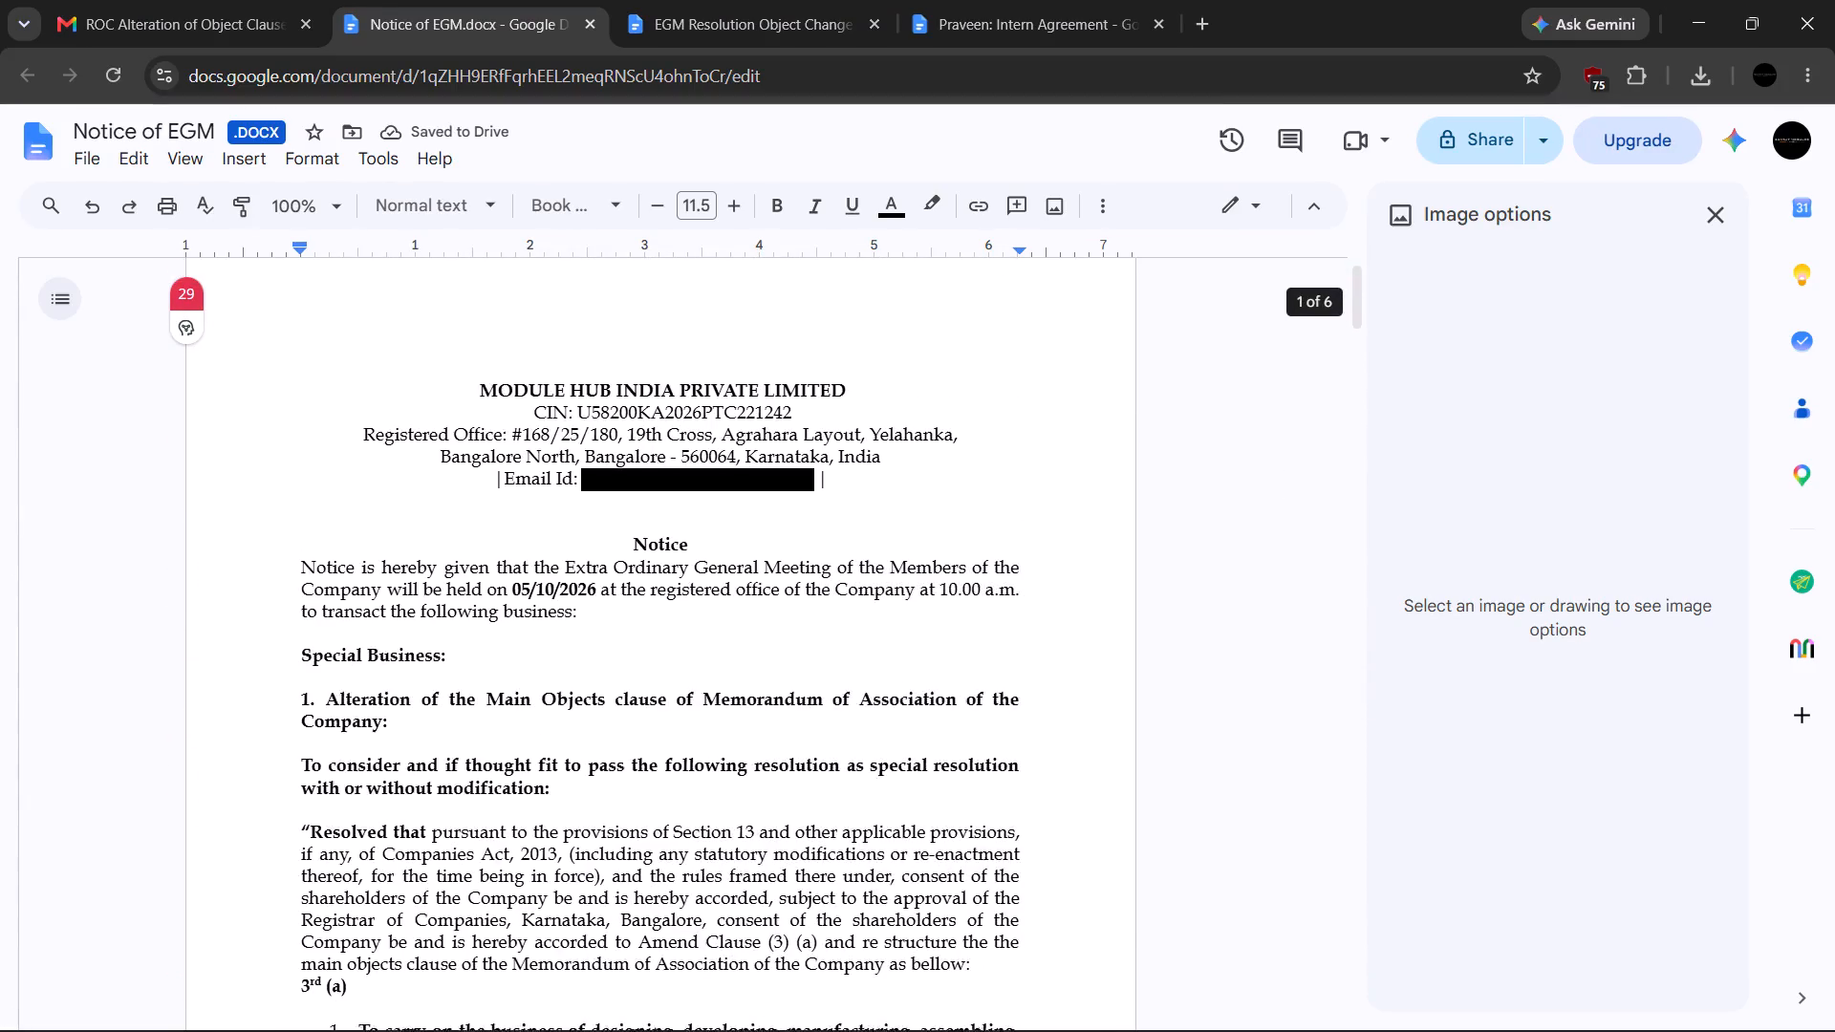
scroll(720, 712, "down", 10)
left_click(589, 373)
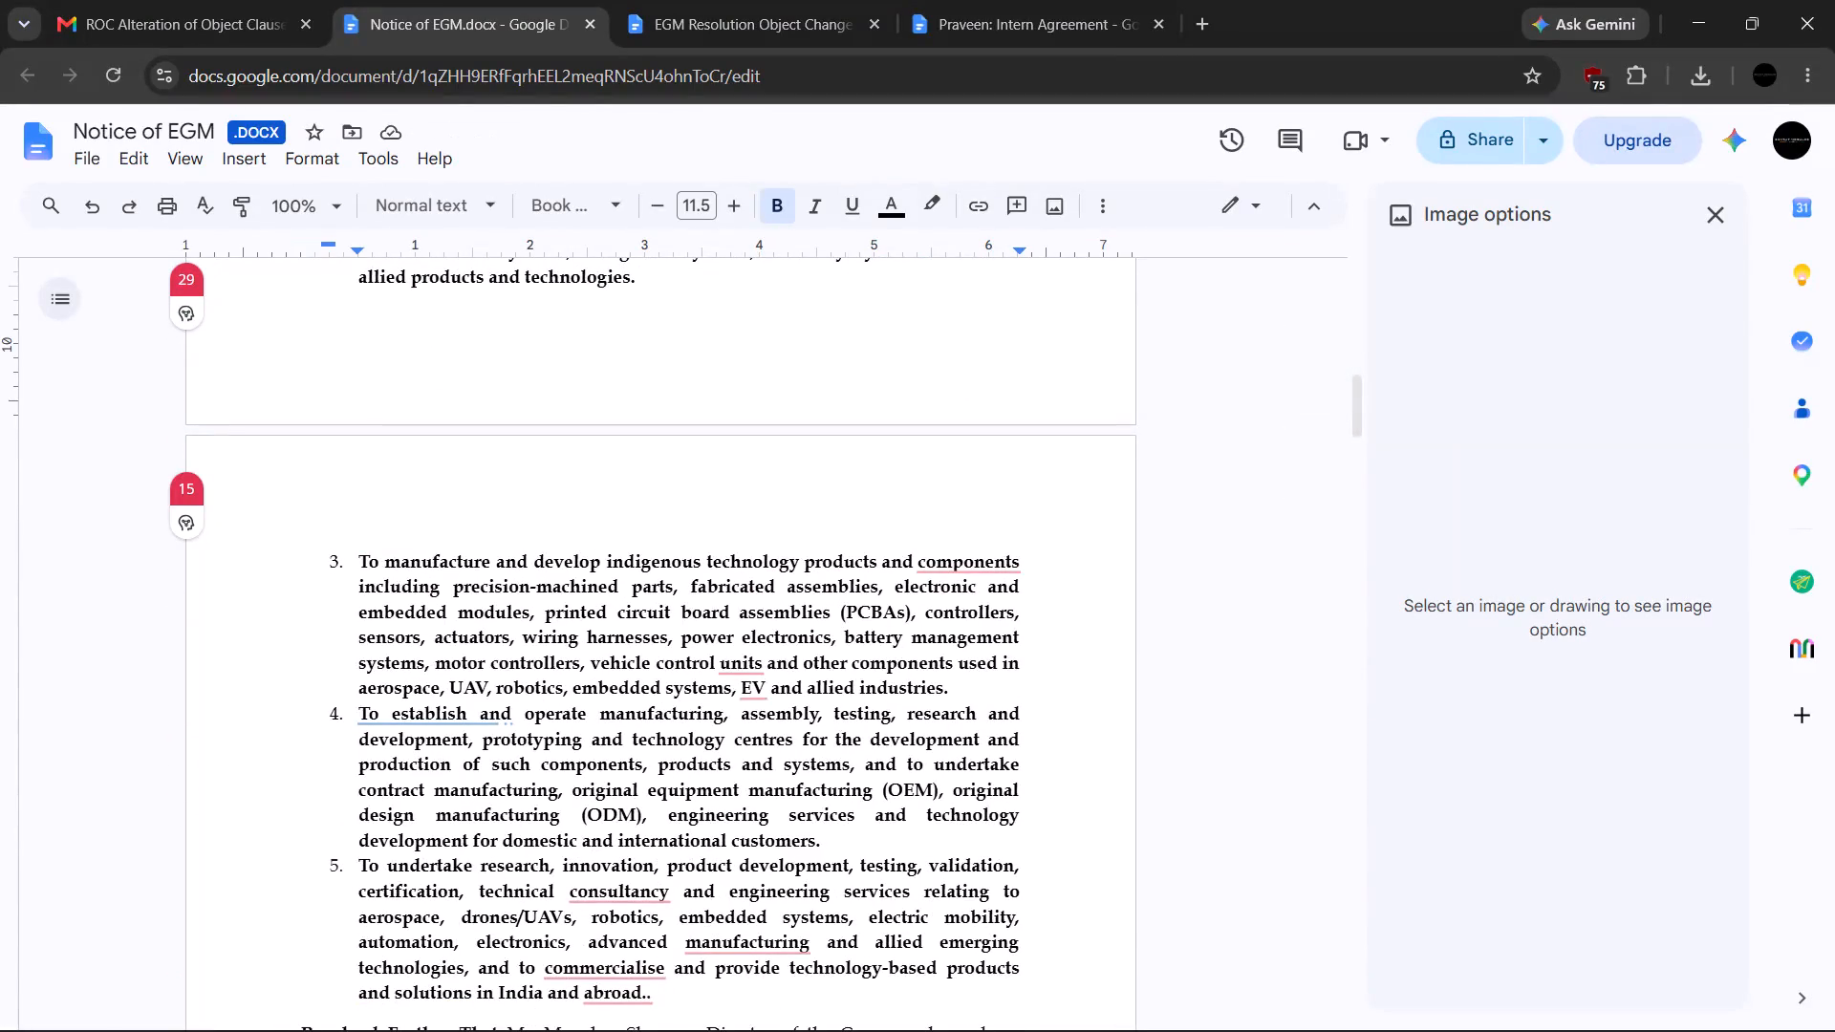
key("ctrl+v")
left_click_drag(647, 328, 989, 328)
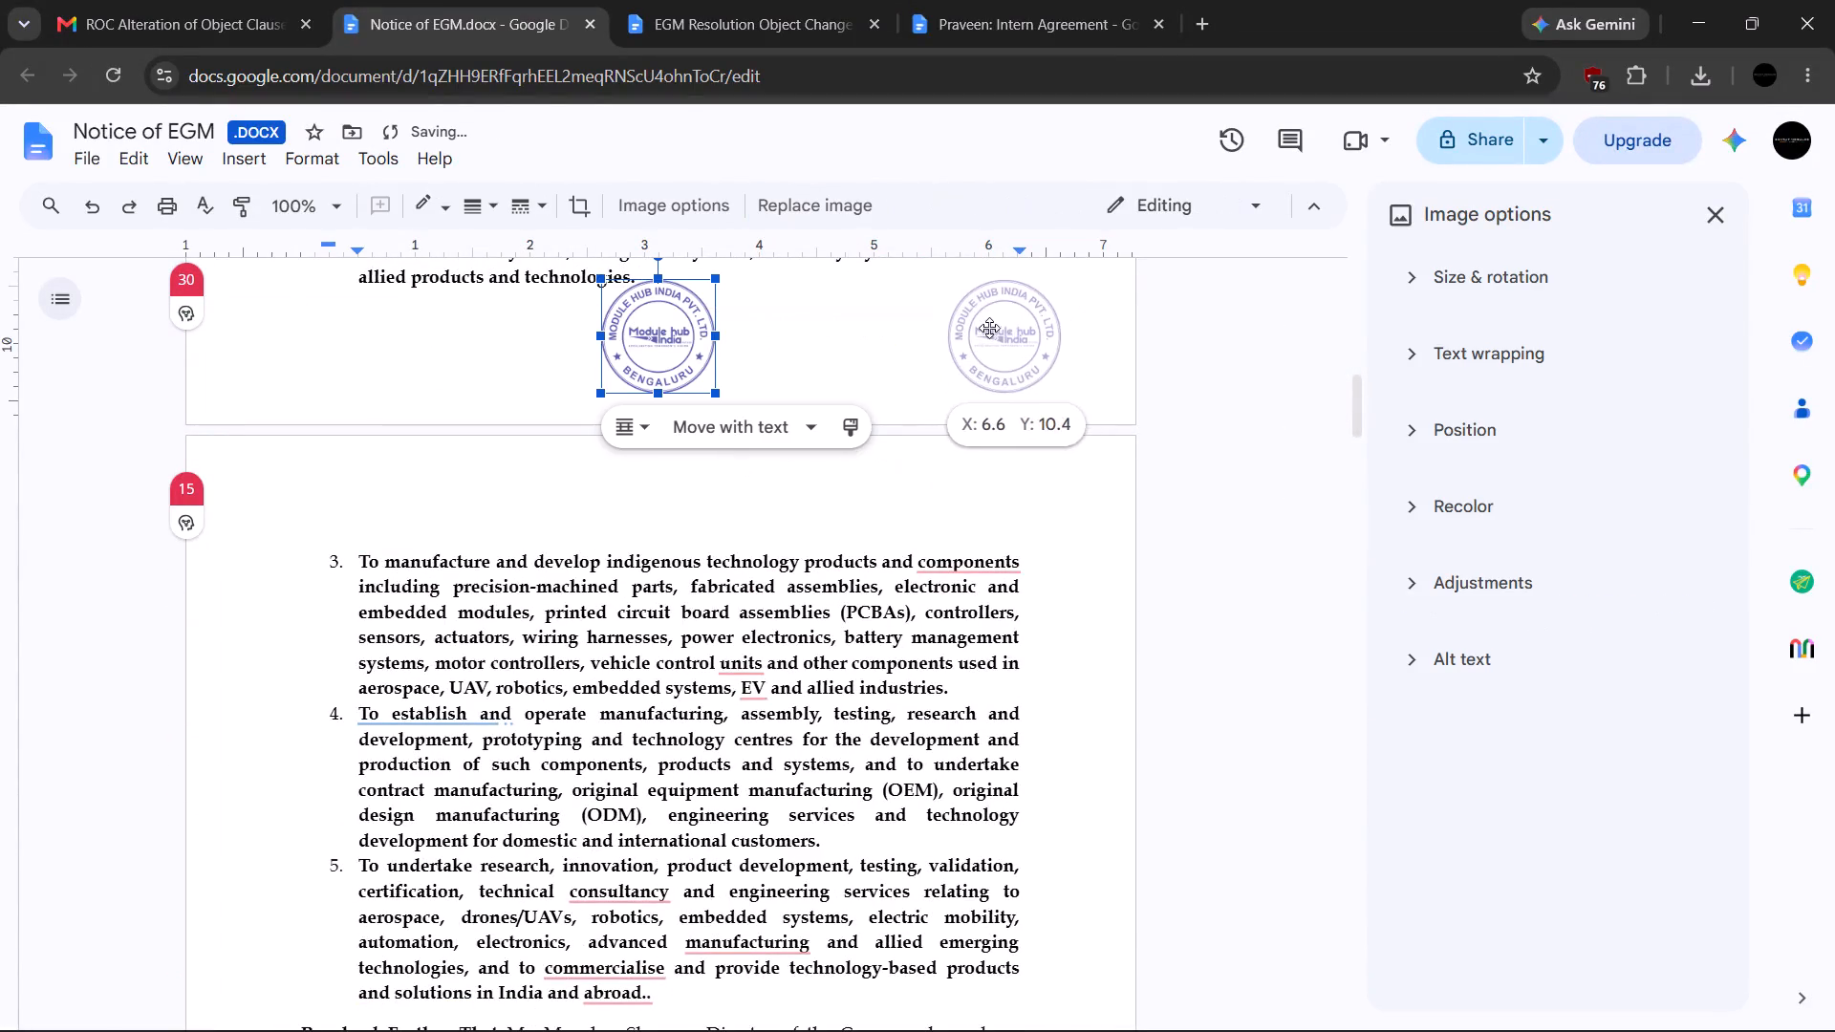
left_click_drag(989, 328, 1015, 325)
left_click(945, 539)
left_click(868, 505)
Return to the start of the notice and set the document zoom to Fit.
scroll(856, 508, "up", 2)
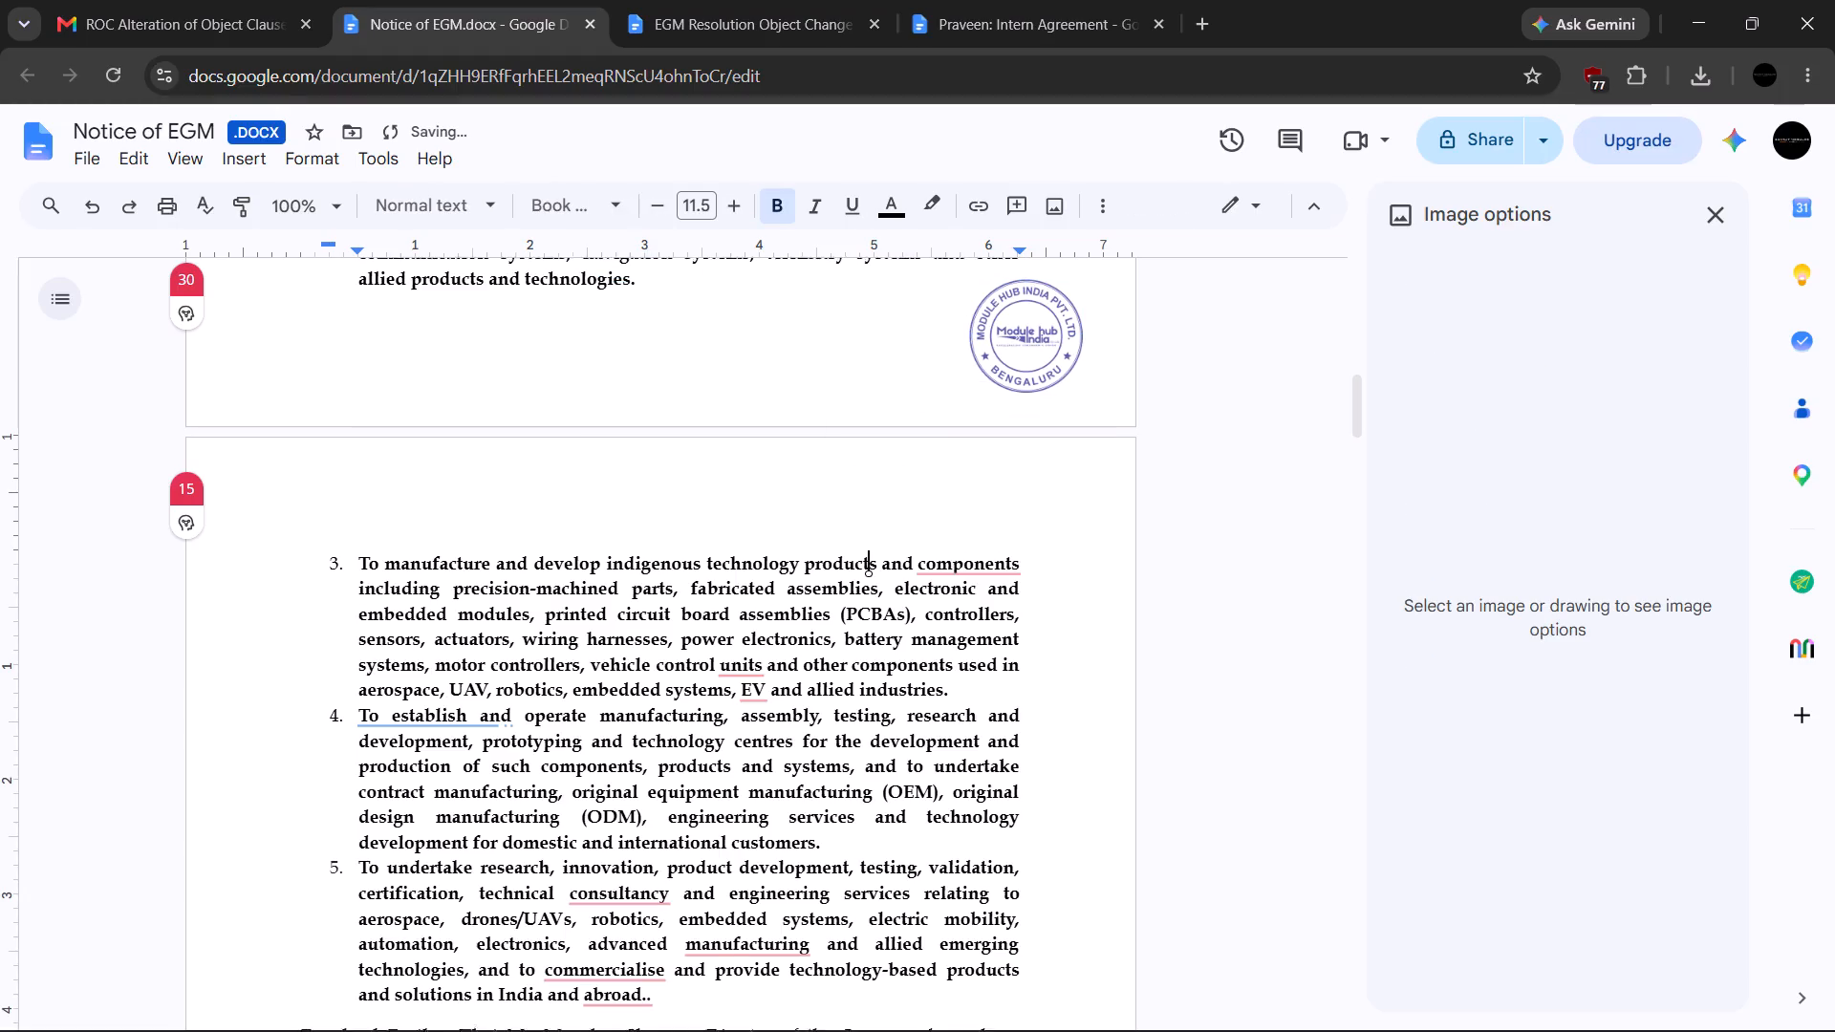
scroll(856, 508, "up", 9)
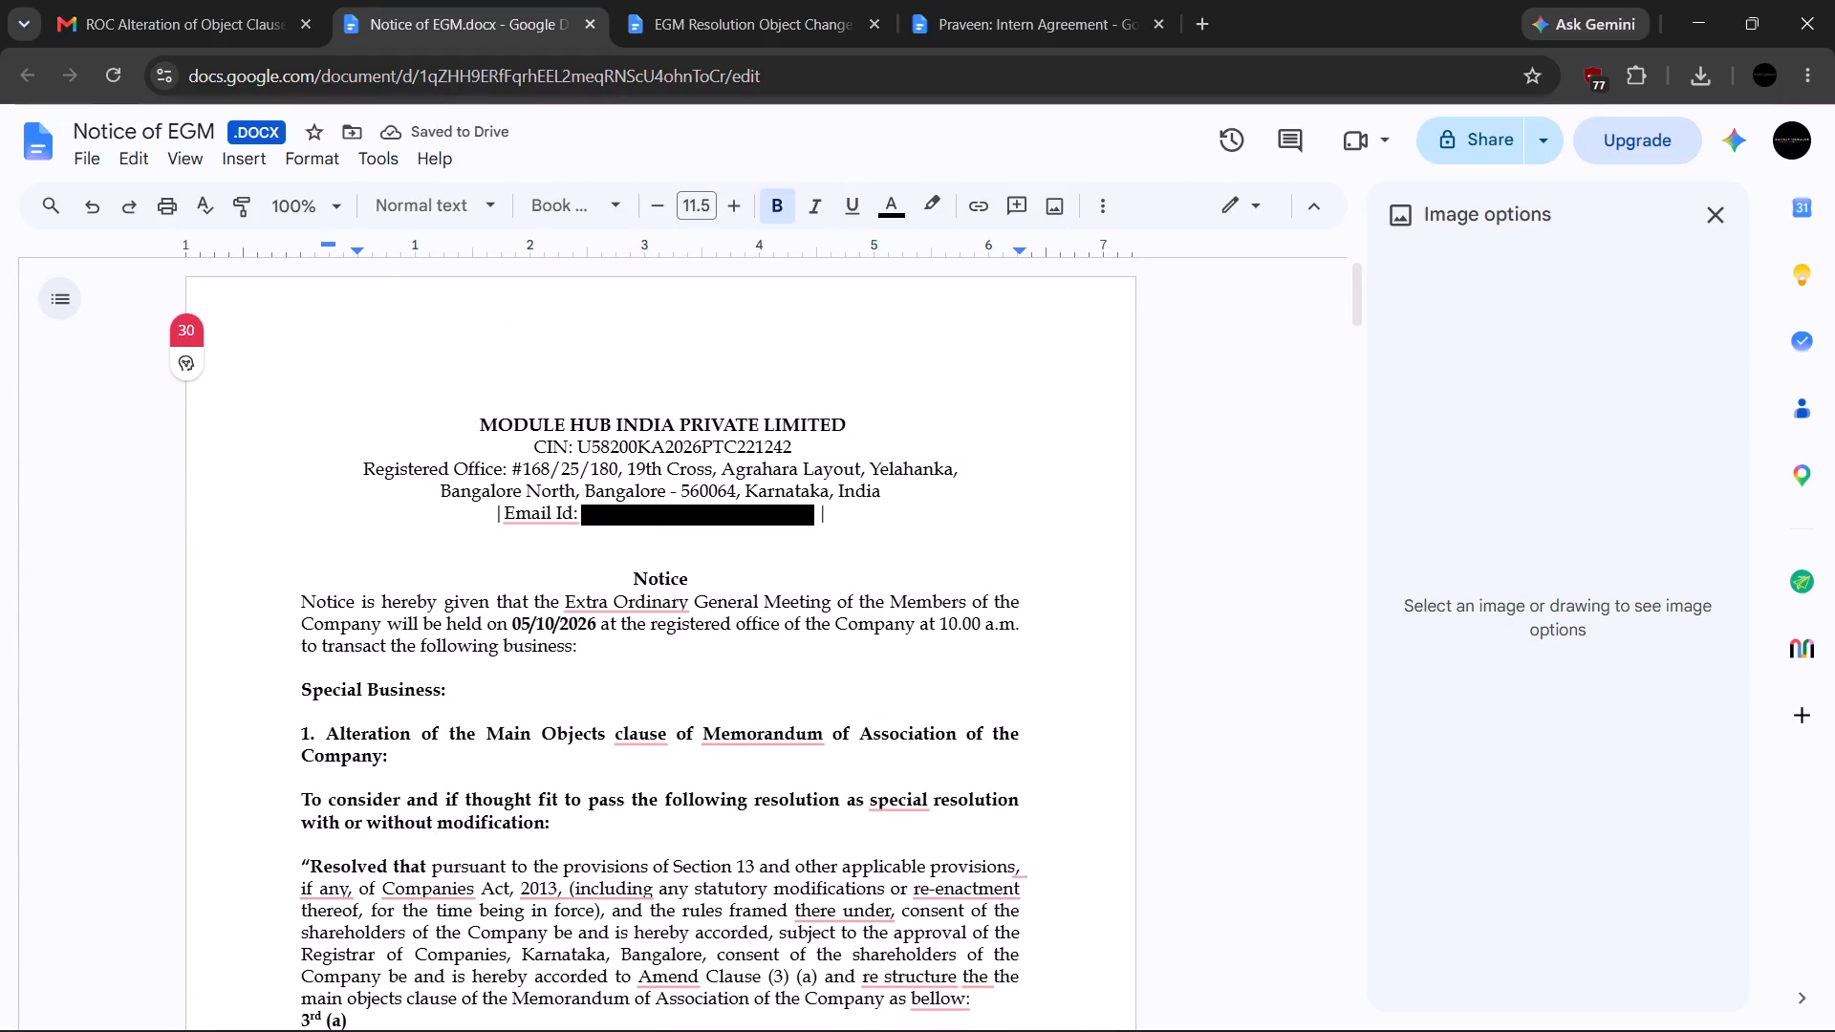
left_click(307, 207)
left_click(306, 249)
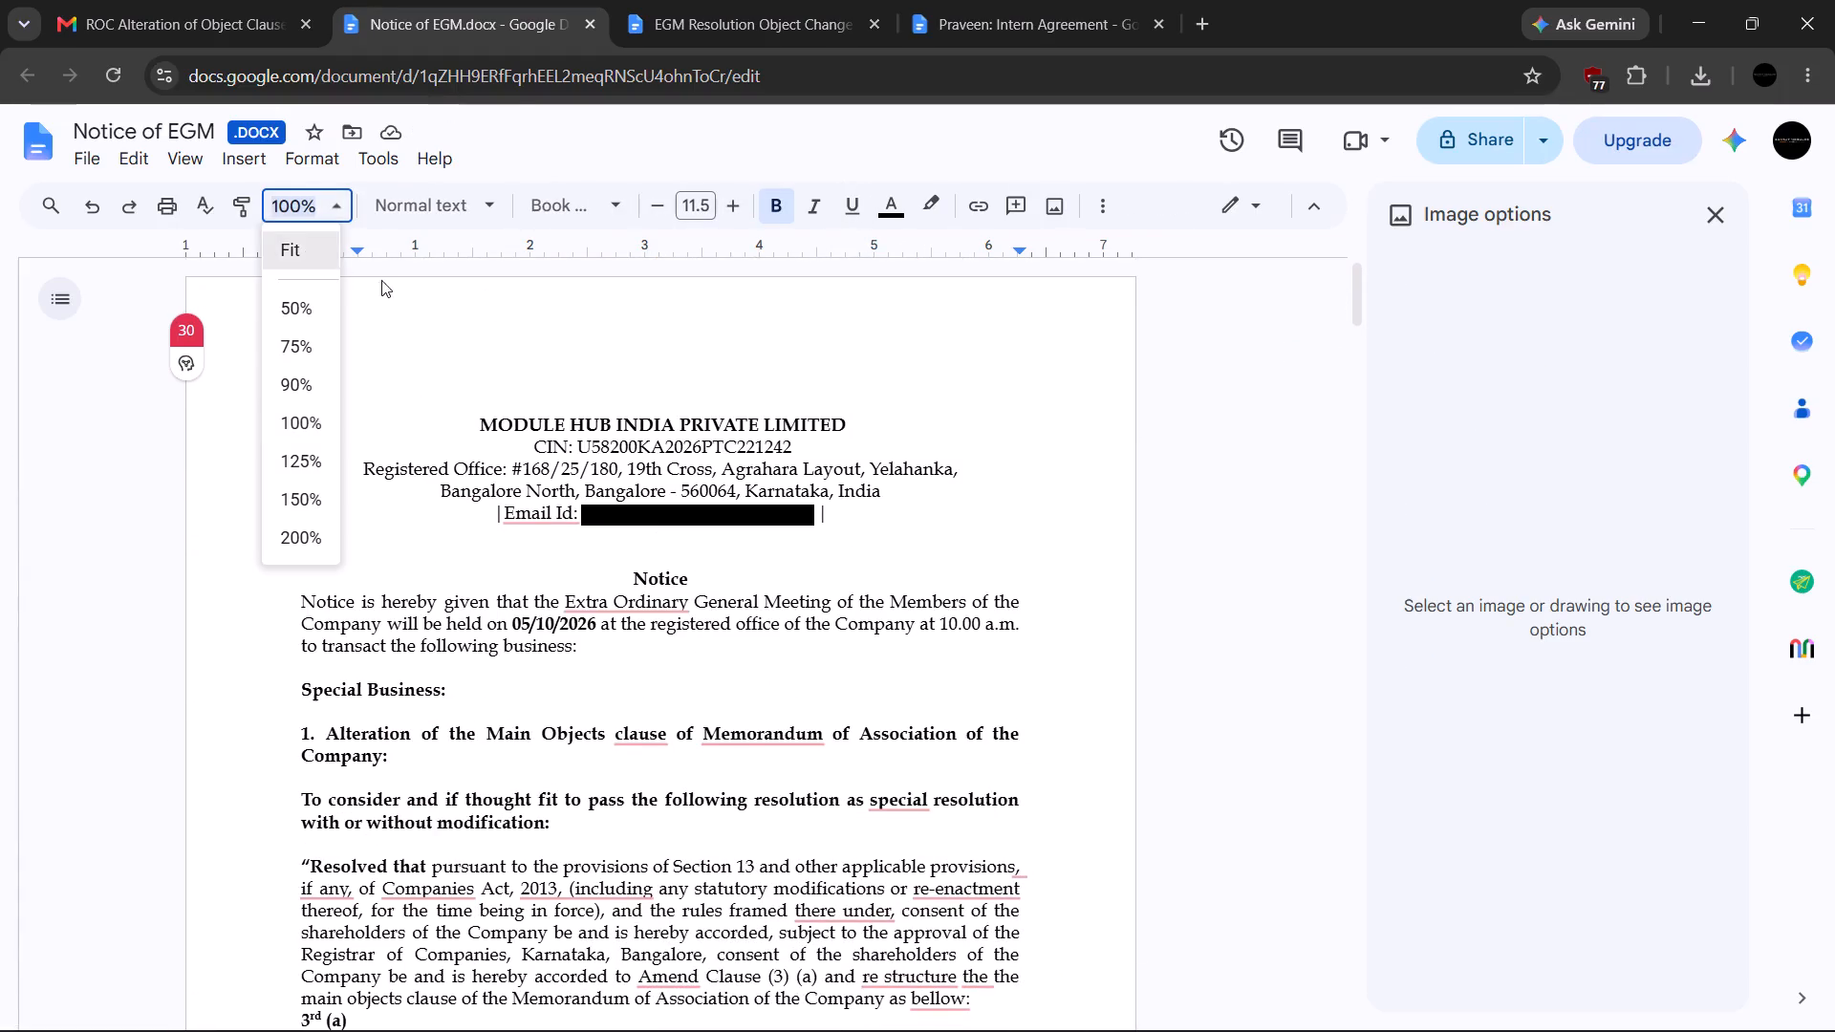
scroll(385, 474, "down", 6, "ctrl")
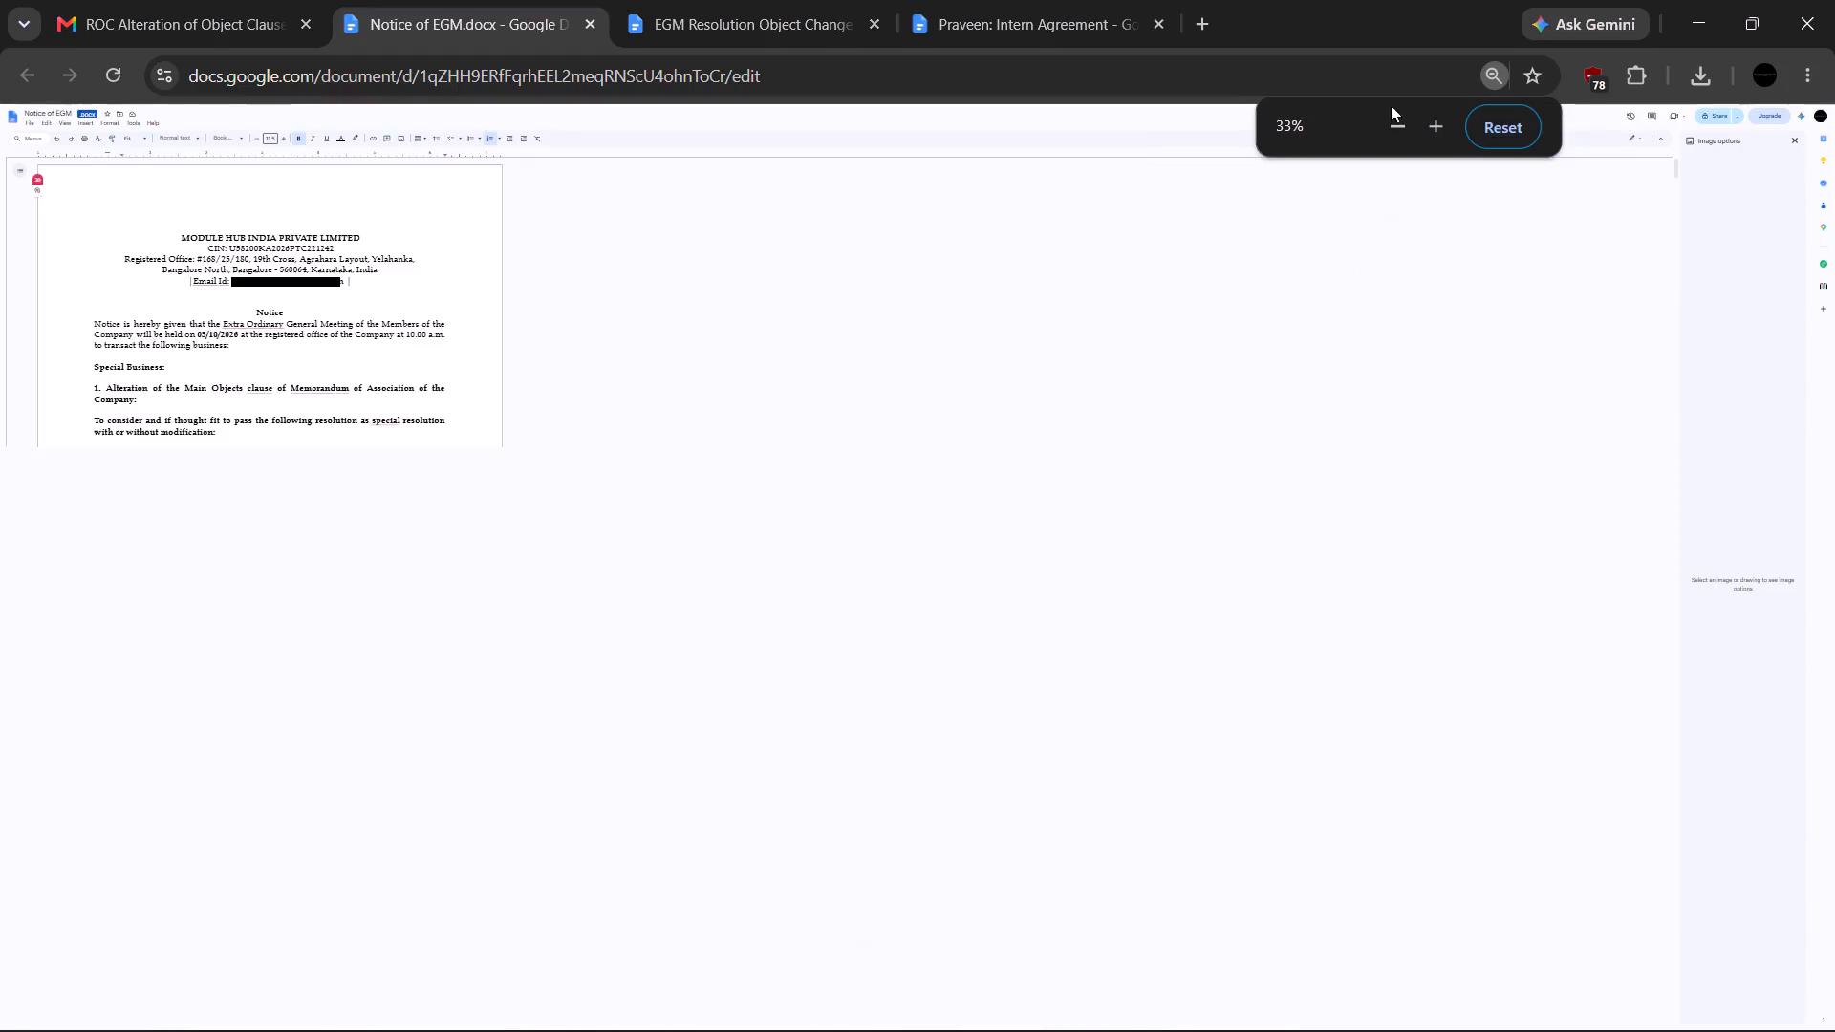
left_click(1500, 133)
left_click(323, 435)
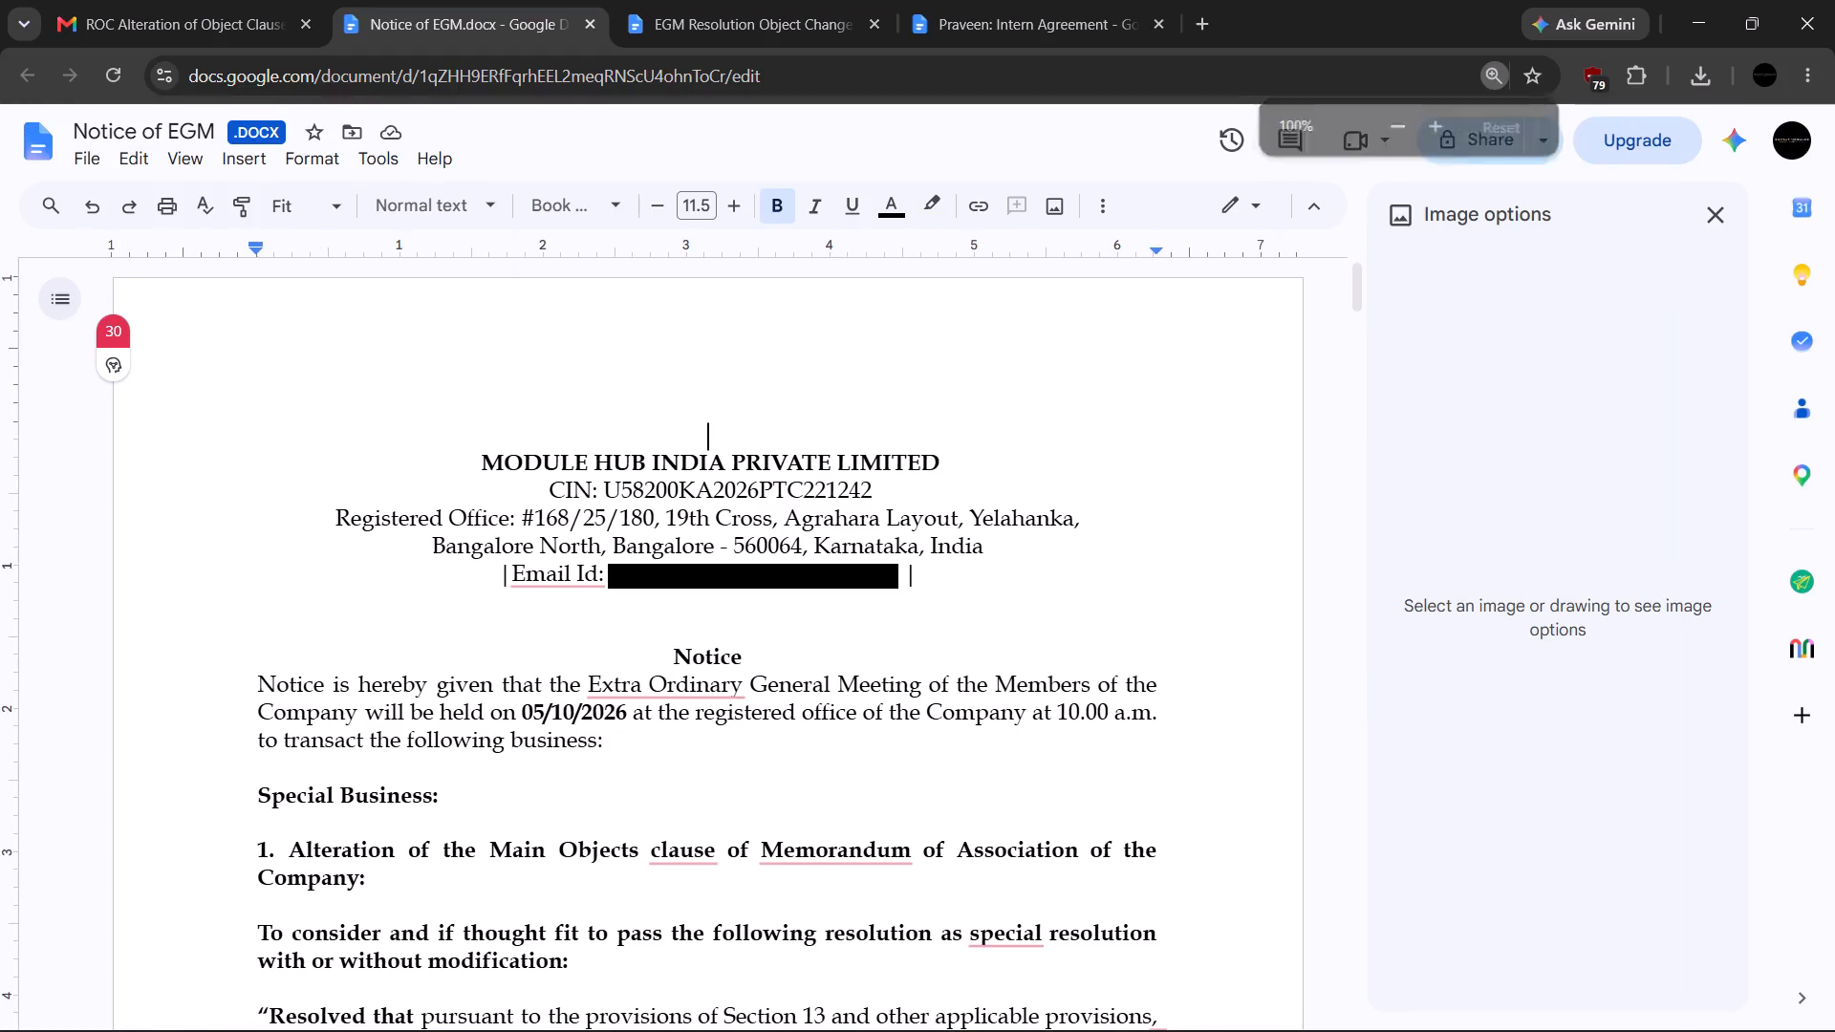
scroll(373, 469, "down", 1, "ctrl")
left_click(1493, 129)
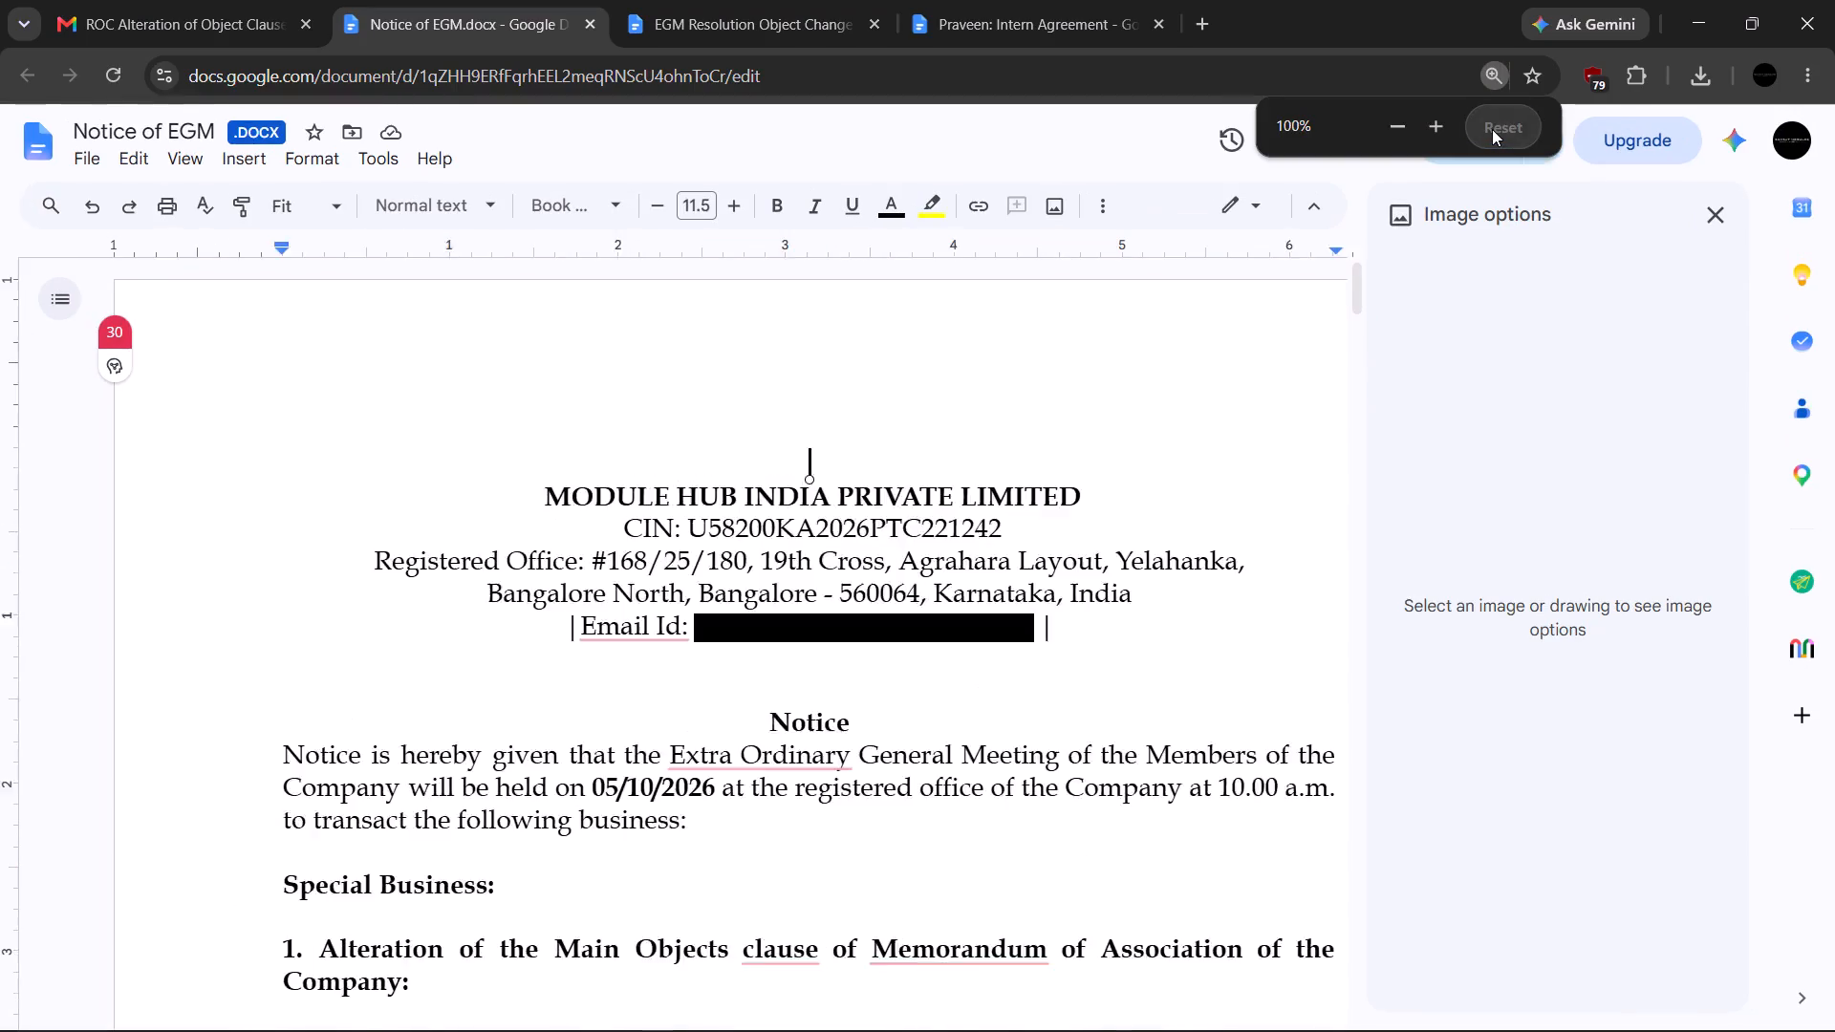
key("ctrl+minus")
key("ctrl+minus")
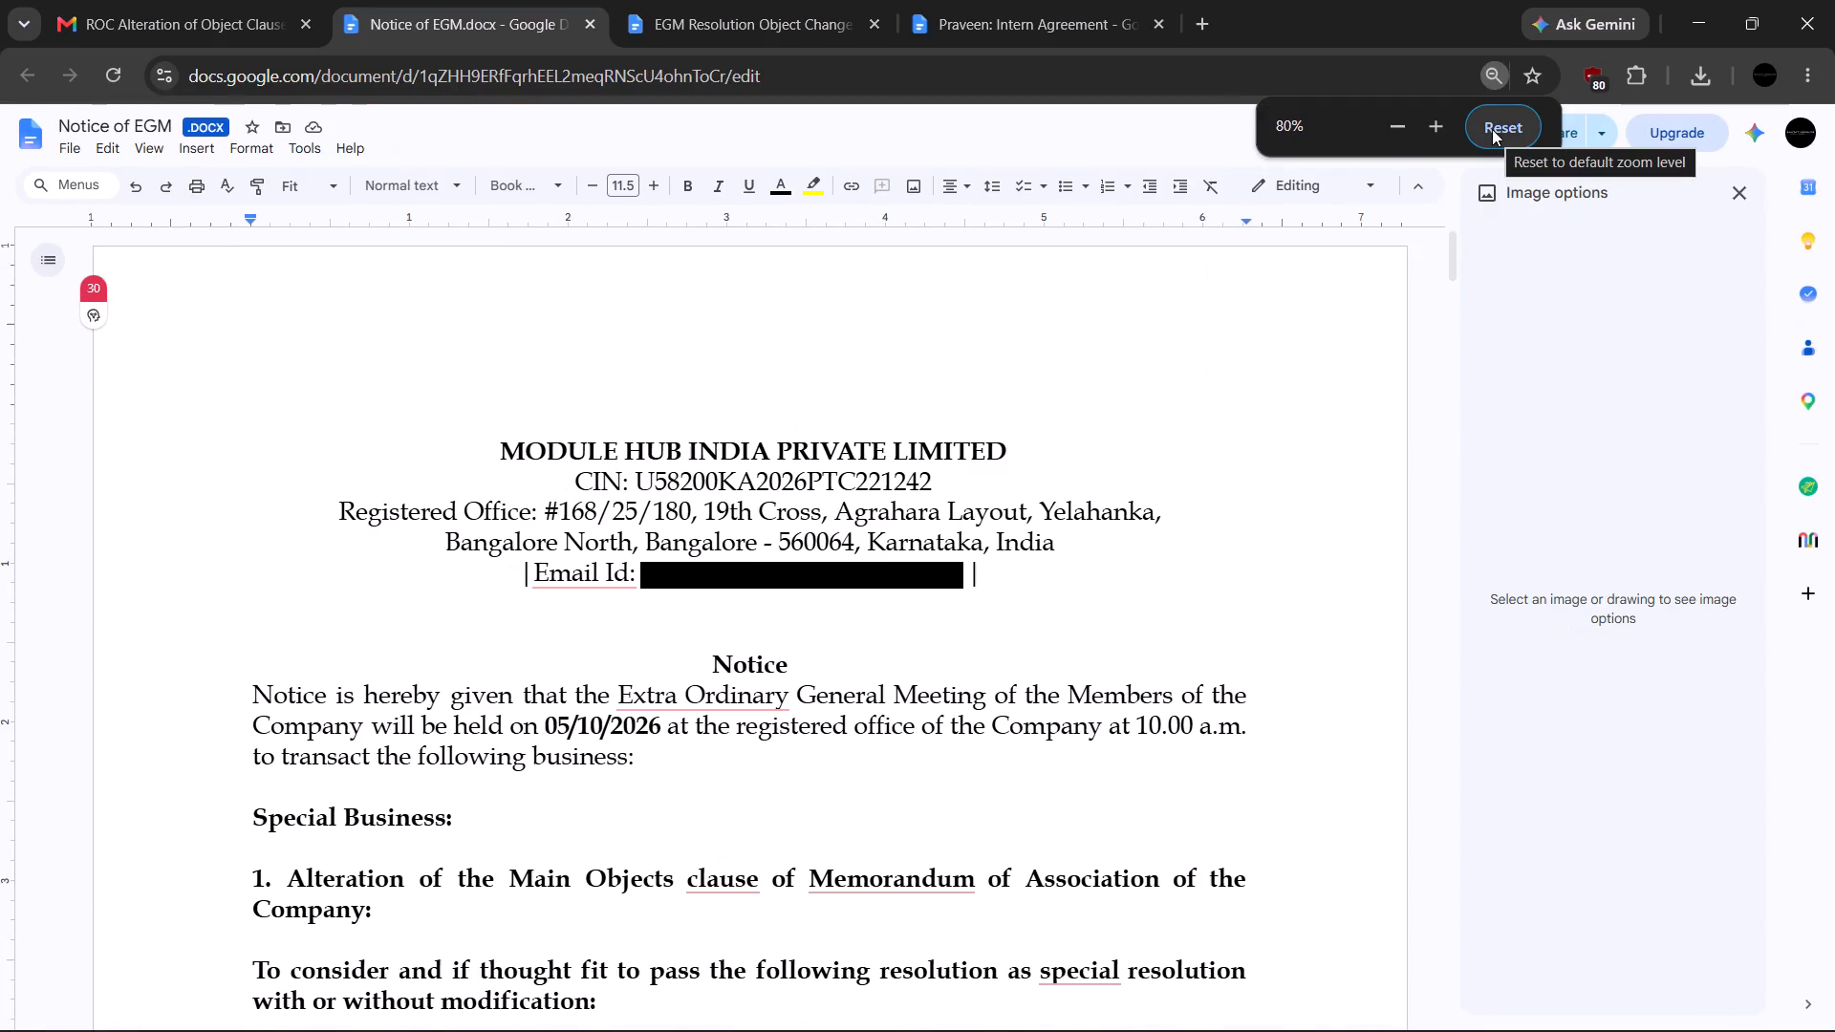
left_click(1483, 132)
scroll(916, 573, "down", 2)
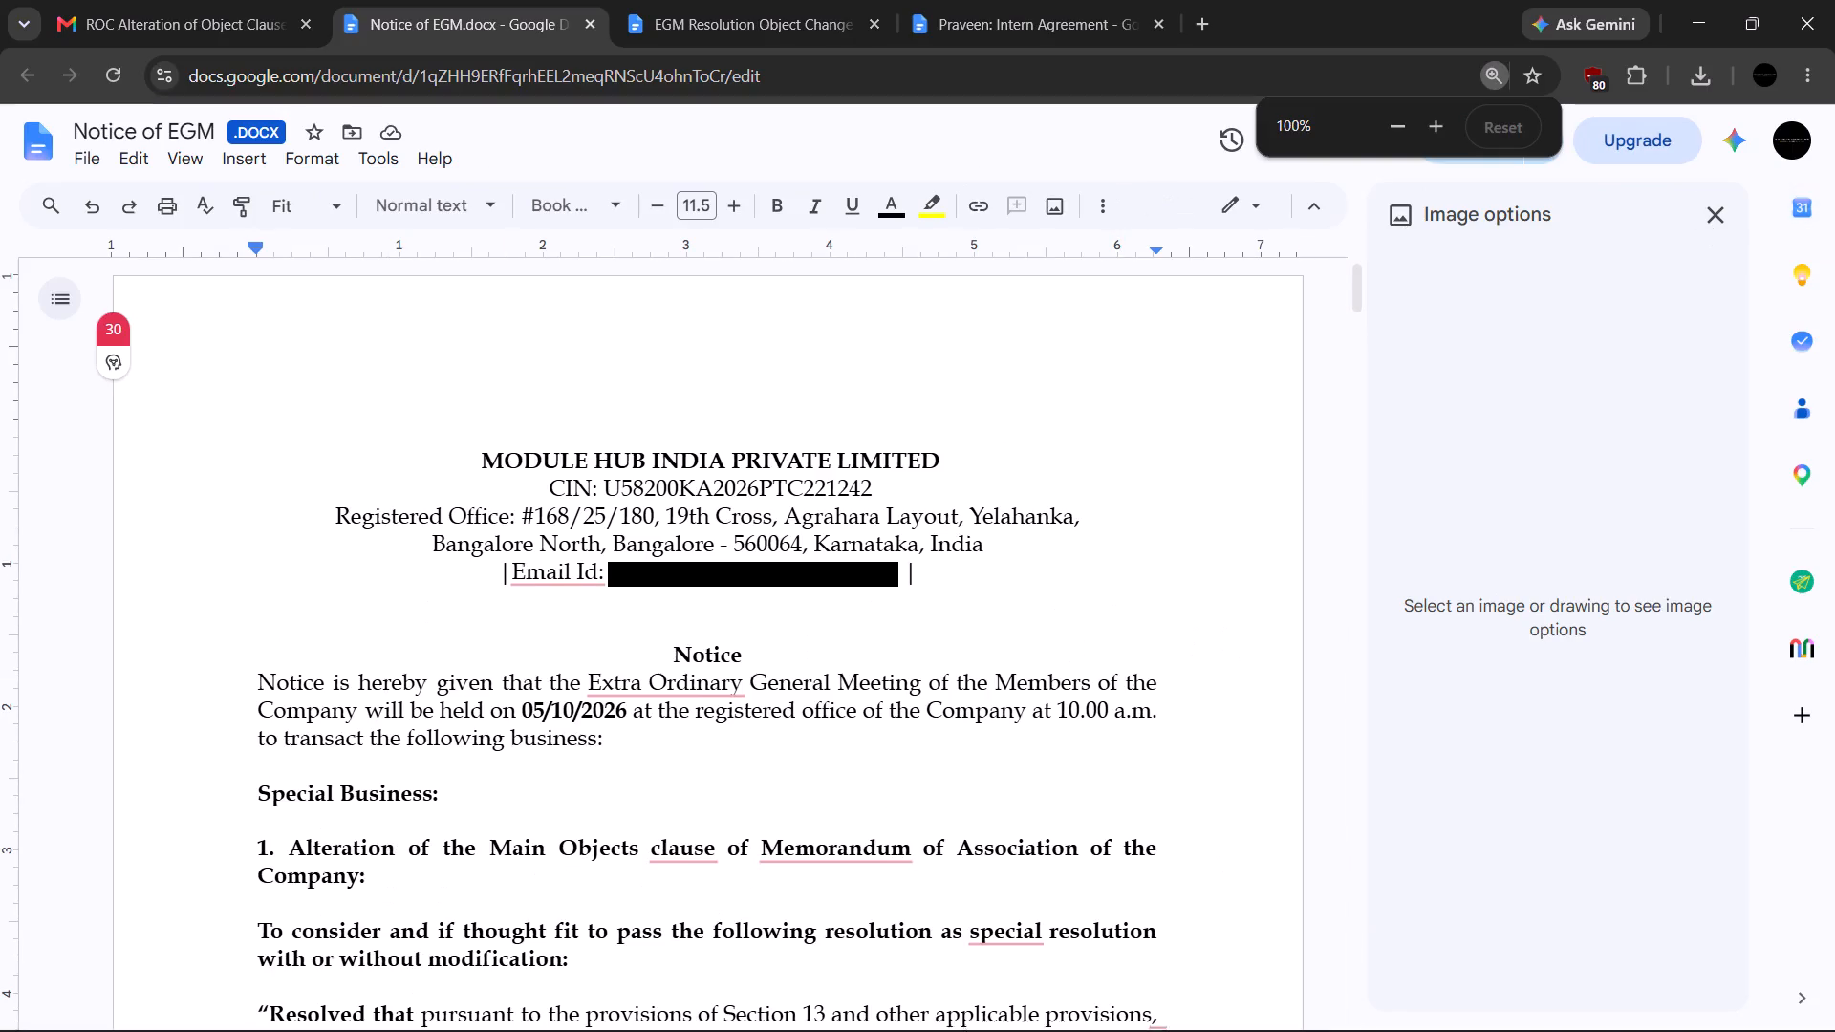
Review all pages of the Notice of EGM from start to end to check the placed company stamps and signature.
scroll(916, 573, "down", 20)
scroll(916, 573, "down", 4)
scroll(946, 468, "down", 20)
scroll(956, 458, "down", 11)
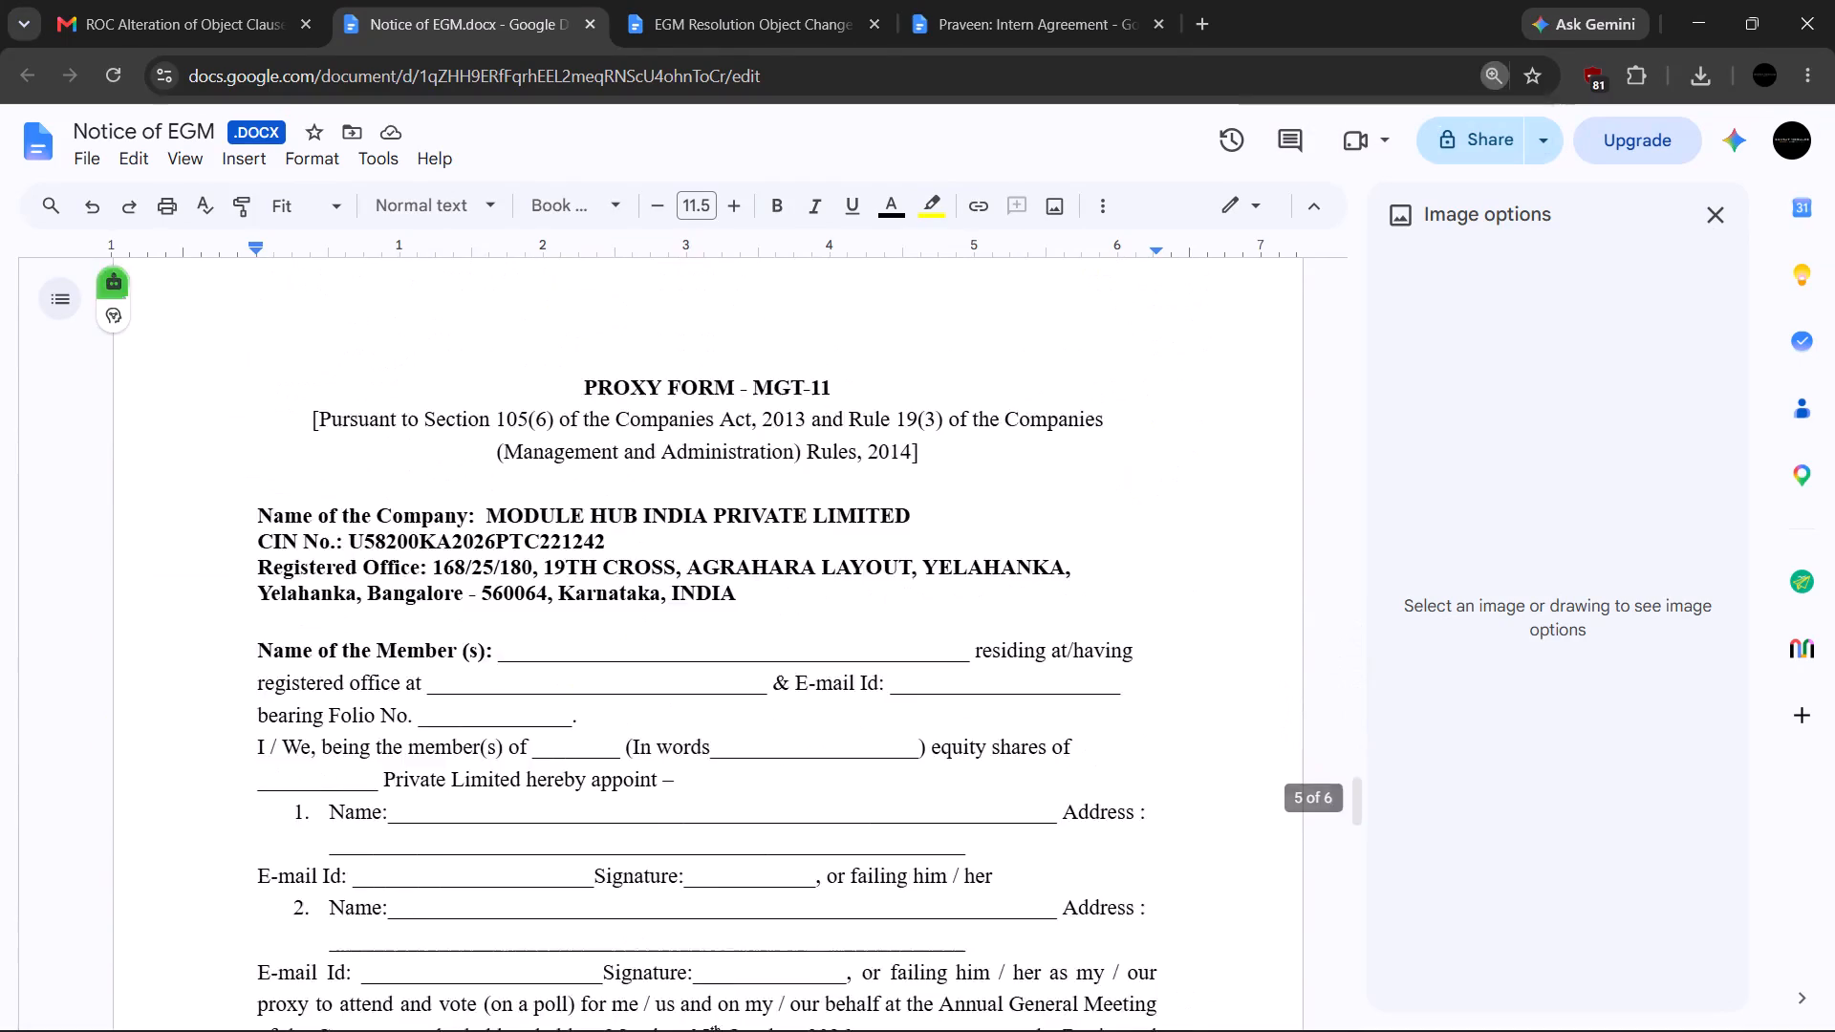
scroll(956, 461, "down", 20)
scroll(956, 461, "down", 8)
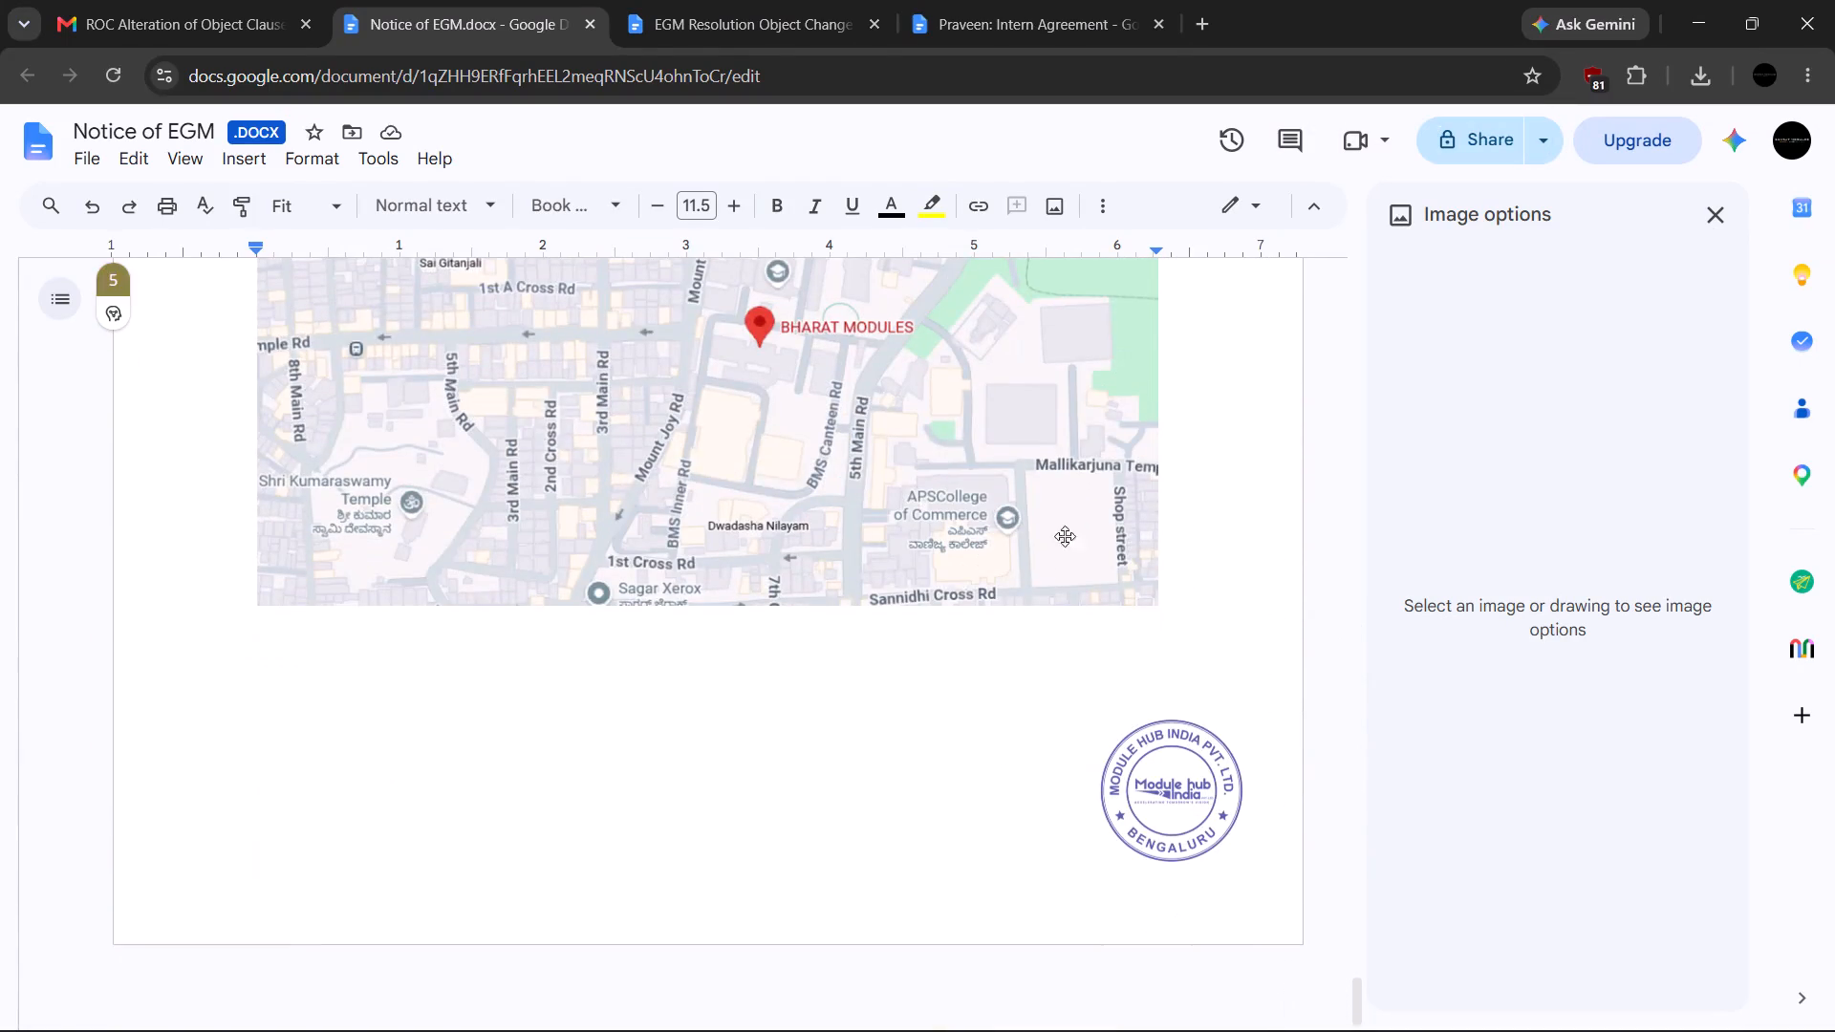
scroll(1143, 634, "up", 4)
scroll(1143, 634, "down", 2)
scroll(1143, 634, "up", 13)
scroll(1101, 585, "down", 1)
scroll(1101, 585, "up", 13)
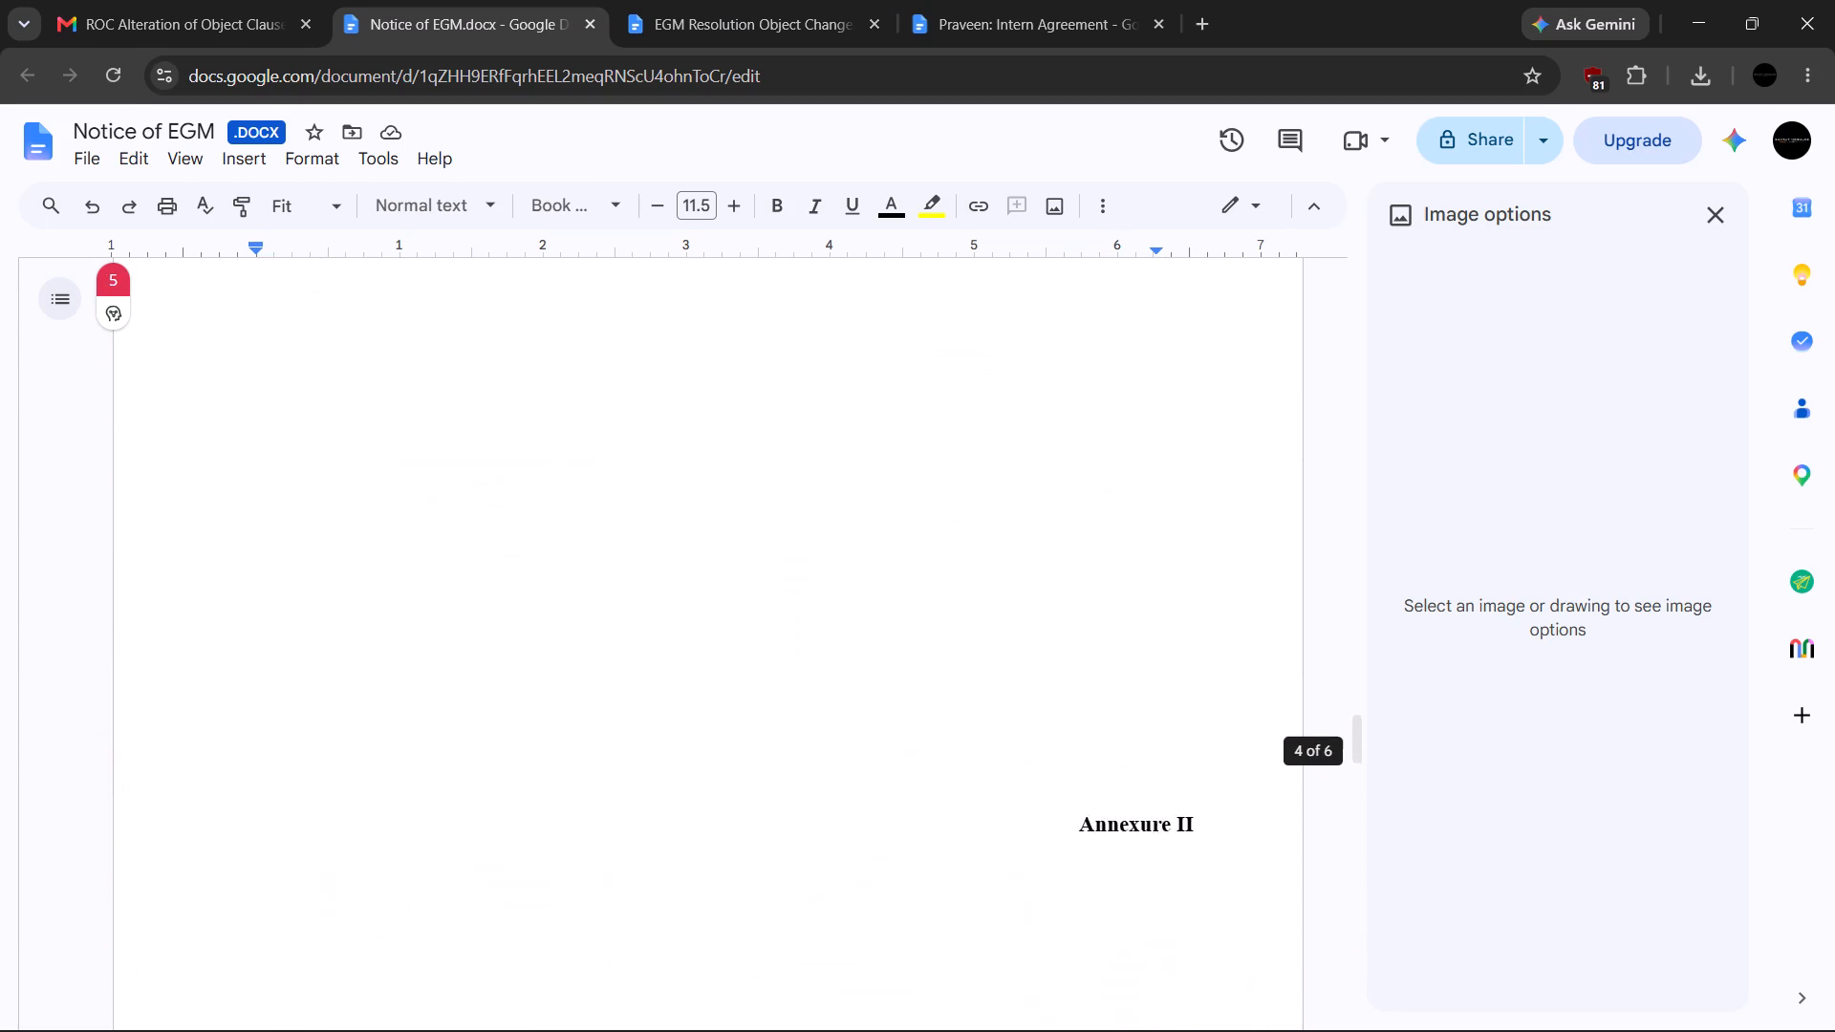
scroll(1097, 595, "up", 20)
scroll(1097, 595, "up", 14)
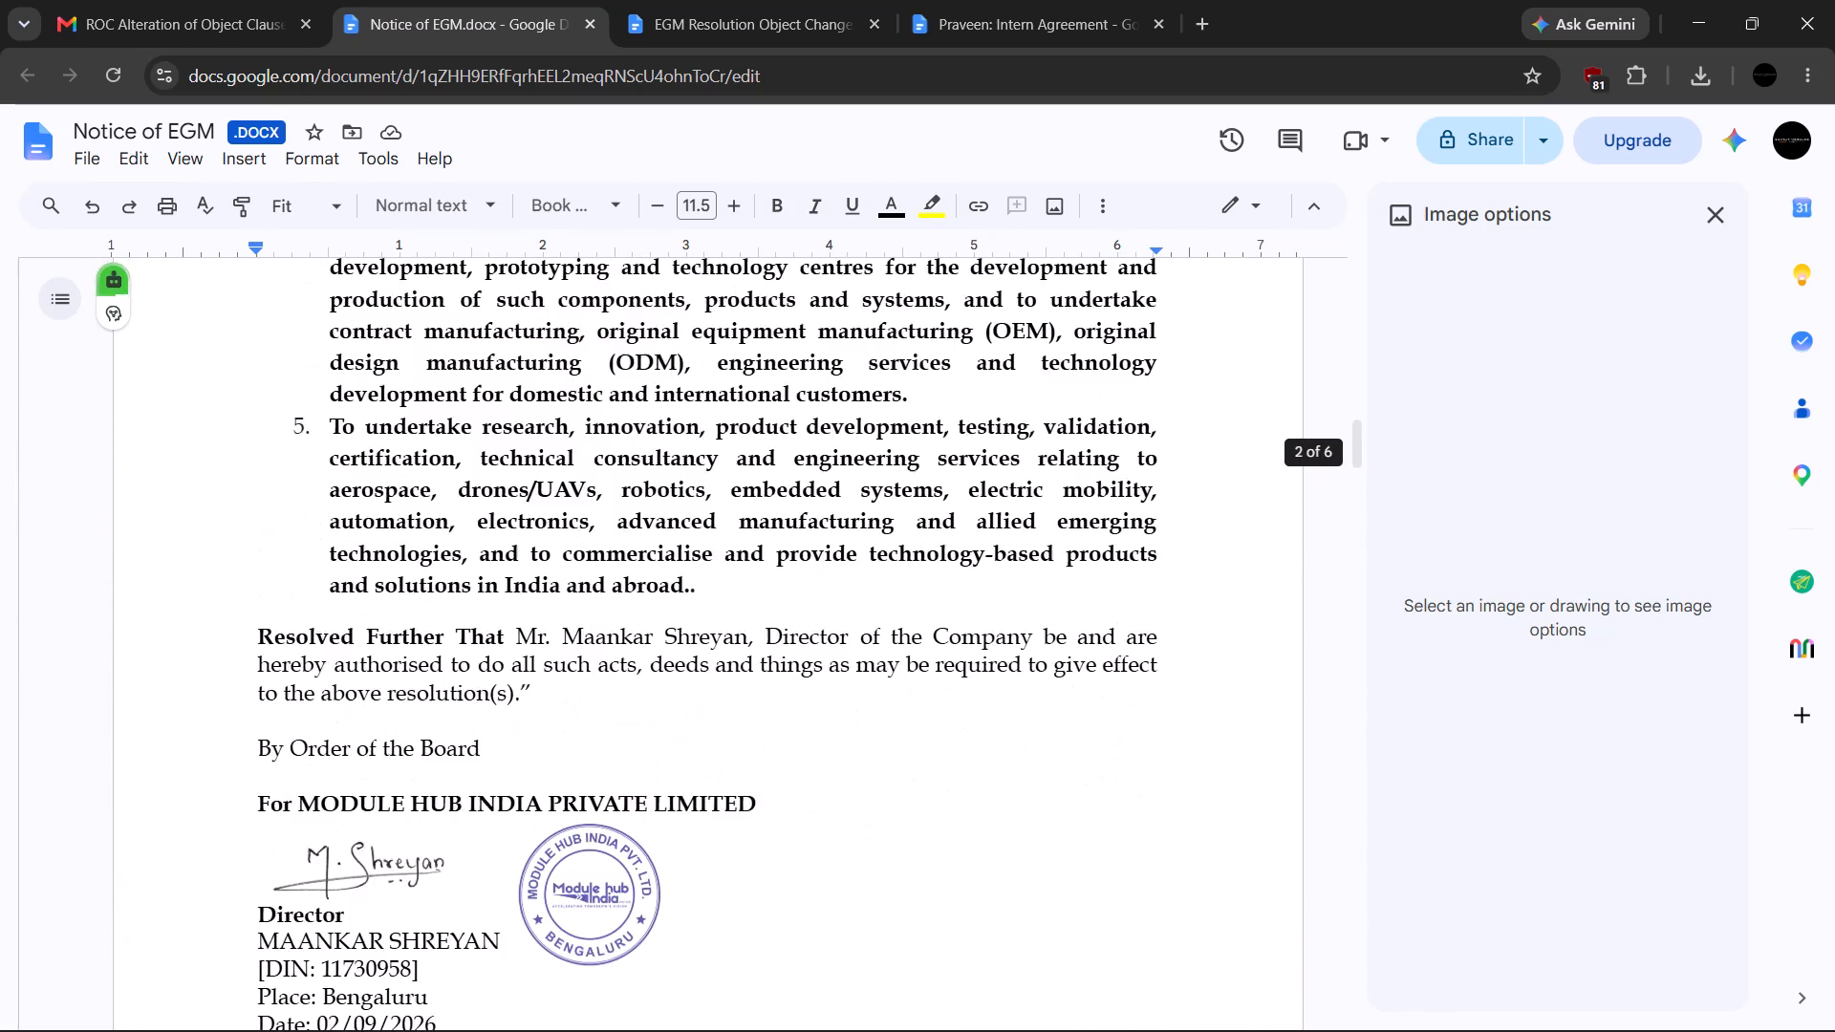
scroll(1097, 600, "up", 9)
scroll(1097, 600, "down", 1)
scroll(1097, 600, "up", 18)
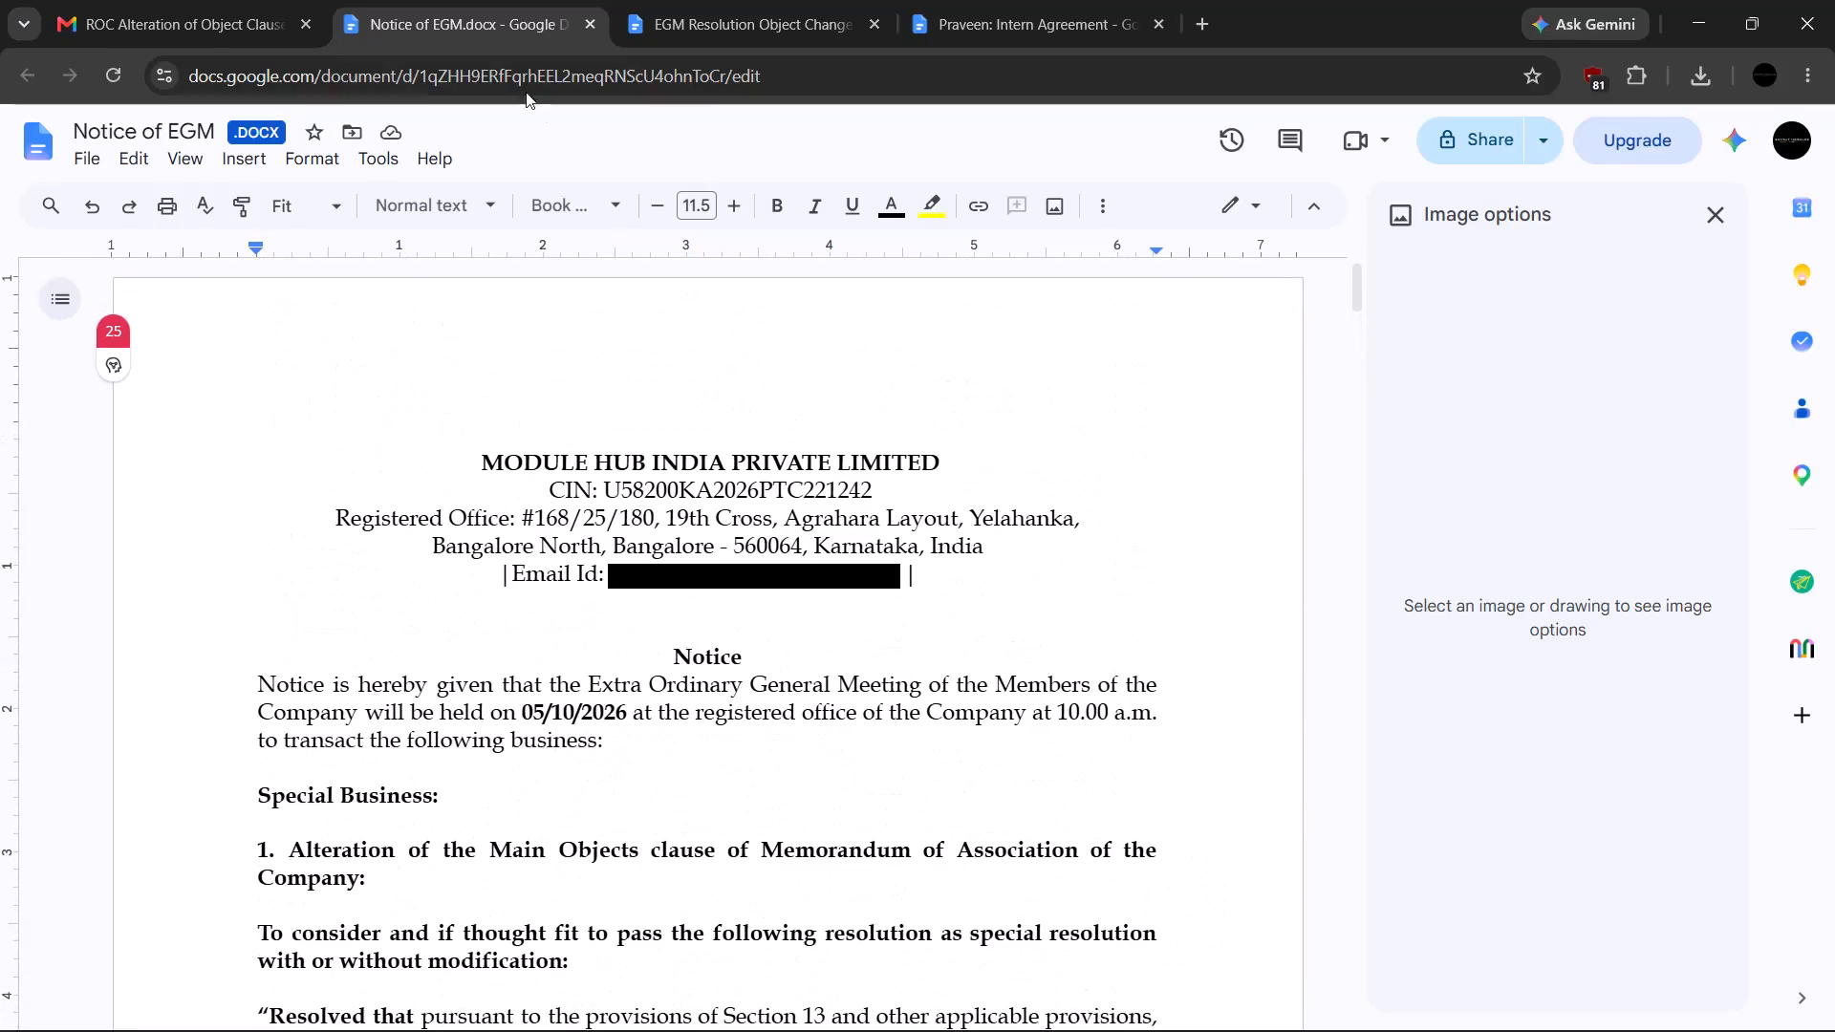
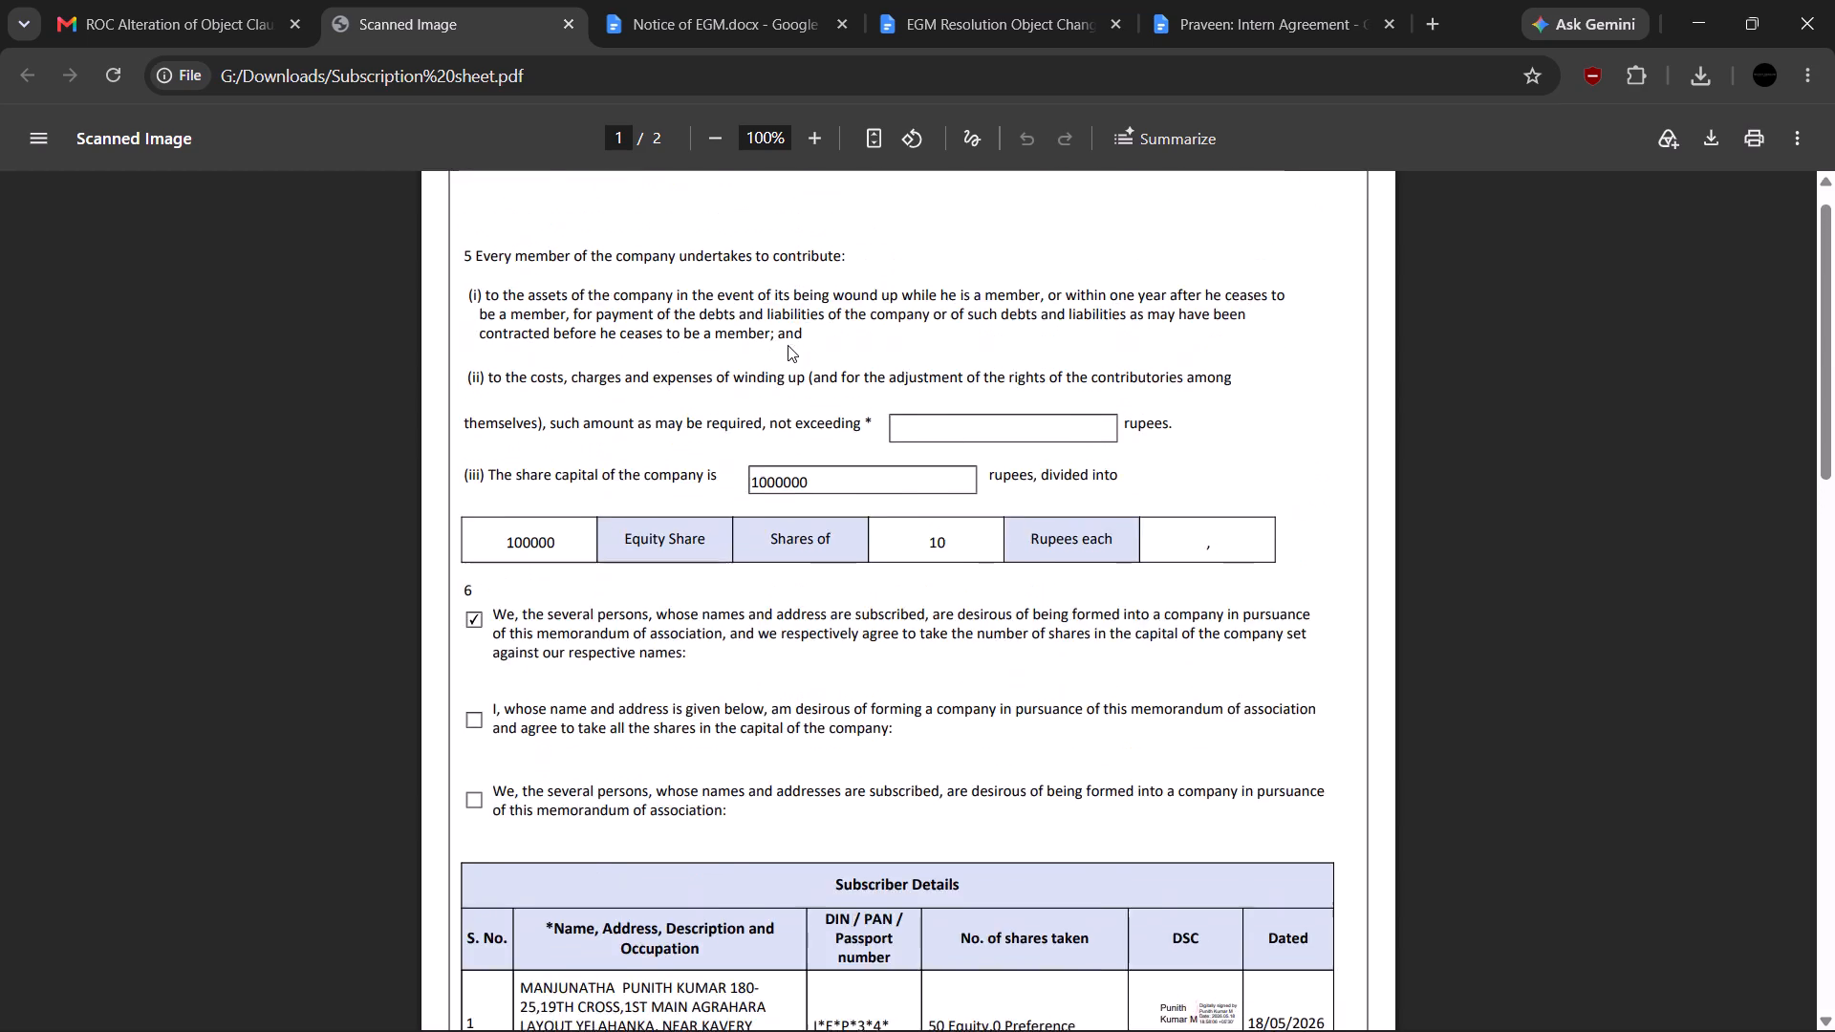
Look through the Subscription sheet PDF, from the share capital clauses and subscriber details to the end of its last page.
scroll(788, 345, "up", 6)
scroll(642, 535, "down", 1)
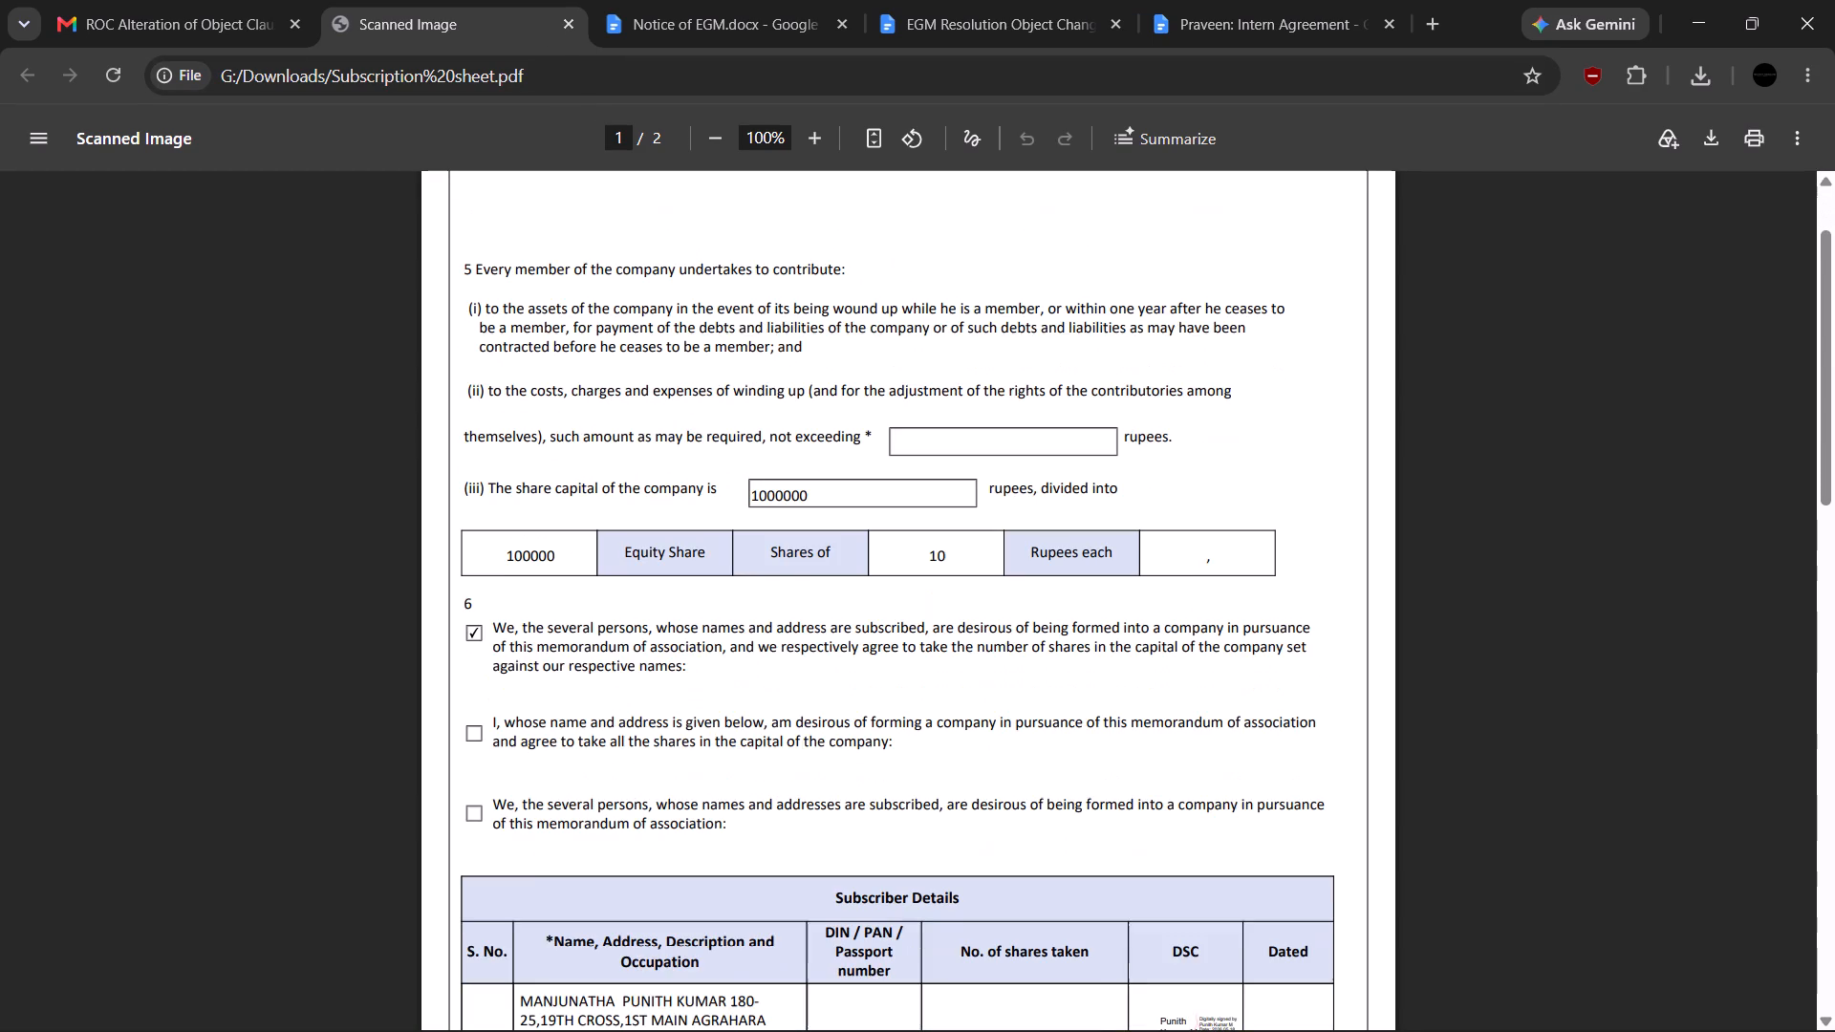
scroll(652, 501, "down", 9)
scroll(852, 344, "down", 7)
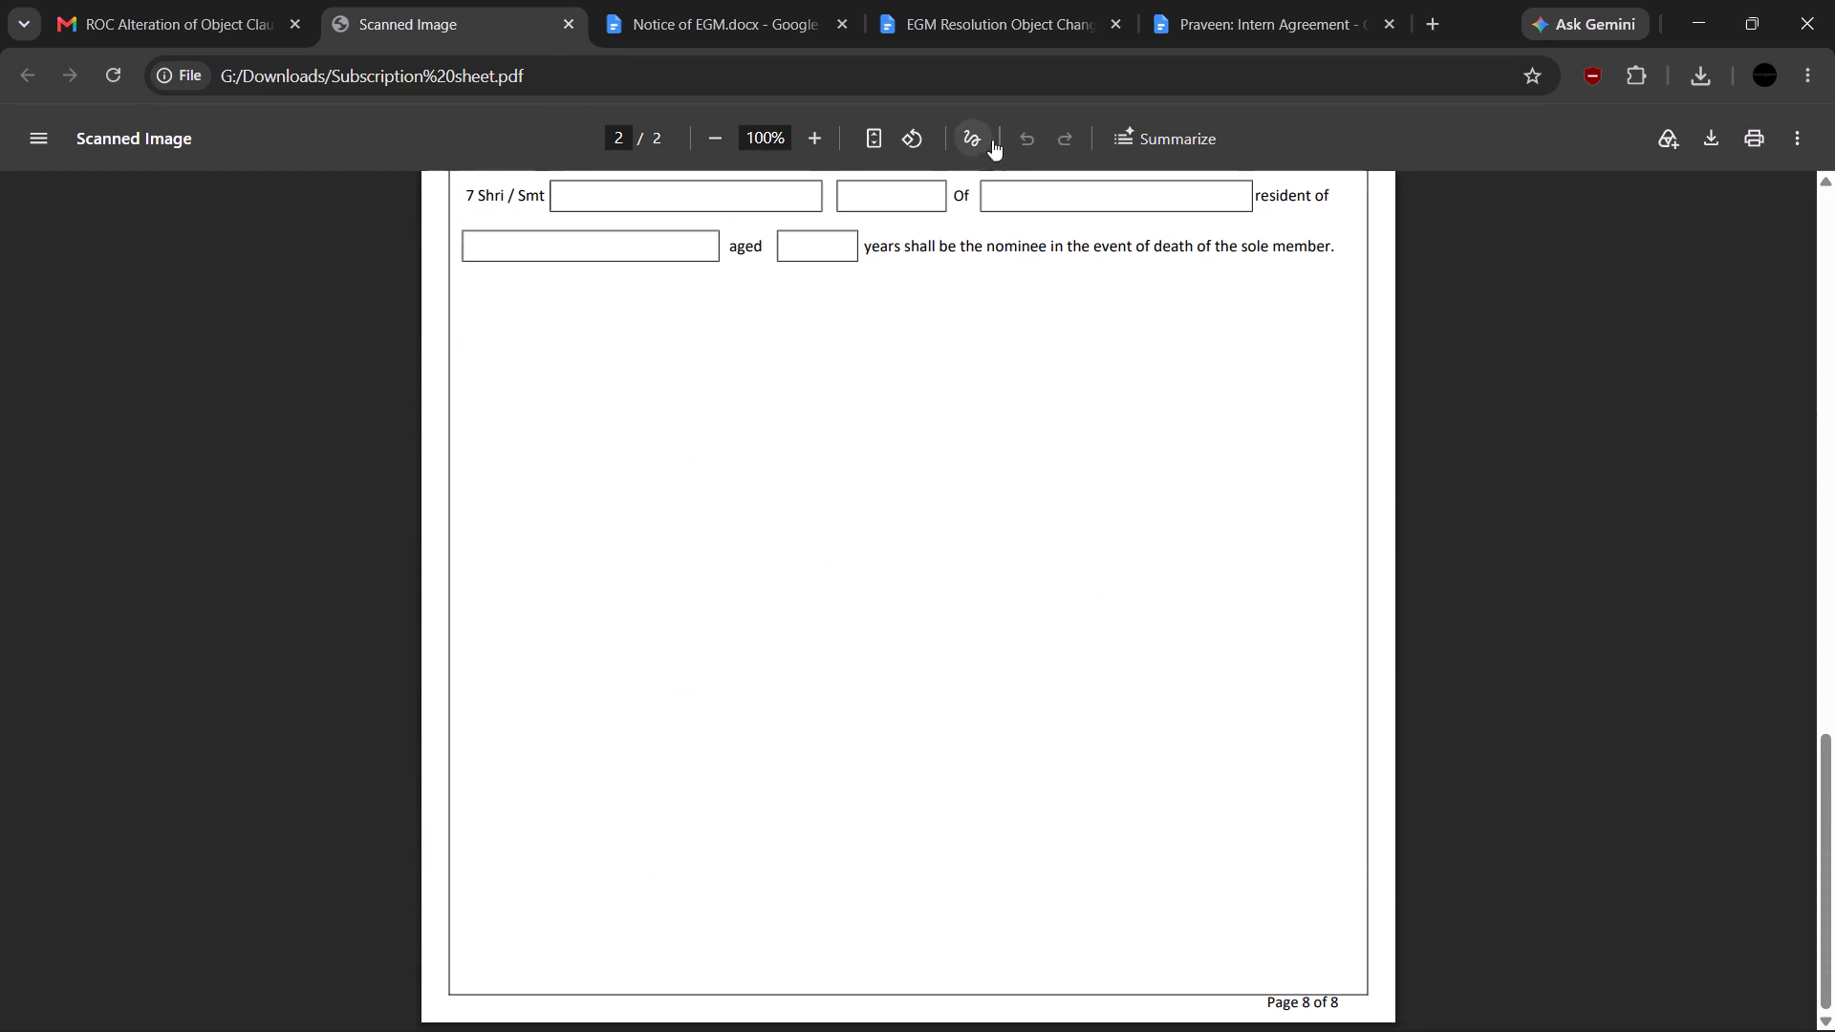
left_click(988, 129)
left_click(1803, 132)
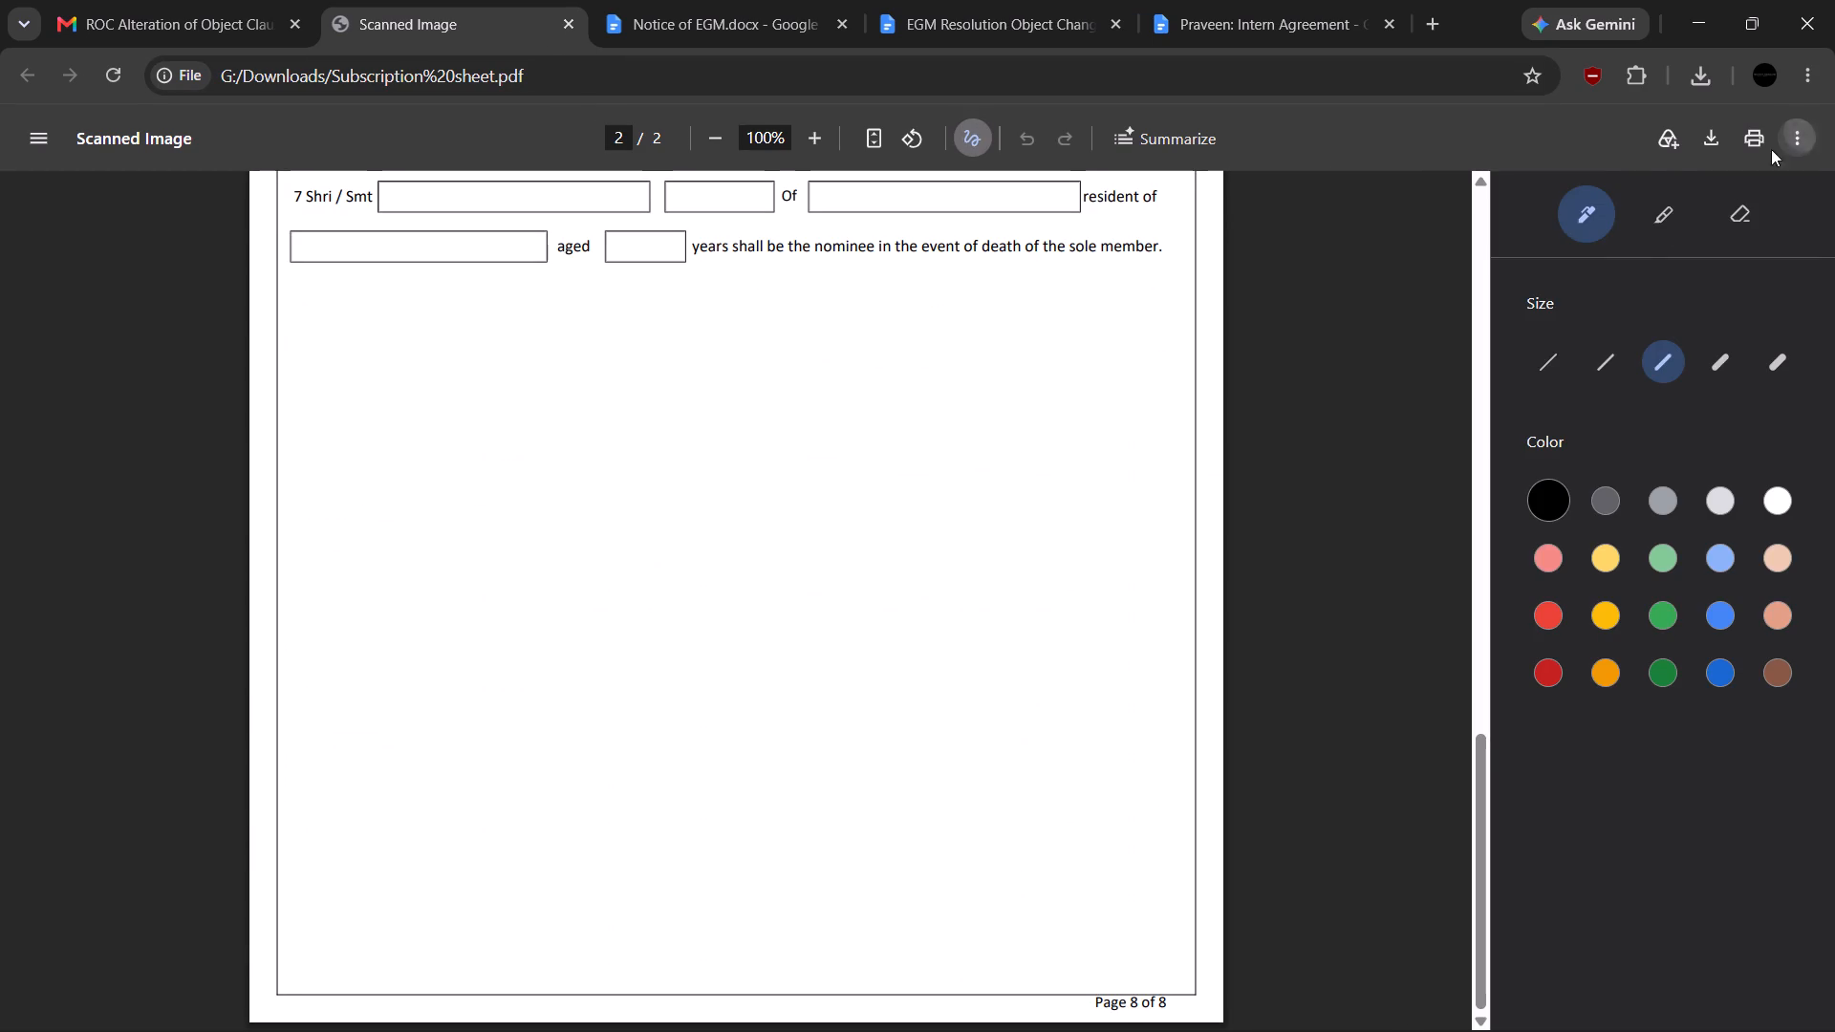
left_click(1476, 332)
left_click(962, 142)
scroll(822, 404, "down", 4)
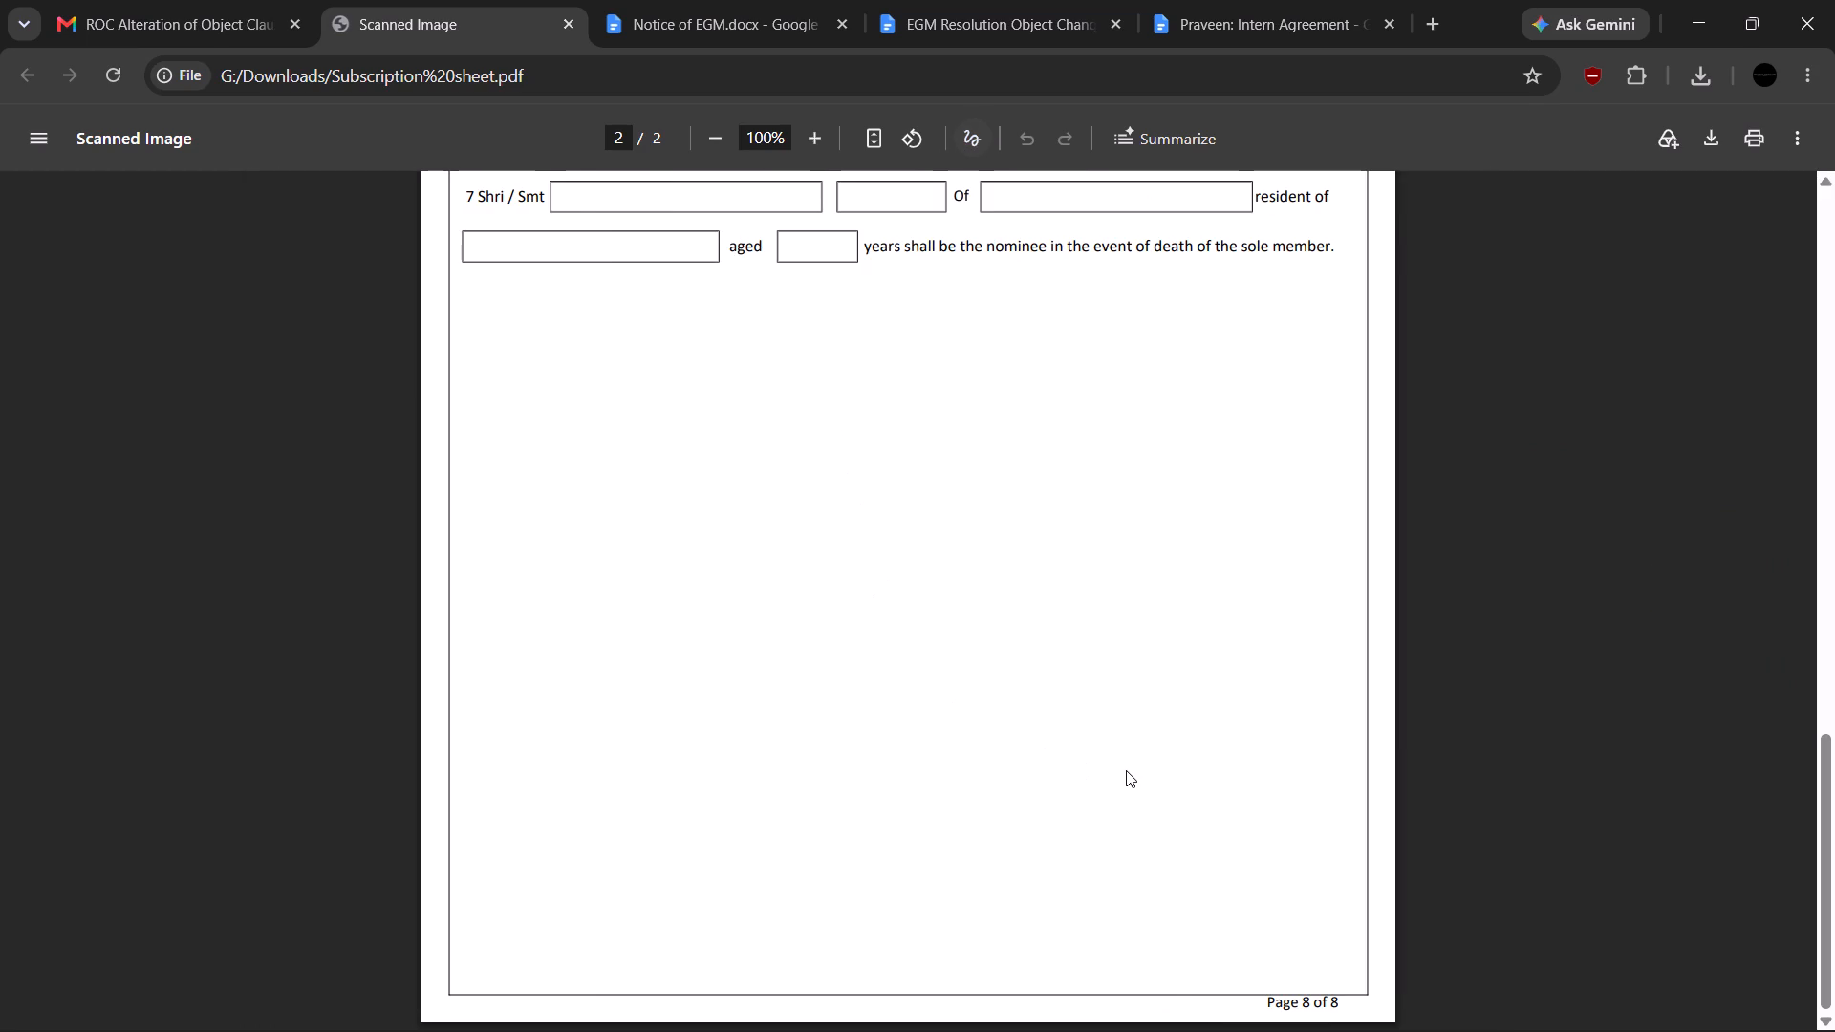
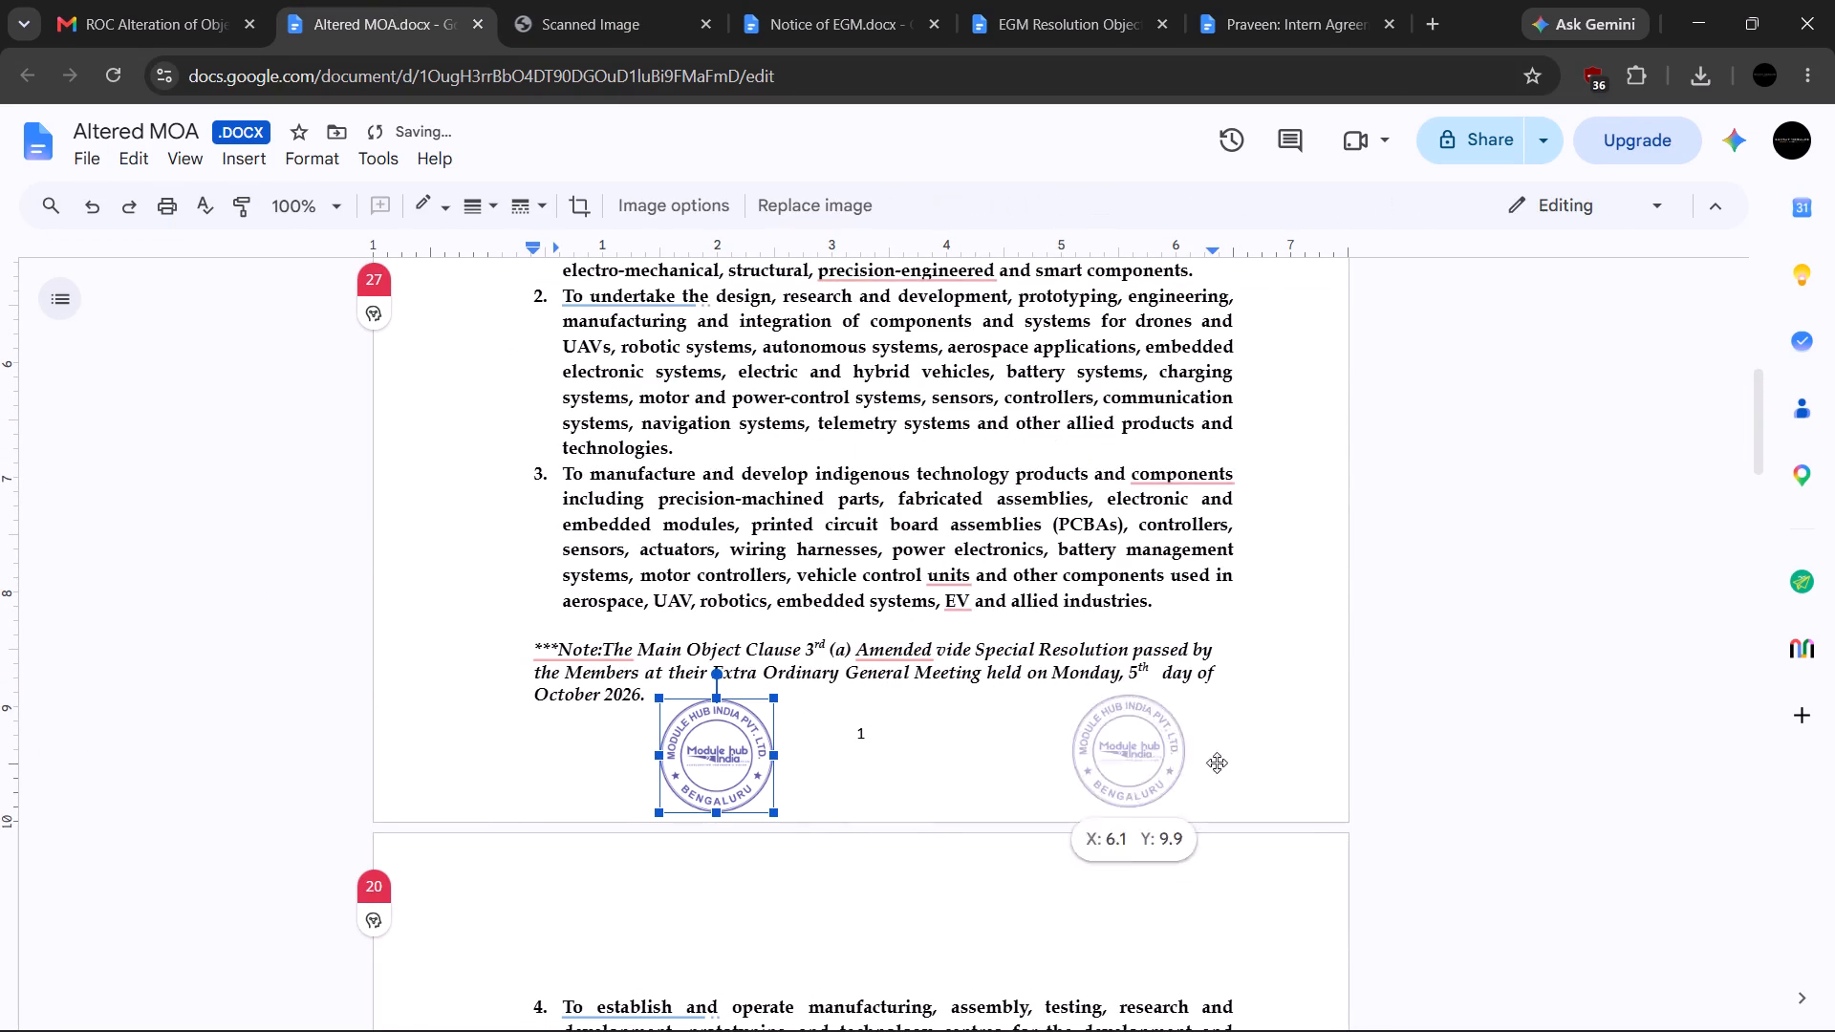
Move the company stamp on page 1 of the Altered MOA to the page's bottom-right corner, at about X 7.1, Y 9.9.
left_click_drag(1217, 763, 1249, 767)
scroll(1006, 781, "down", 6)
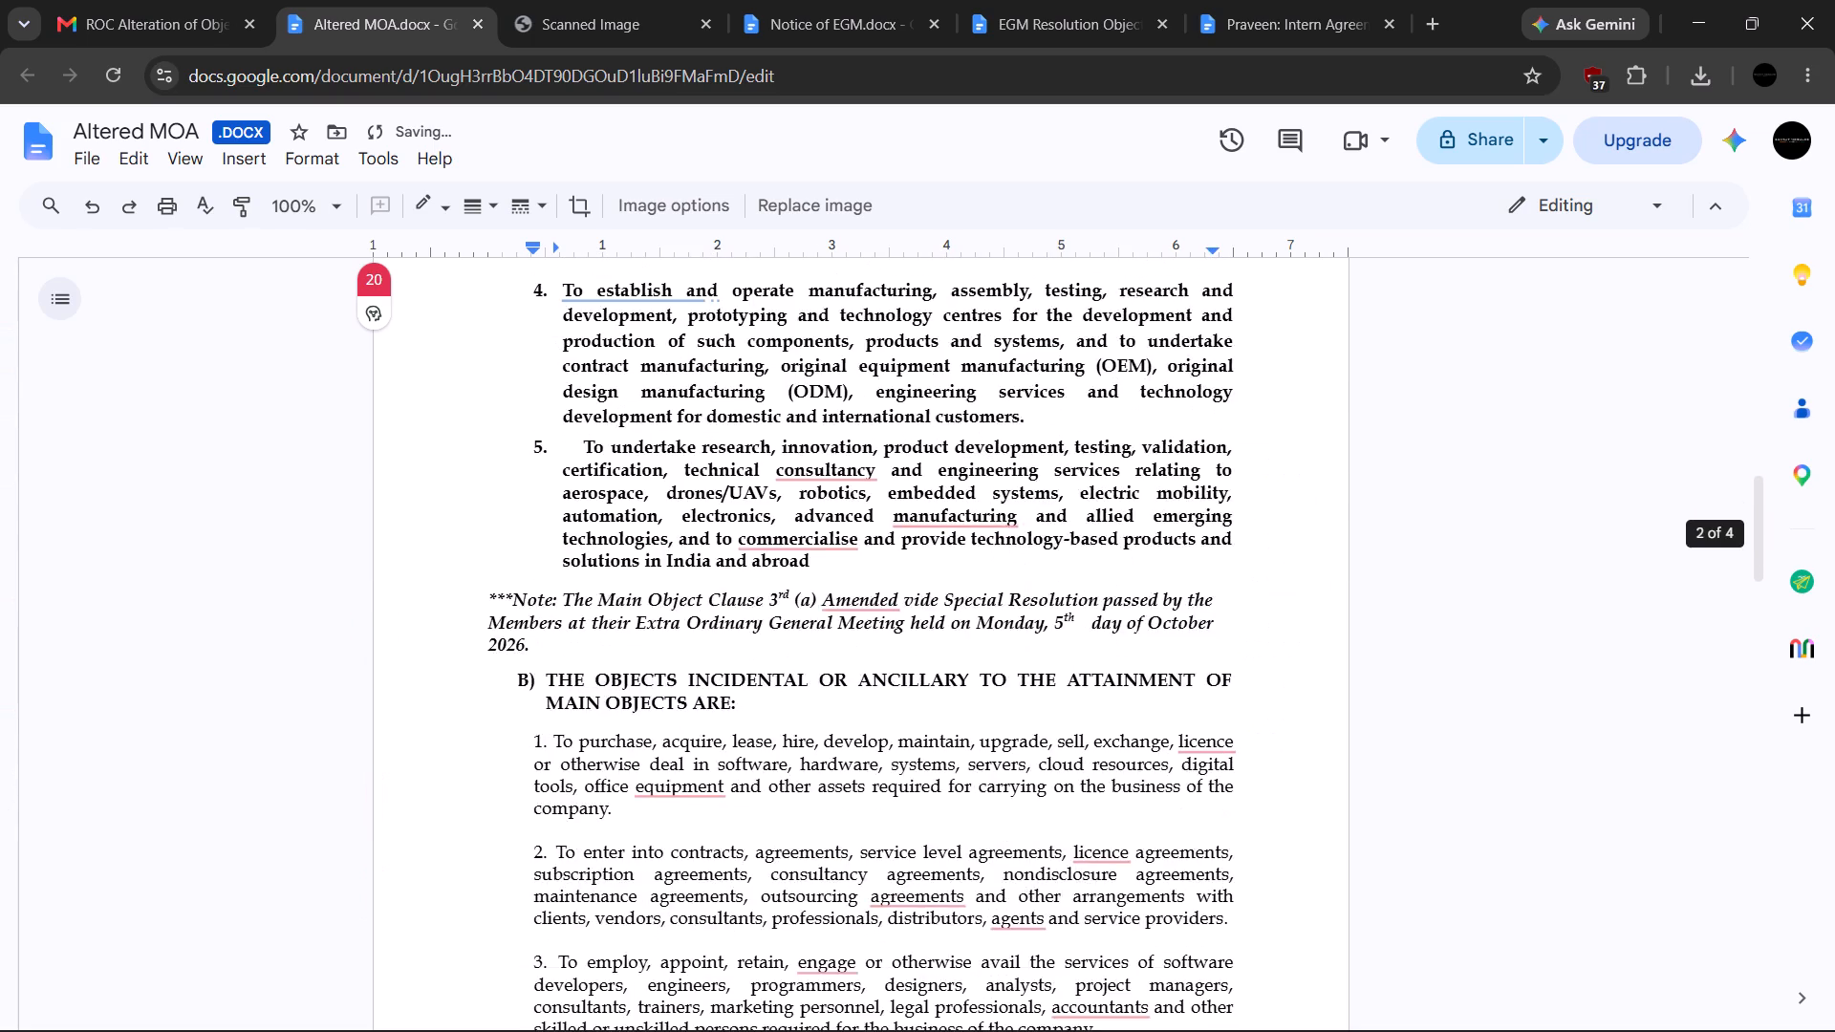
scroll(1119, 579, "up", 3)
left_click(1011, 410)
left_click_drag(1253, 380, 1244, 367)
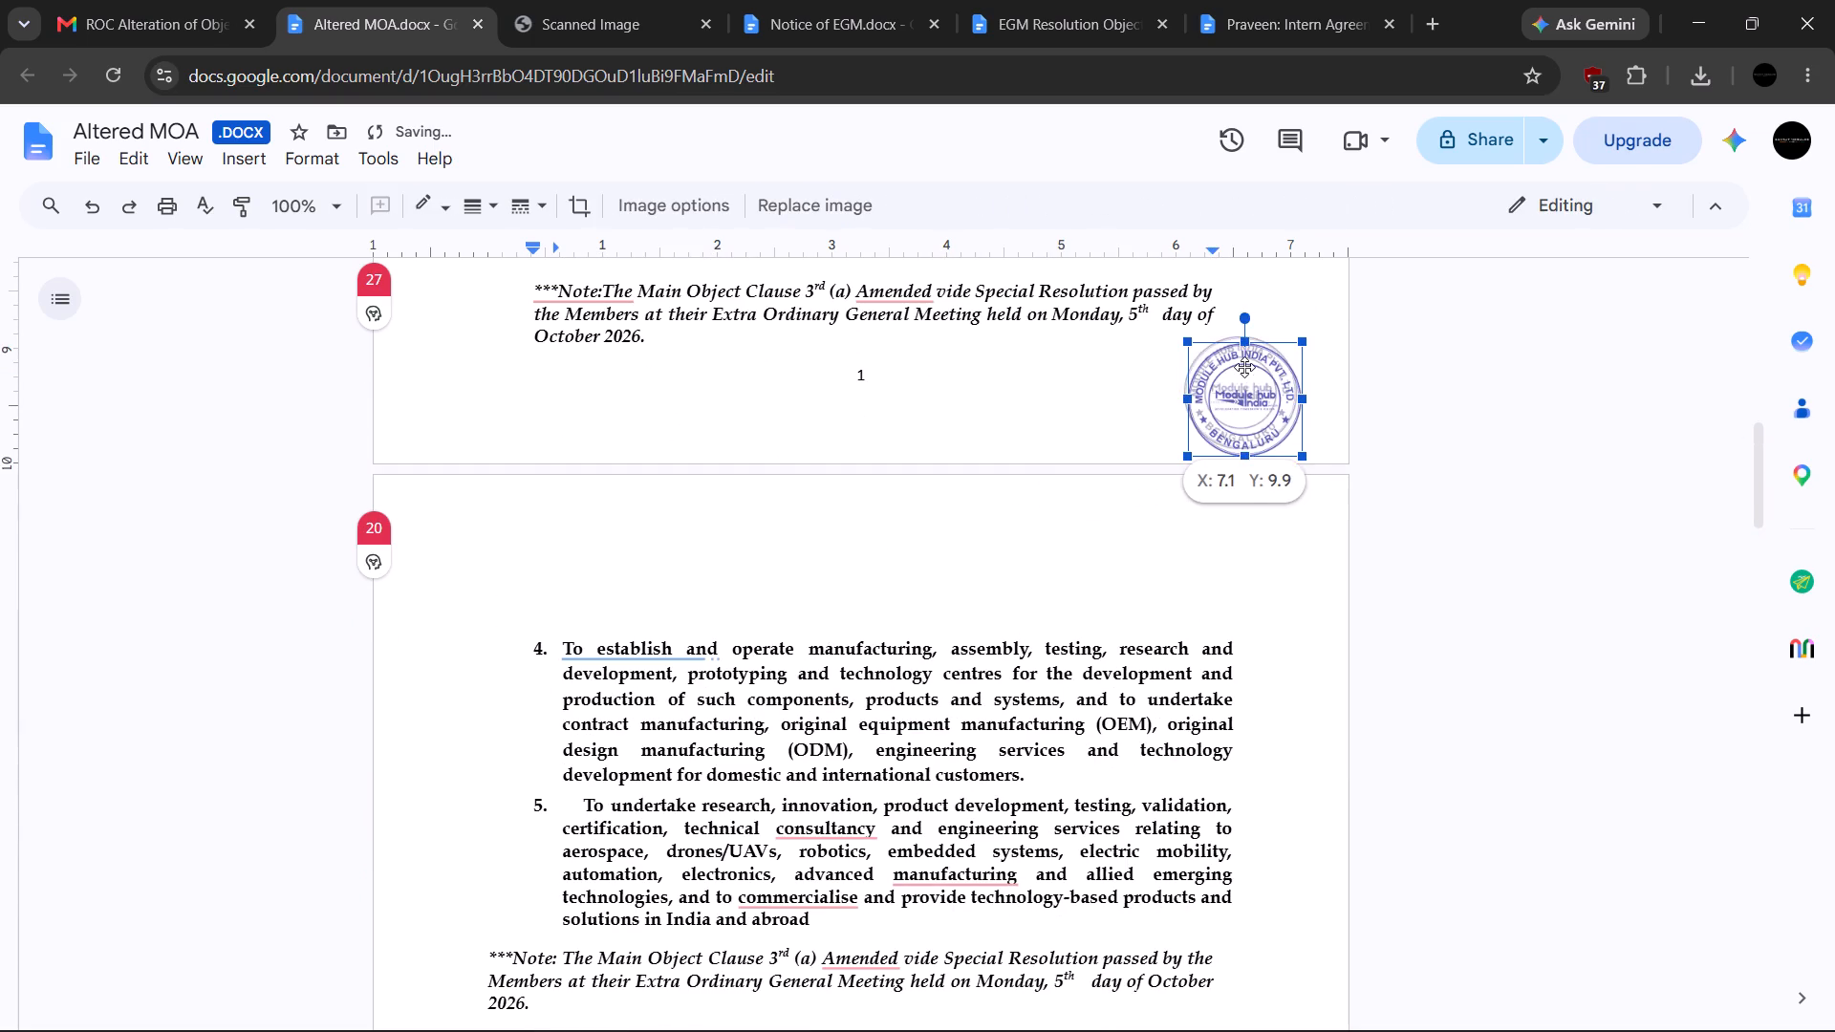
left_click_drag(1244, 367, 1242, 363)
left_click(933, 407)
scroll(1024, 586, "down", 8)
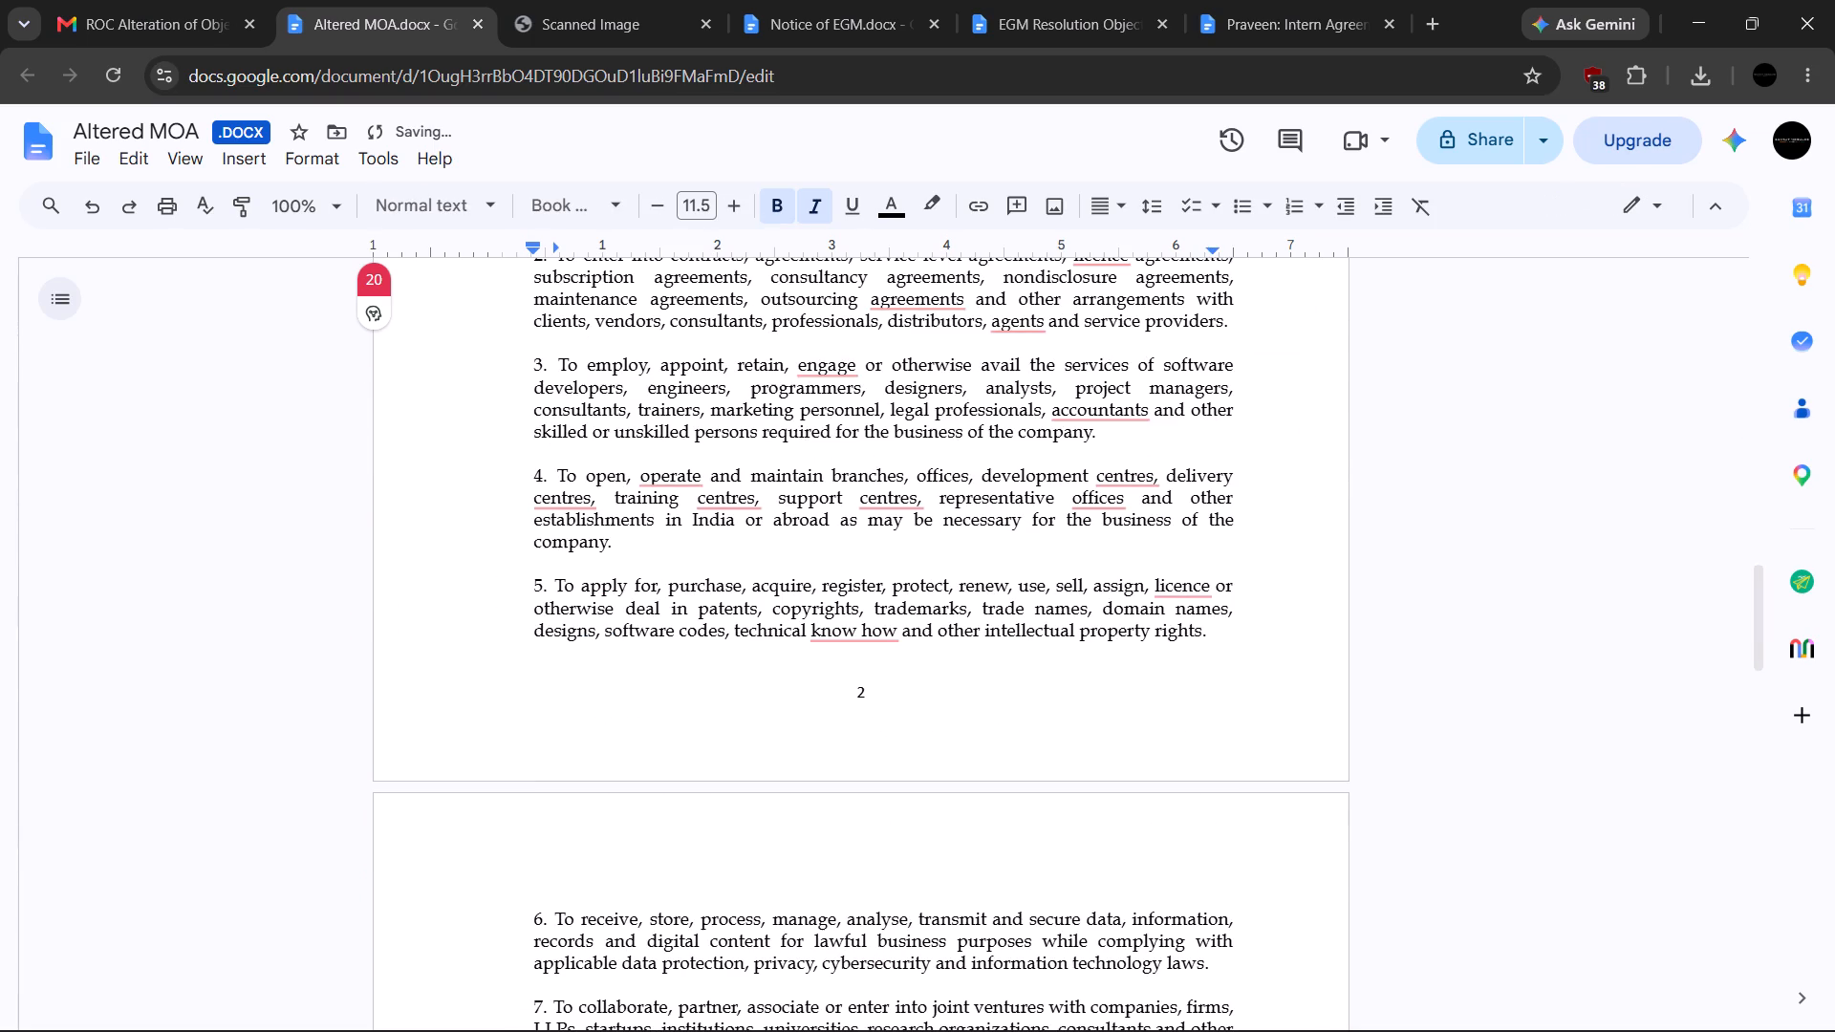
Paste the company stamp at the end of page 2 of the Altered MOA, below clause 5 near the right margin.
left_click(1210, 638)
key("ctrl+v")
left_click_drag(1185, 707, 1192, 724)
Paste the company stamp on page 3 and place it in the page's bottom-right corner, below clause 17.
scroll(998, 736, "down", 12)
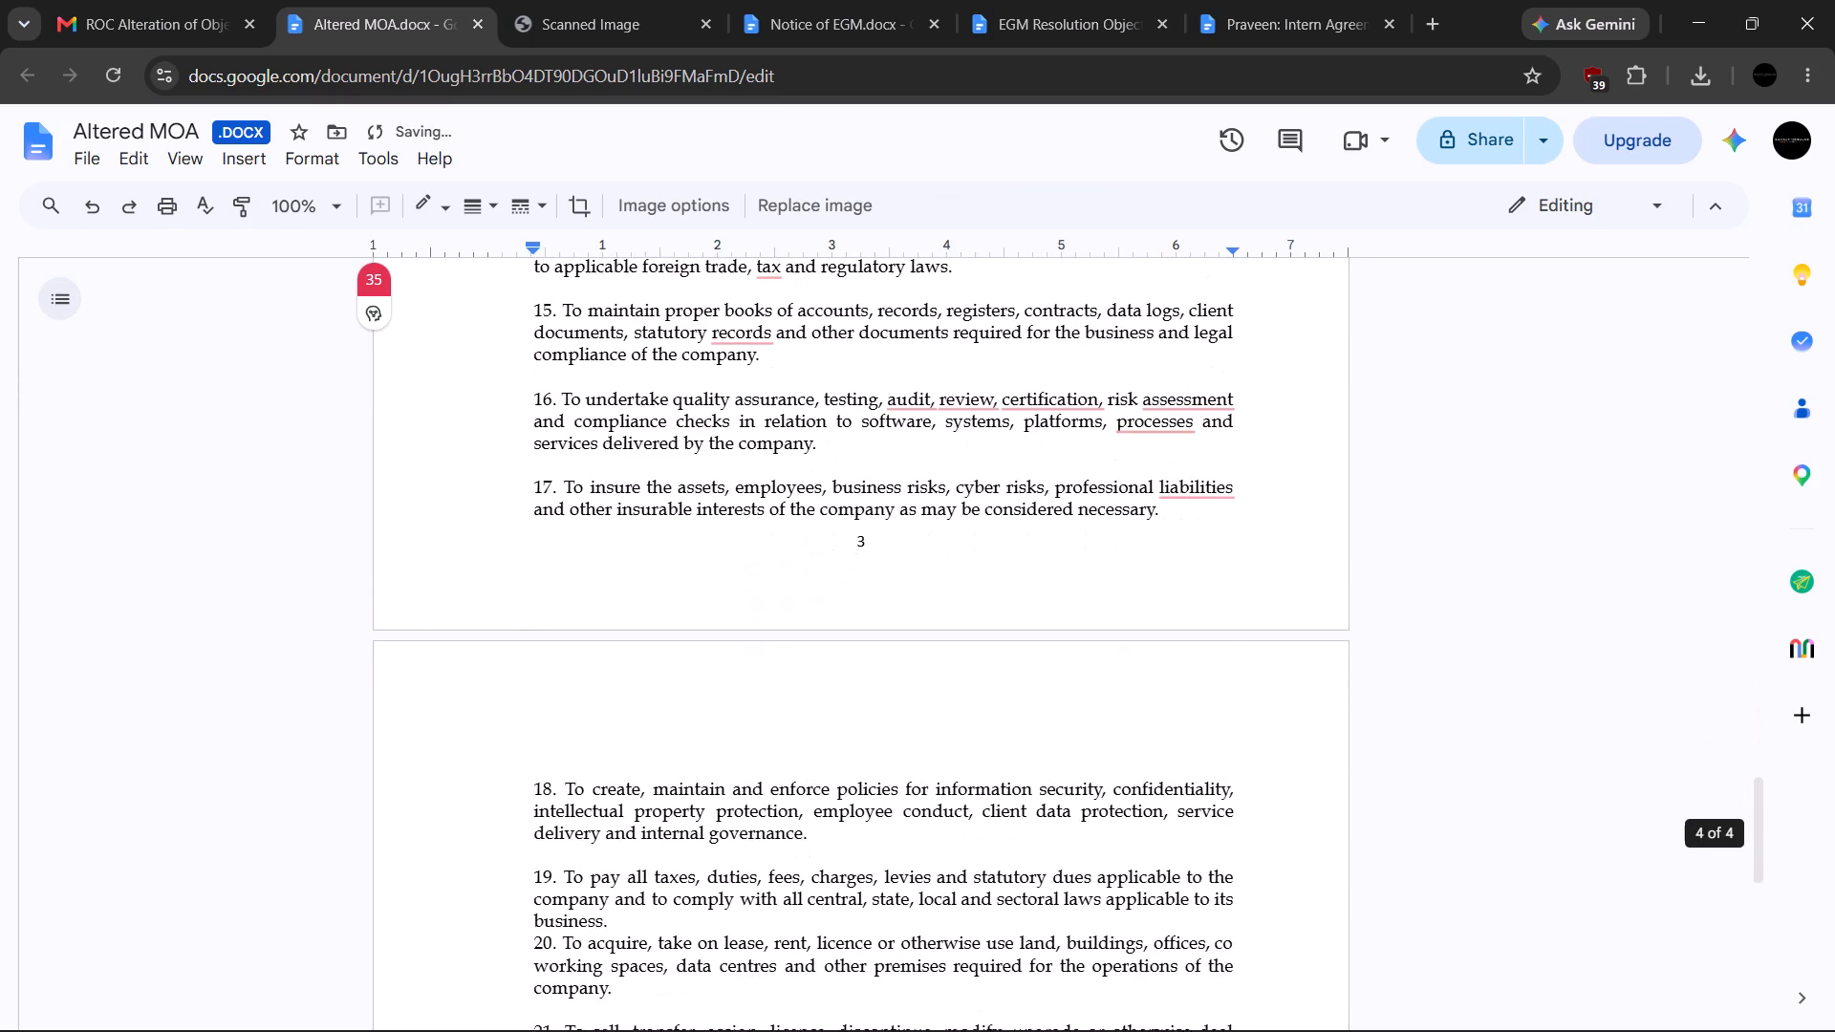
left_click(898, 503)
key("ctrl+v")
left_click_drag(982, 558, 1091, 580)
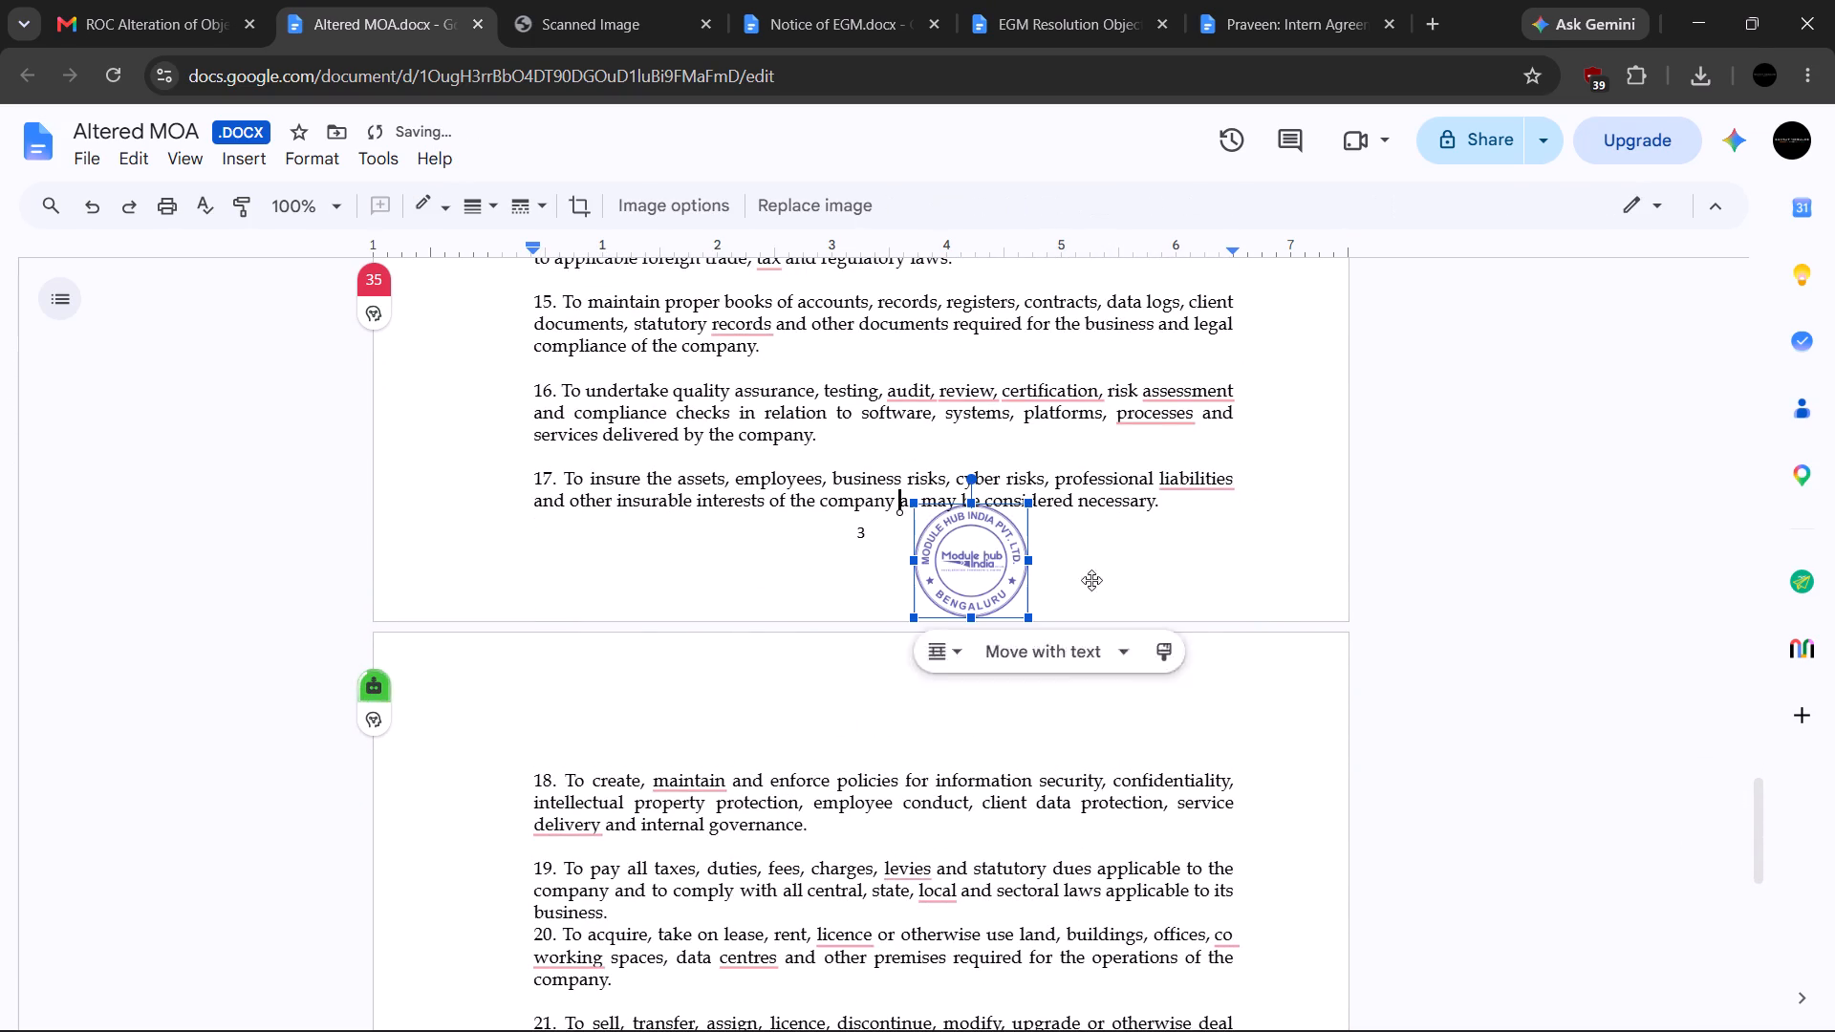
left_click_drag(1091, 580, 1265, 558)
scroll(1007, 669, "down", 2)
scroll(1151, 498, "up", 1)
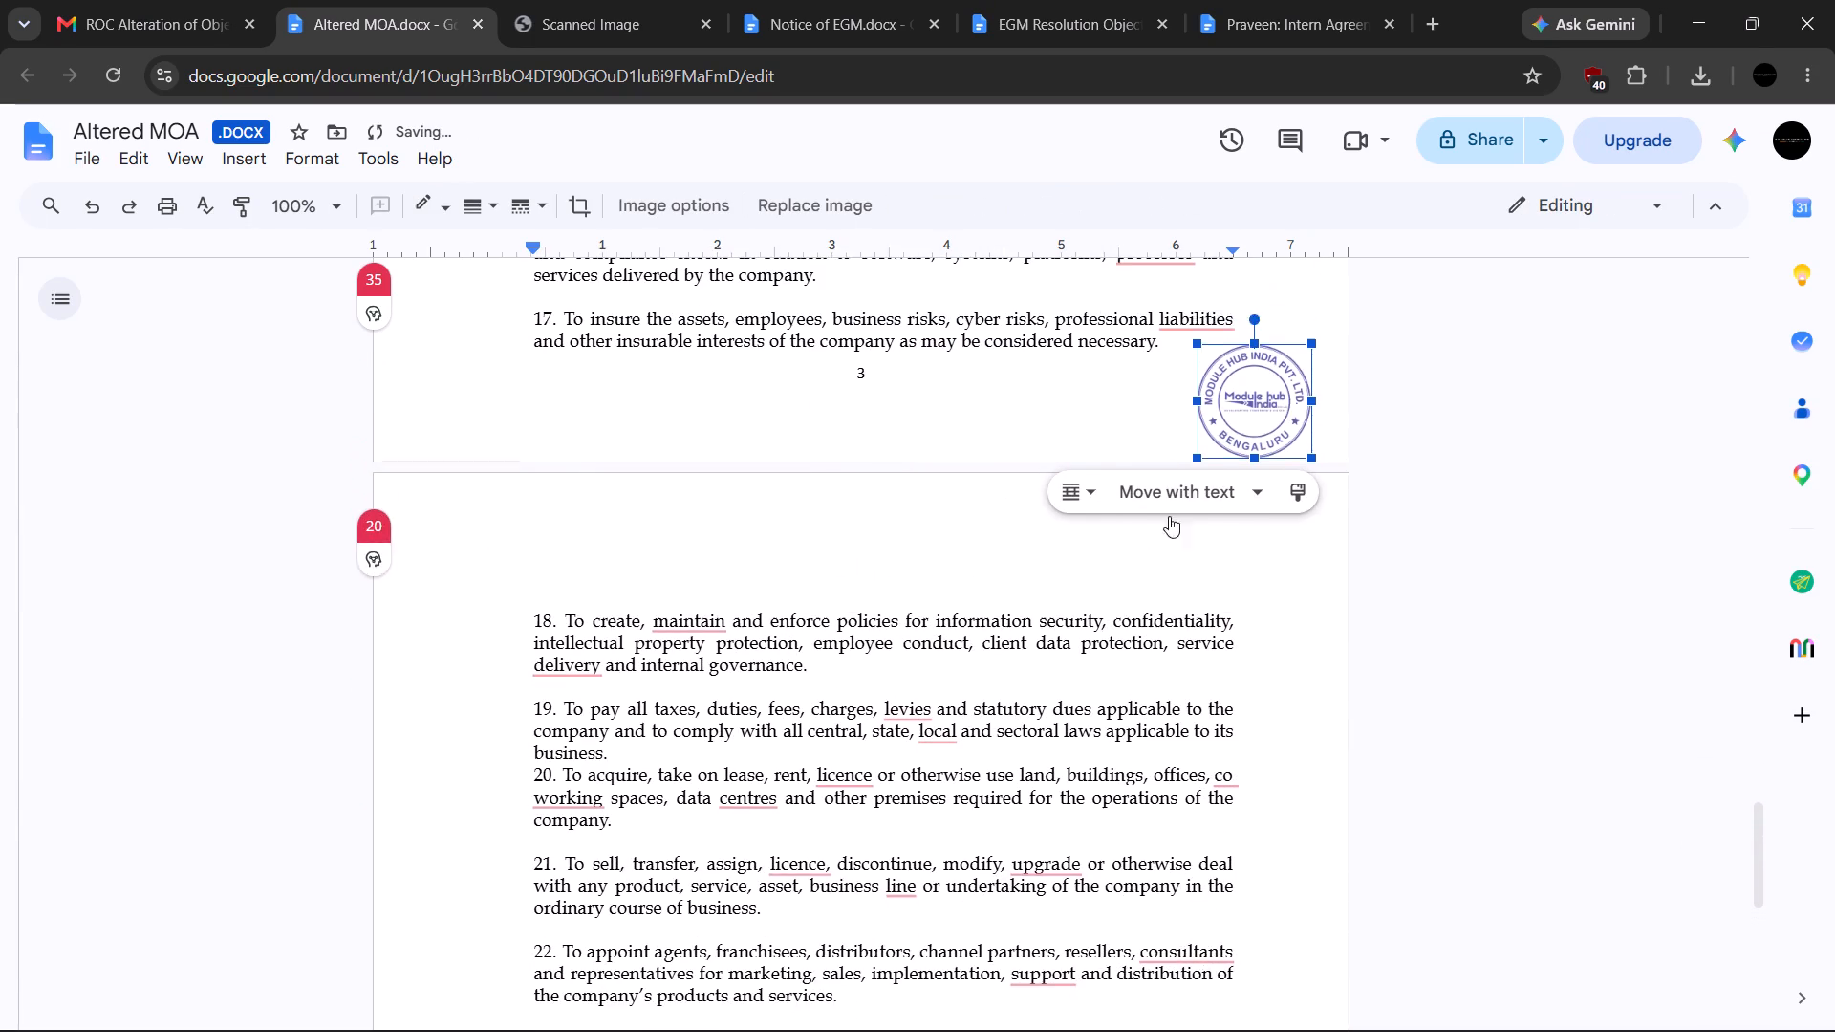
left_click_drag(1234, 433, 1227, 415)
left_click(1134, 433)
Paste the company stamp on page 4 and place it near the page's bottom-right corner, below the authorised share capital clause.
scroll(952, 559, "down", 4)
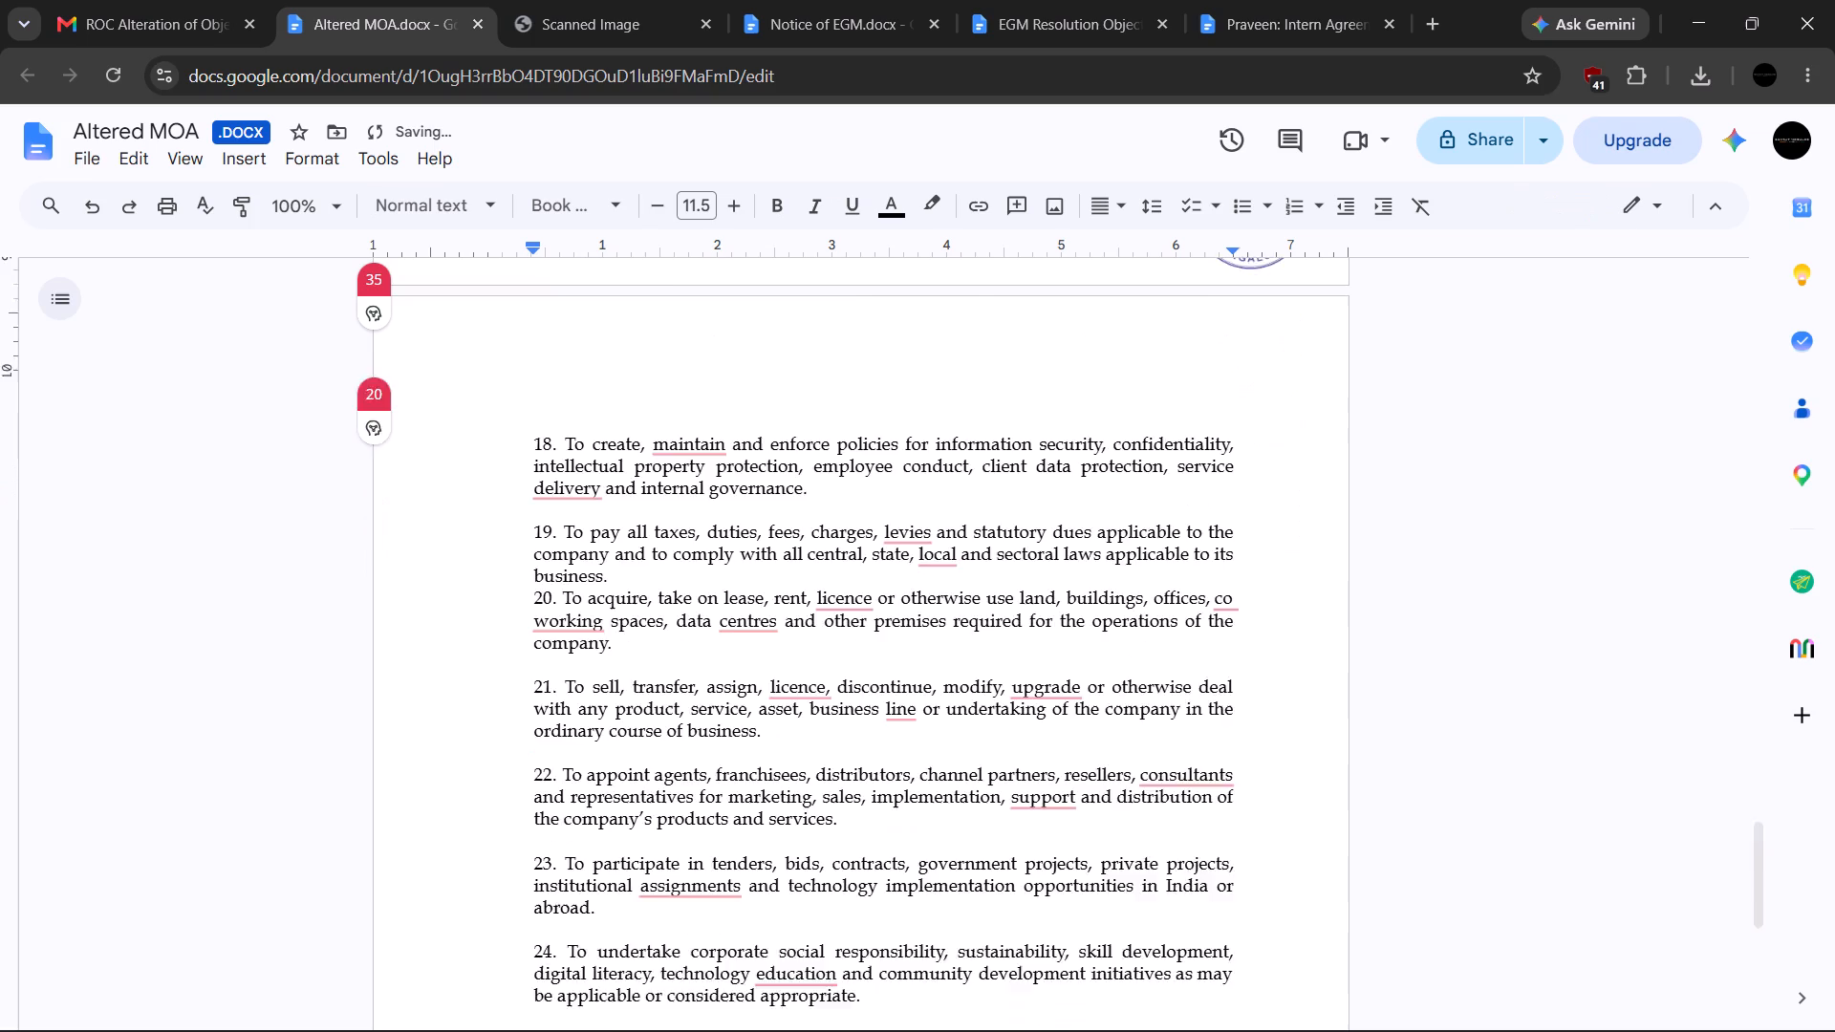
scroll(952, 559, "down", 2)
left_click(895, 761)
key("ctrl+v")
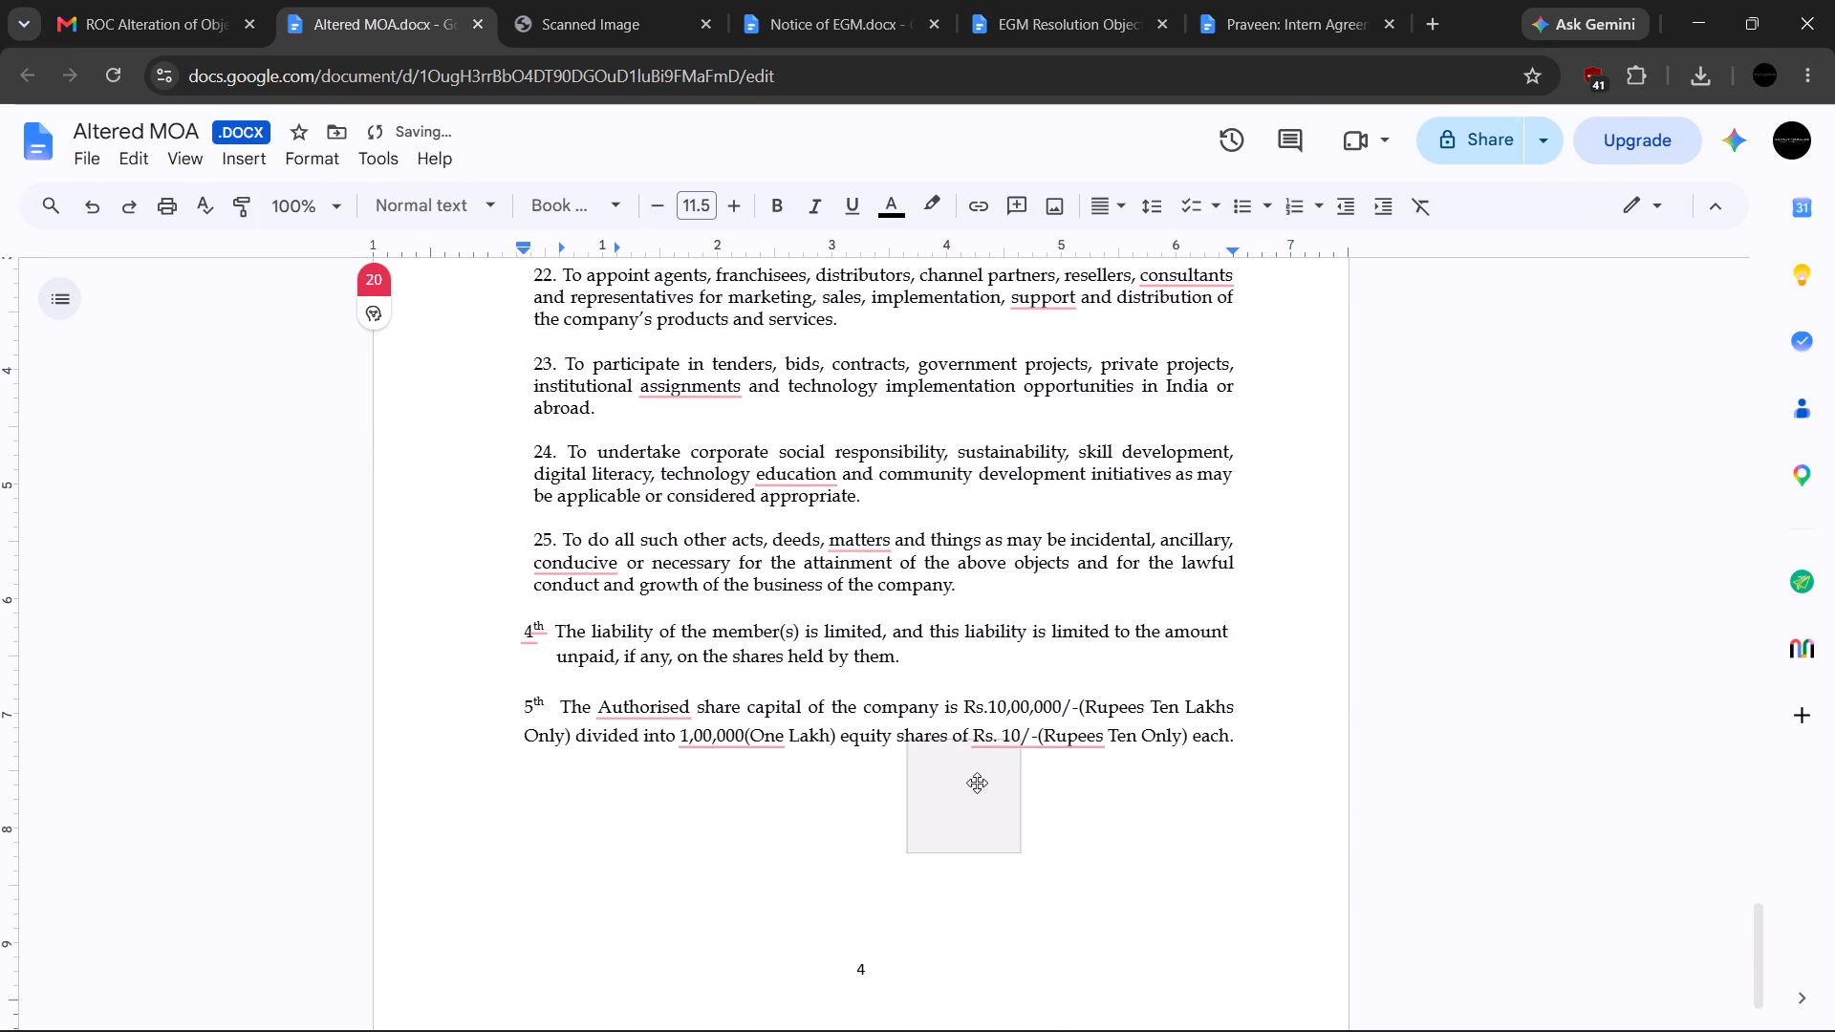
left_click_drag(975, 804, 1187, 919)
scroll(1030, 769, "down", 4)
left_click_drag(1174, 792, 1220, 796)
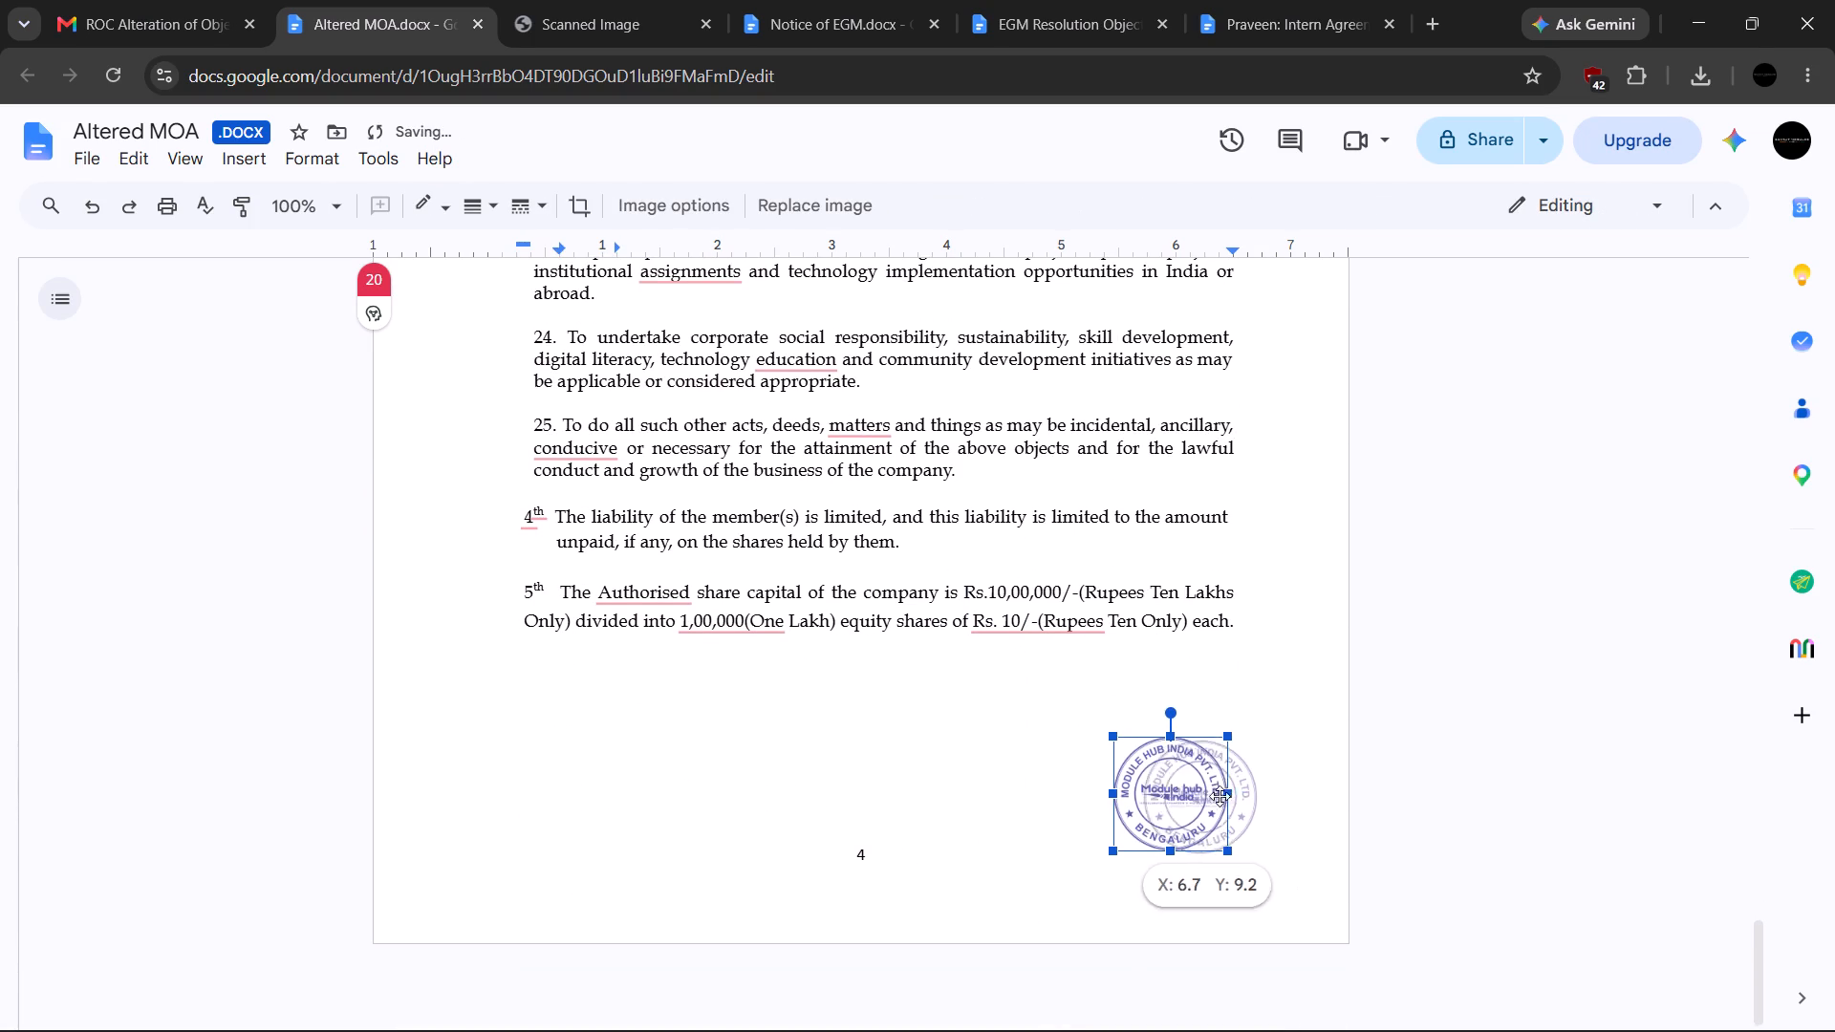
left_click_drag(1220, 796, 1242, 809)
left_click_drag(1238, 805, 1214, 773)
left_click(1047, 756)
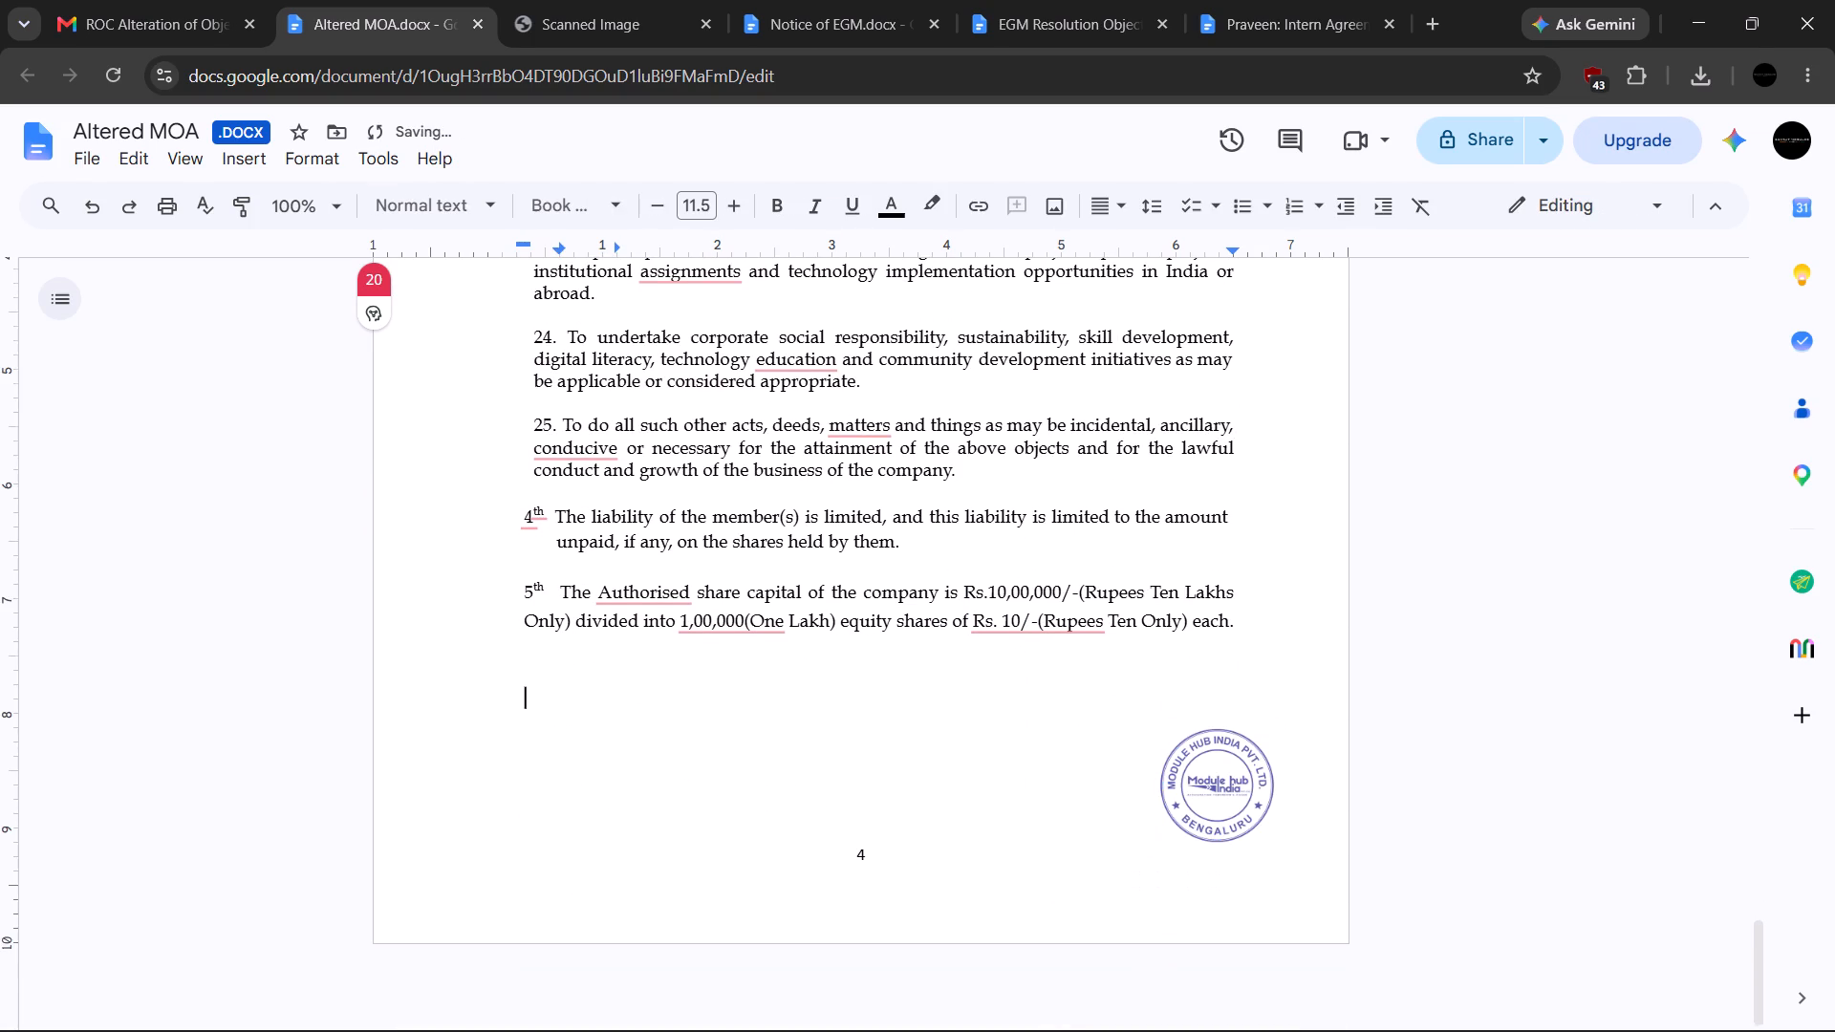
Switch to the Notice of EGM document and copy the director's signature image from the signature block.
scroll(844, 744, "up", 20)
scroll(844, 744, "up", 4)
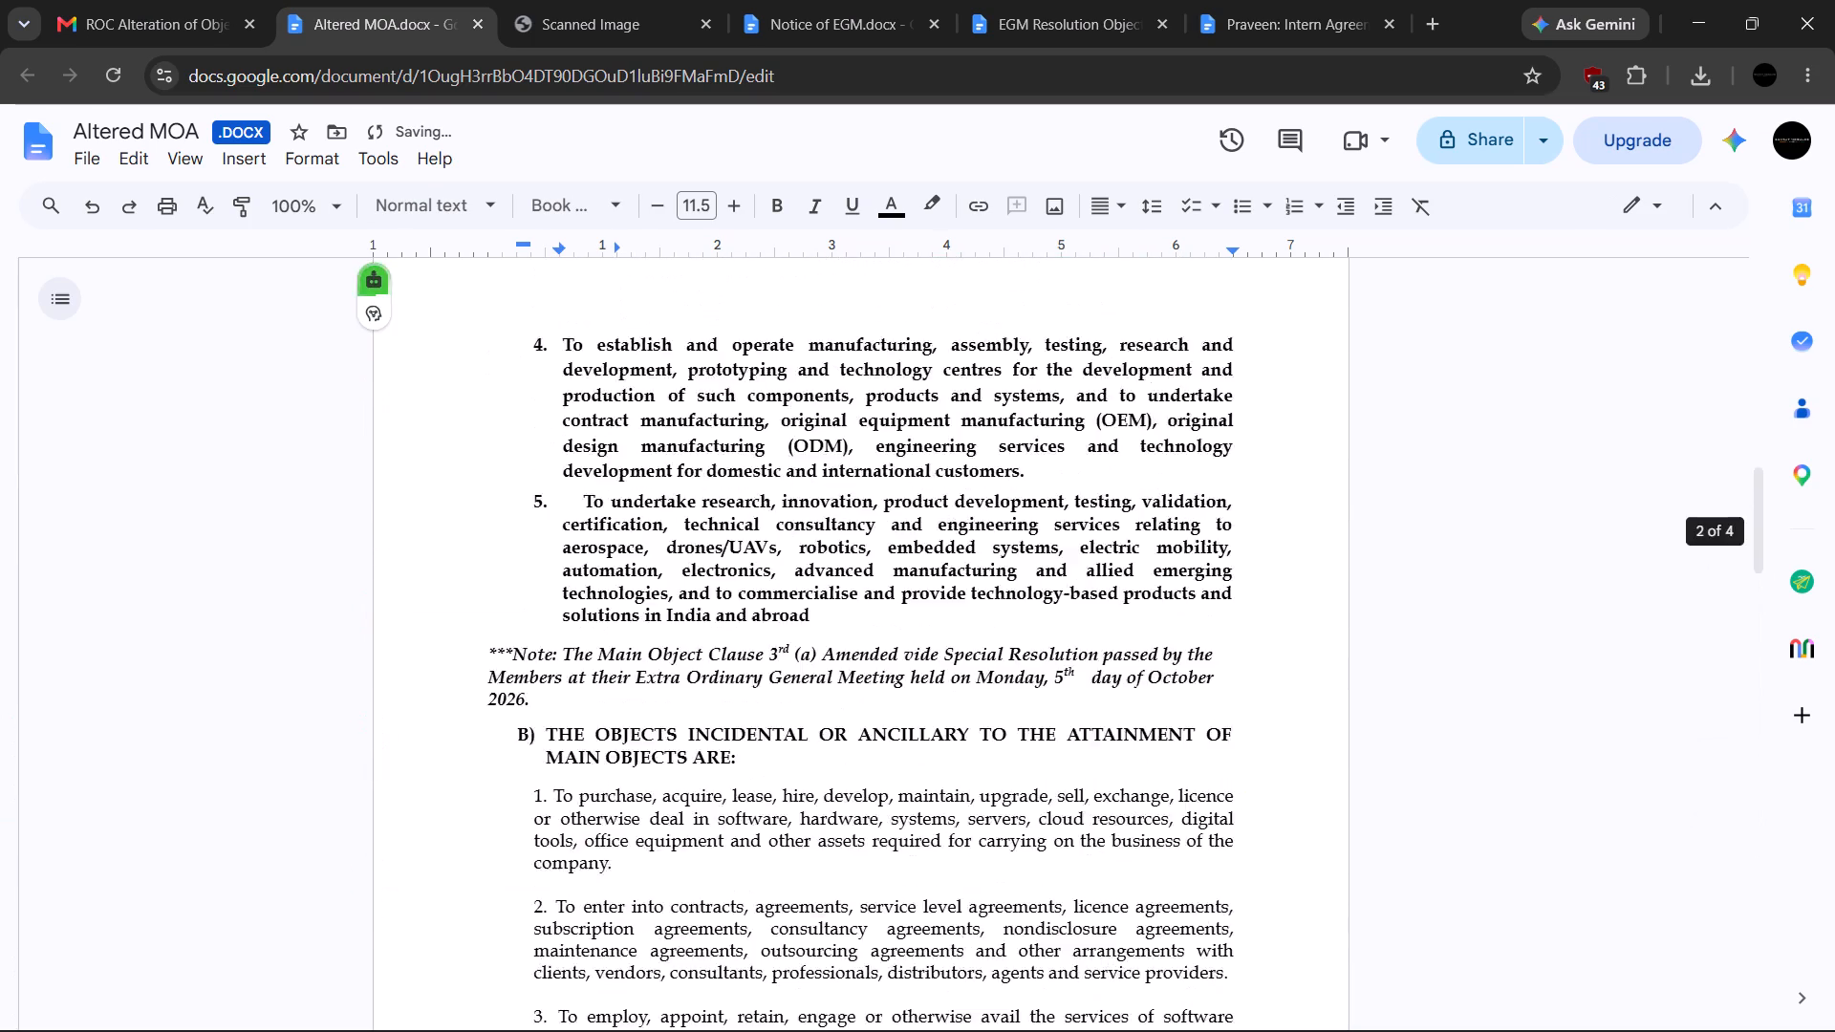
scroll(835, 712, "up", 15)
scroll(835, 711, "down", 1)
scroll(835, 711, "up", 3)
scroll(835, 711, "down", 10)
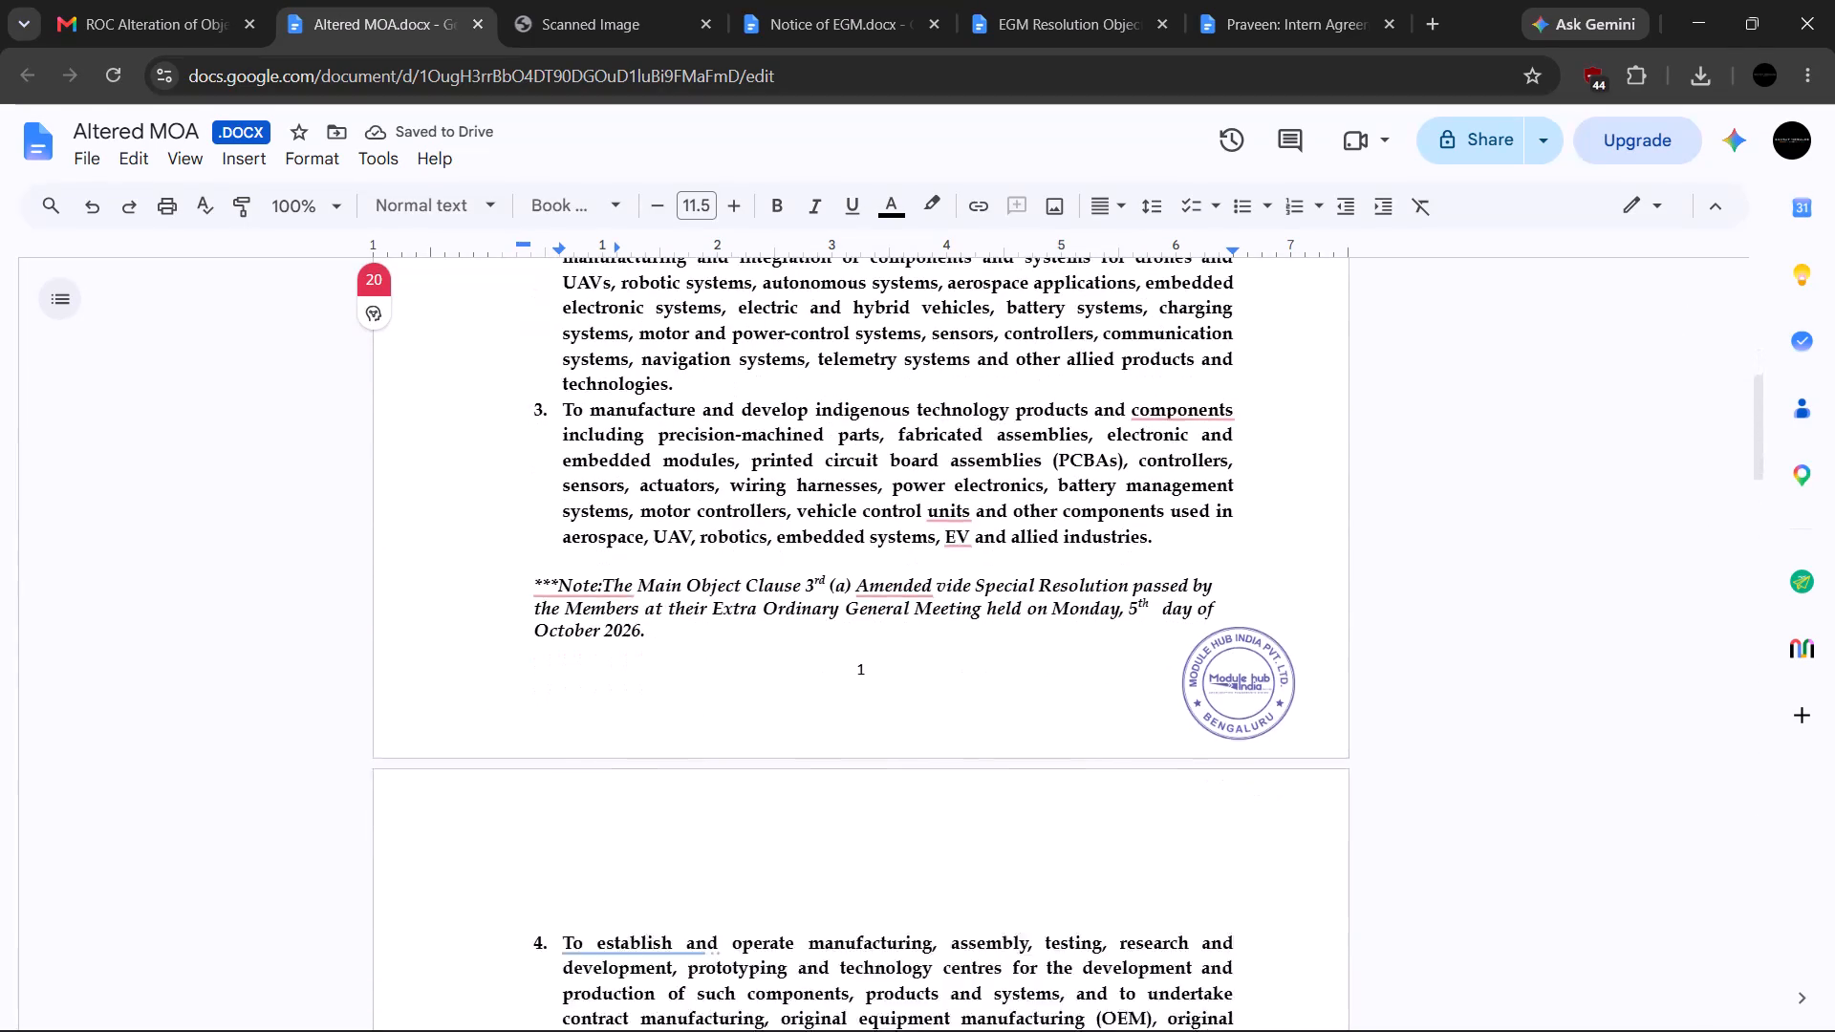
left_click(869, 0)
scroll(727, 659, "down", 9)
scroll(745, 634, "up", 1)
scroll(745, 634, "down", 8)
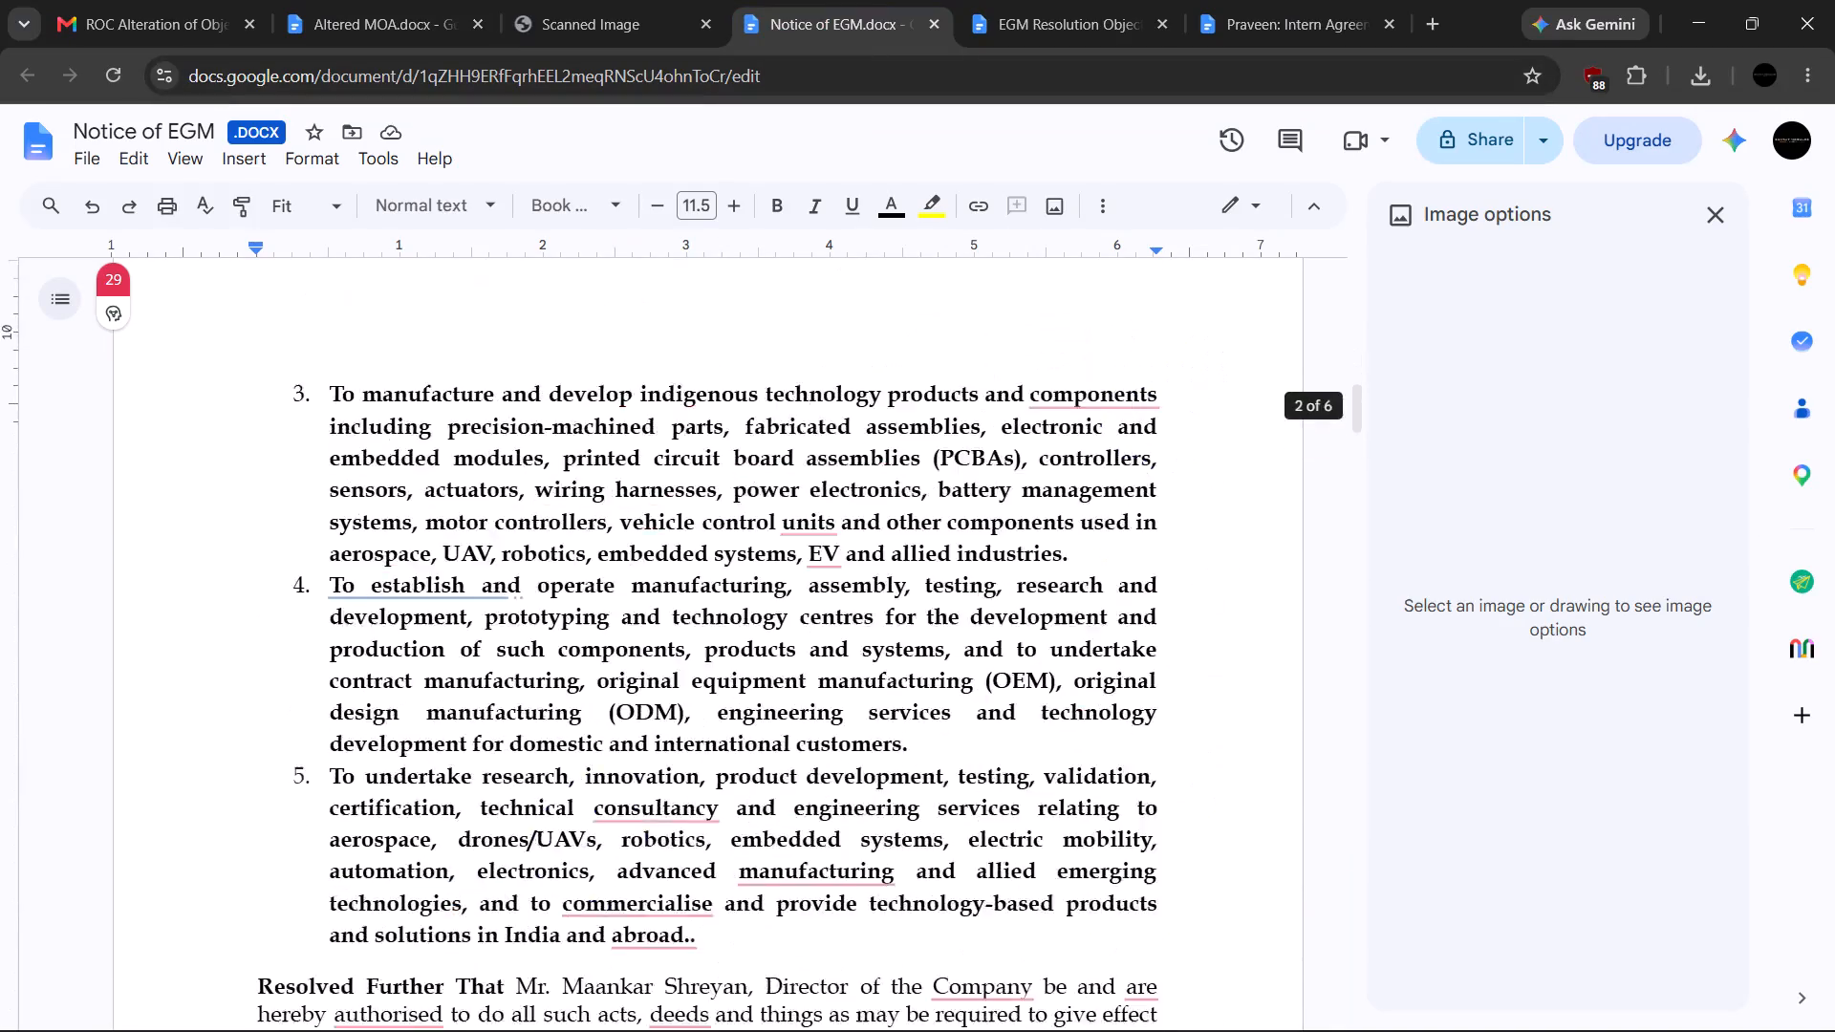
scroll(746, 630, "down", 7)
scroll(746, 630, "up", 5)
left_click(349, 780)
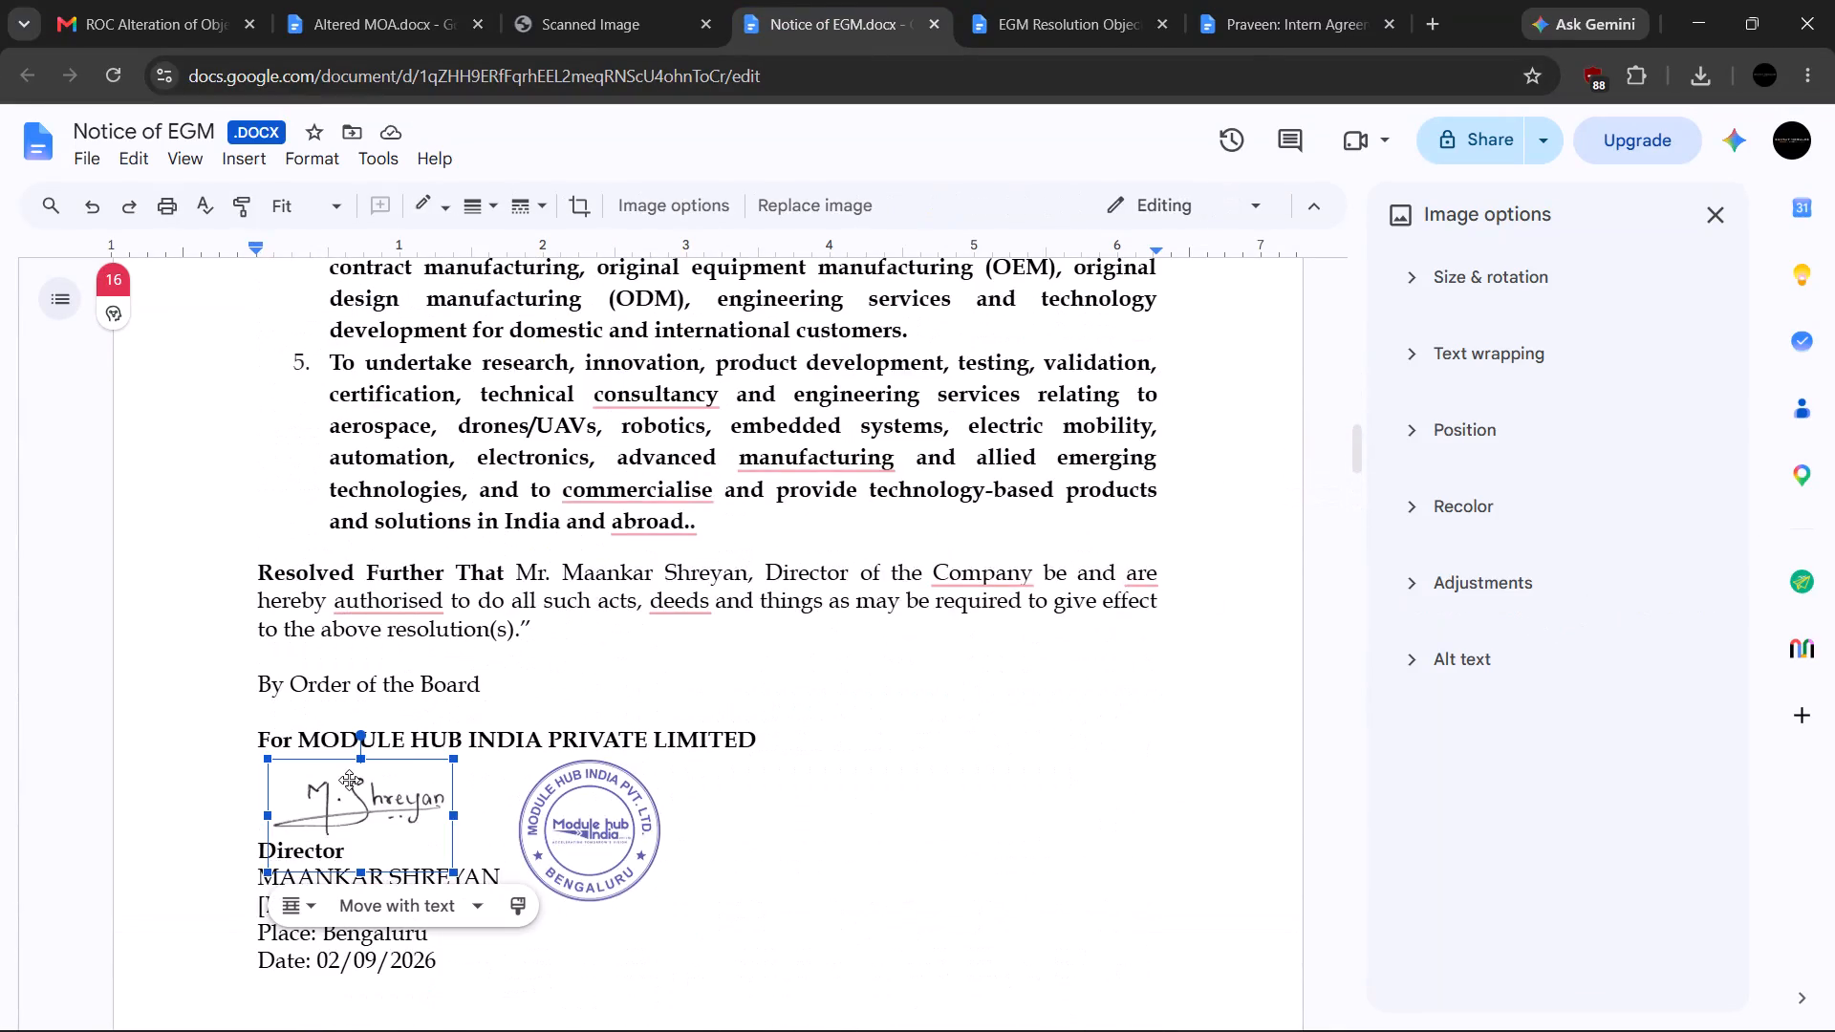
key("ctrl+c")
Return to the Altered MOA, paste the director's signature at the end of page 1 and place it just left of the stamp.
left_click(389, 0)
scroll(873, 589, "up", 12)
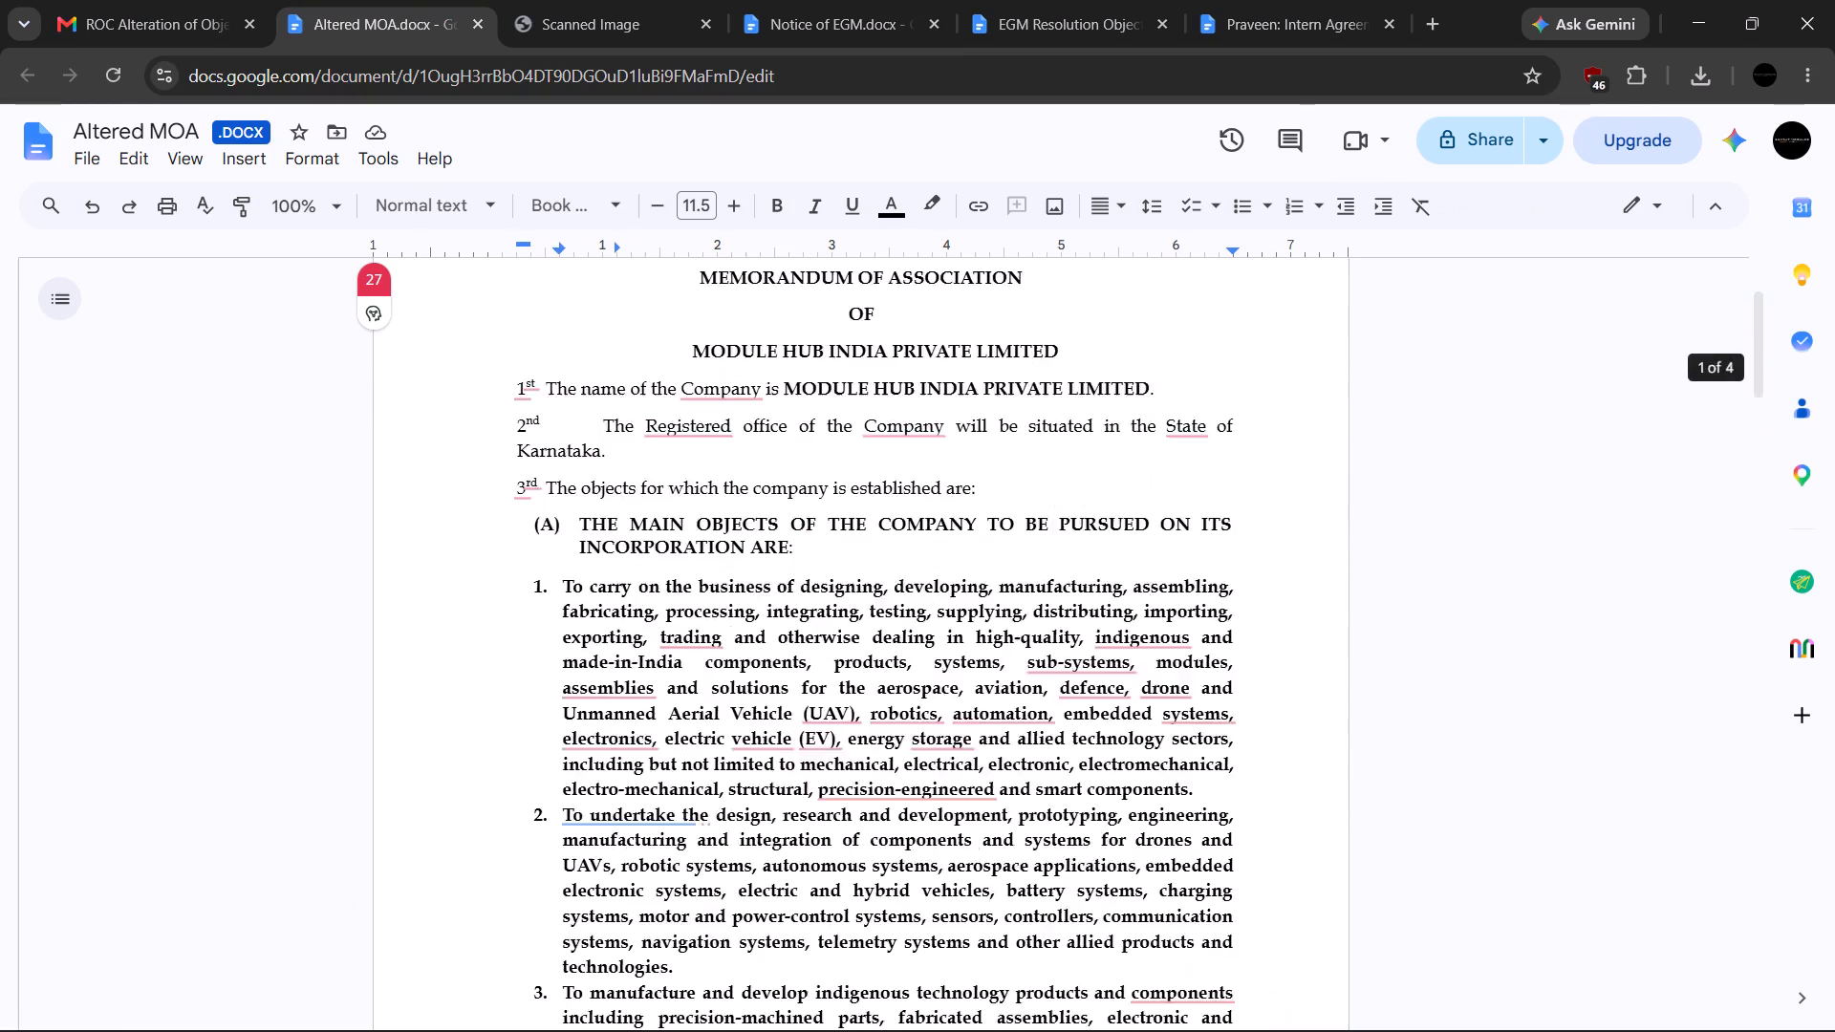
scroll(873, 589, "up", 14)
scroll(867, 591, "down", 8)
left_click(920, 493)
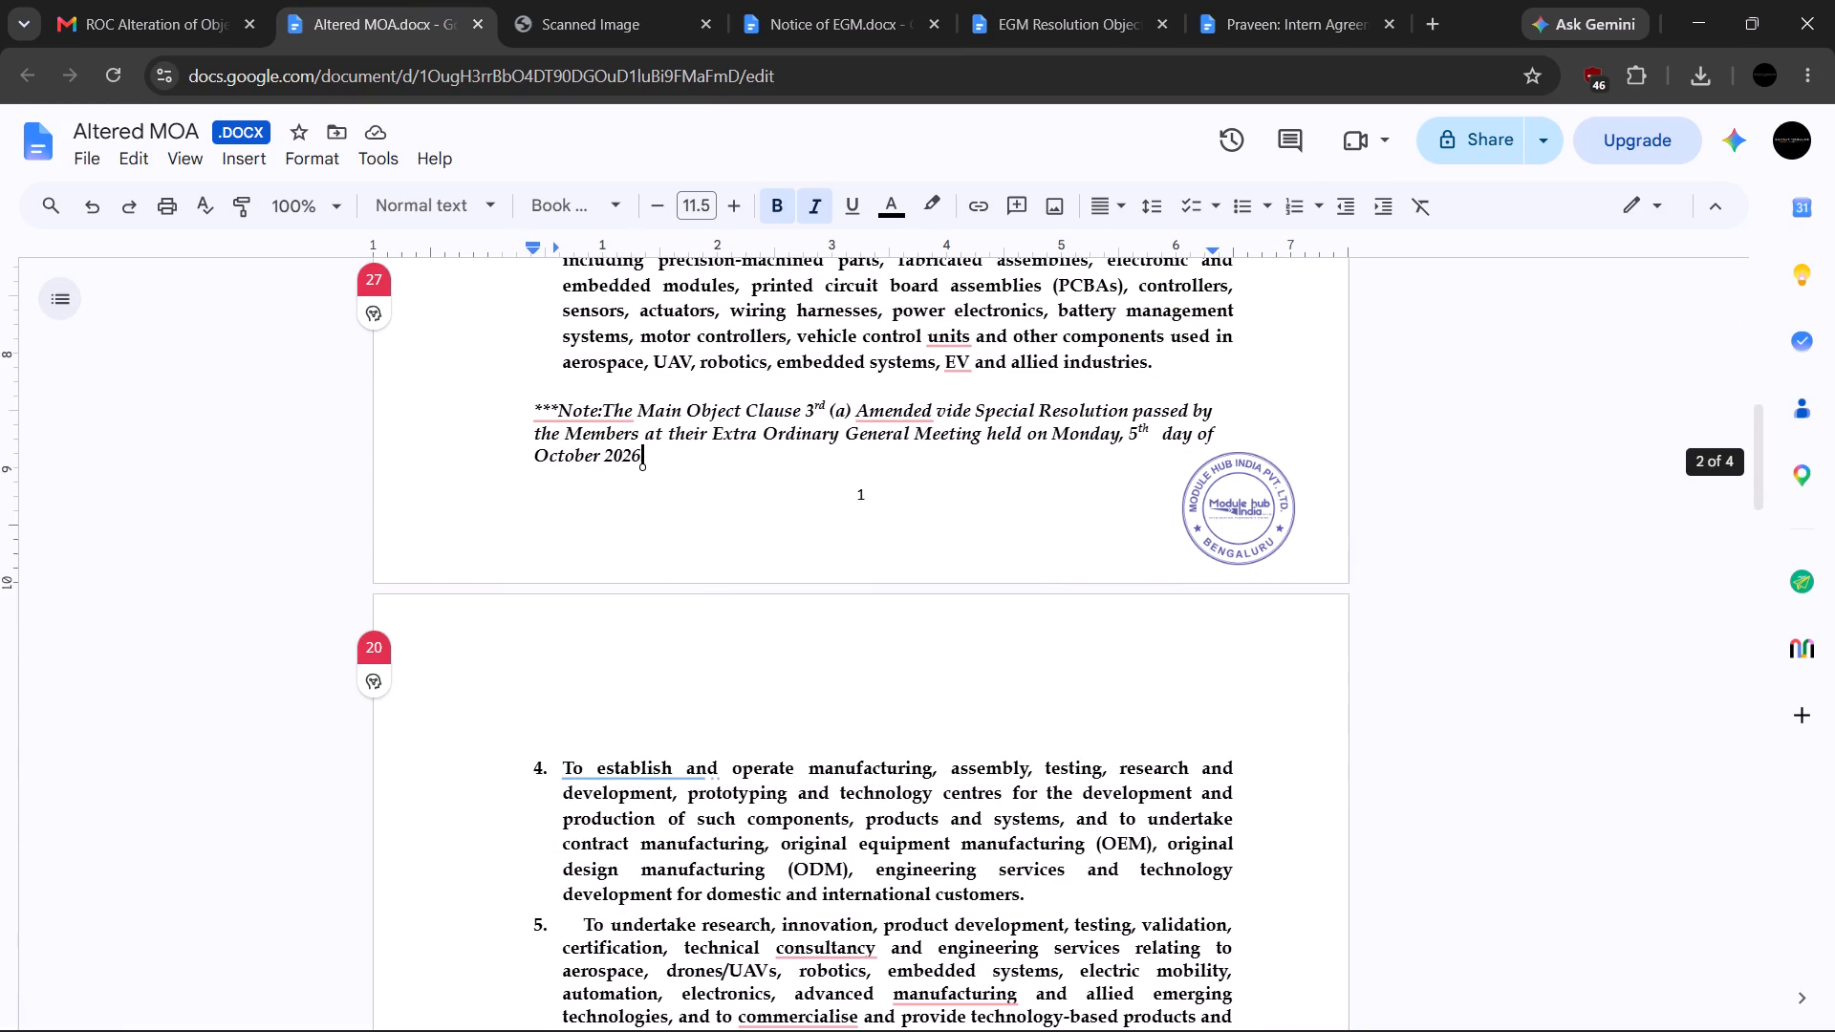
key("ctrl+v")
left_click_drag(736, 510, 1088, 500)
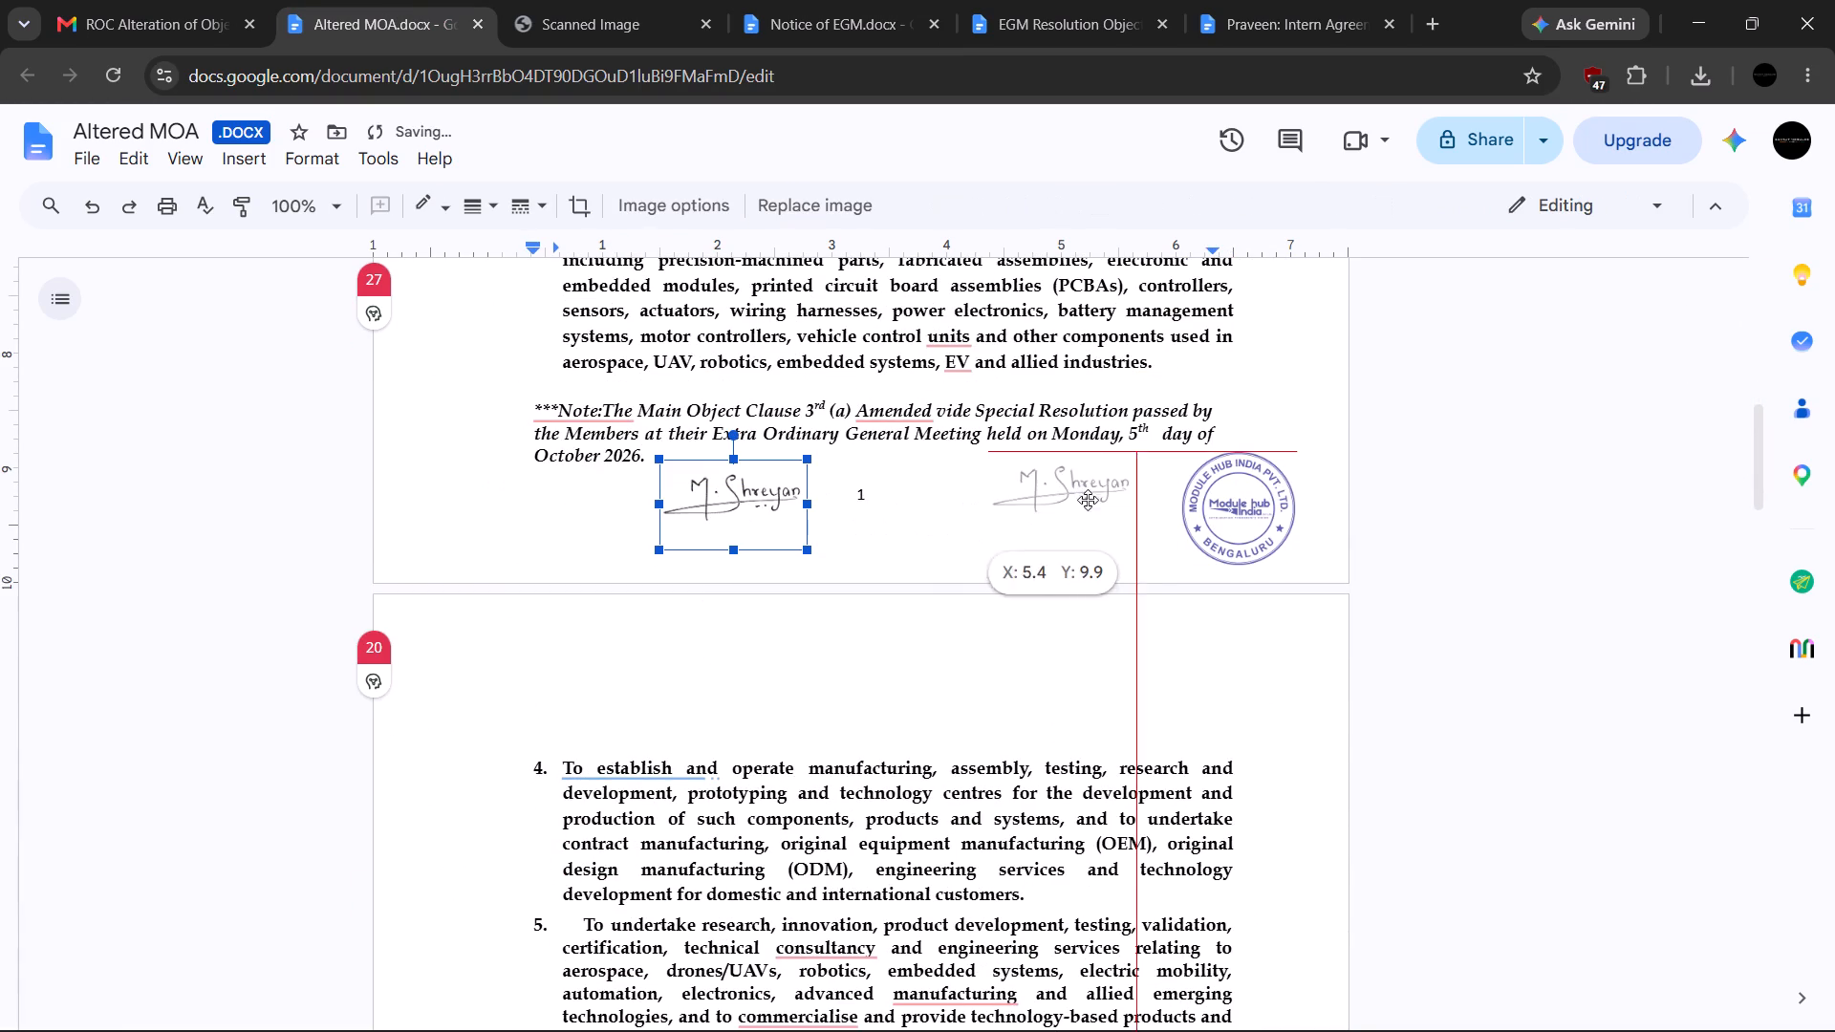
left_click_drag(1088, 500, 1090, 512)
Paste the director's signature at the end of page 2 and place it just left of the stamp, below clause 5.
scroll(939, 609, "down", 10)
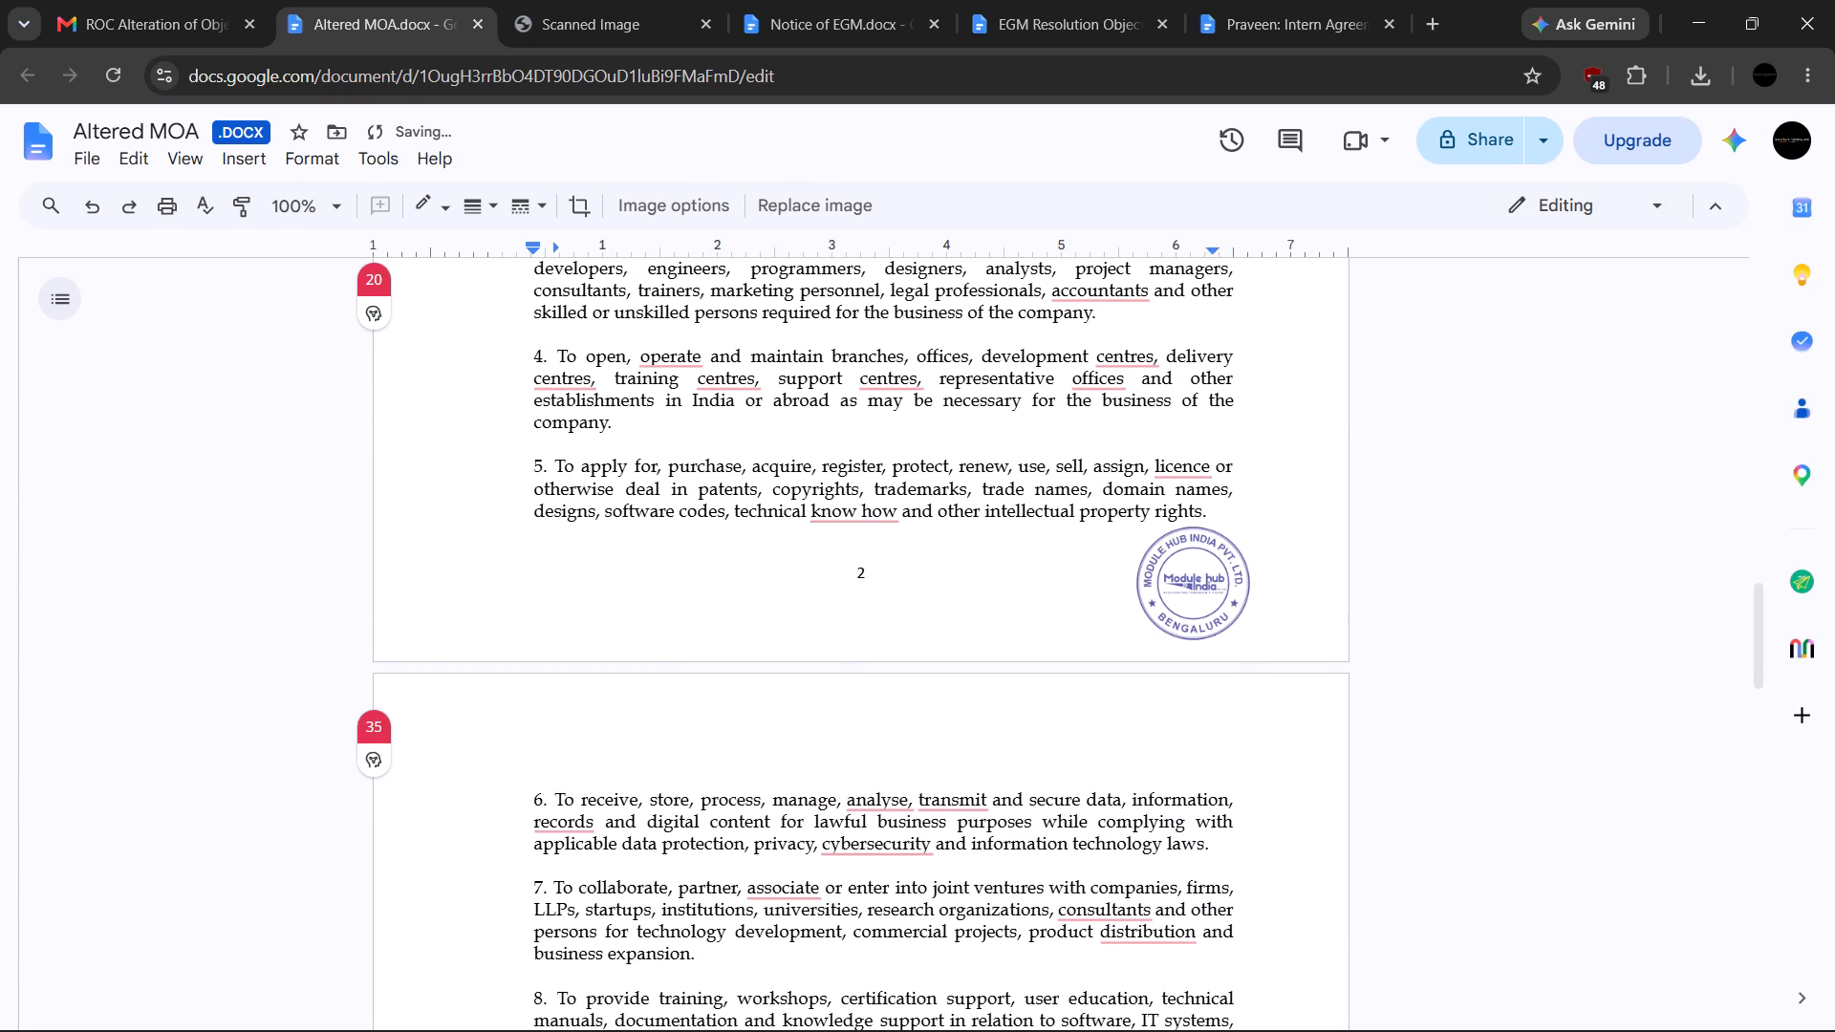
left_click(950, 569)
key("ctrl+v")
left_click_drag(617, 638, 1071, 557)
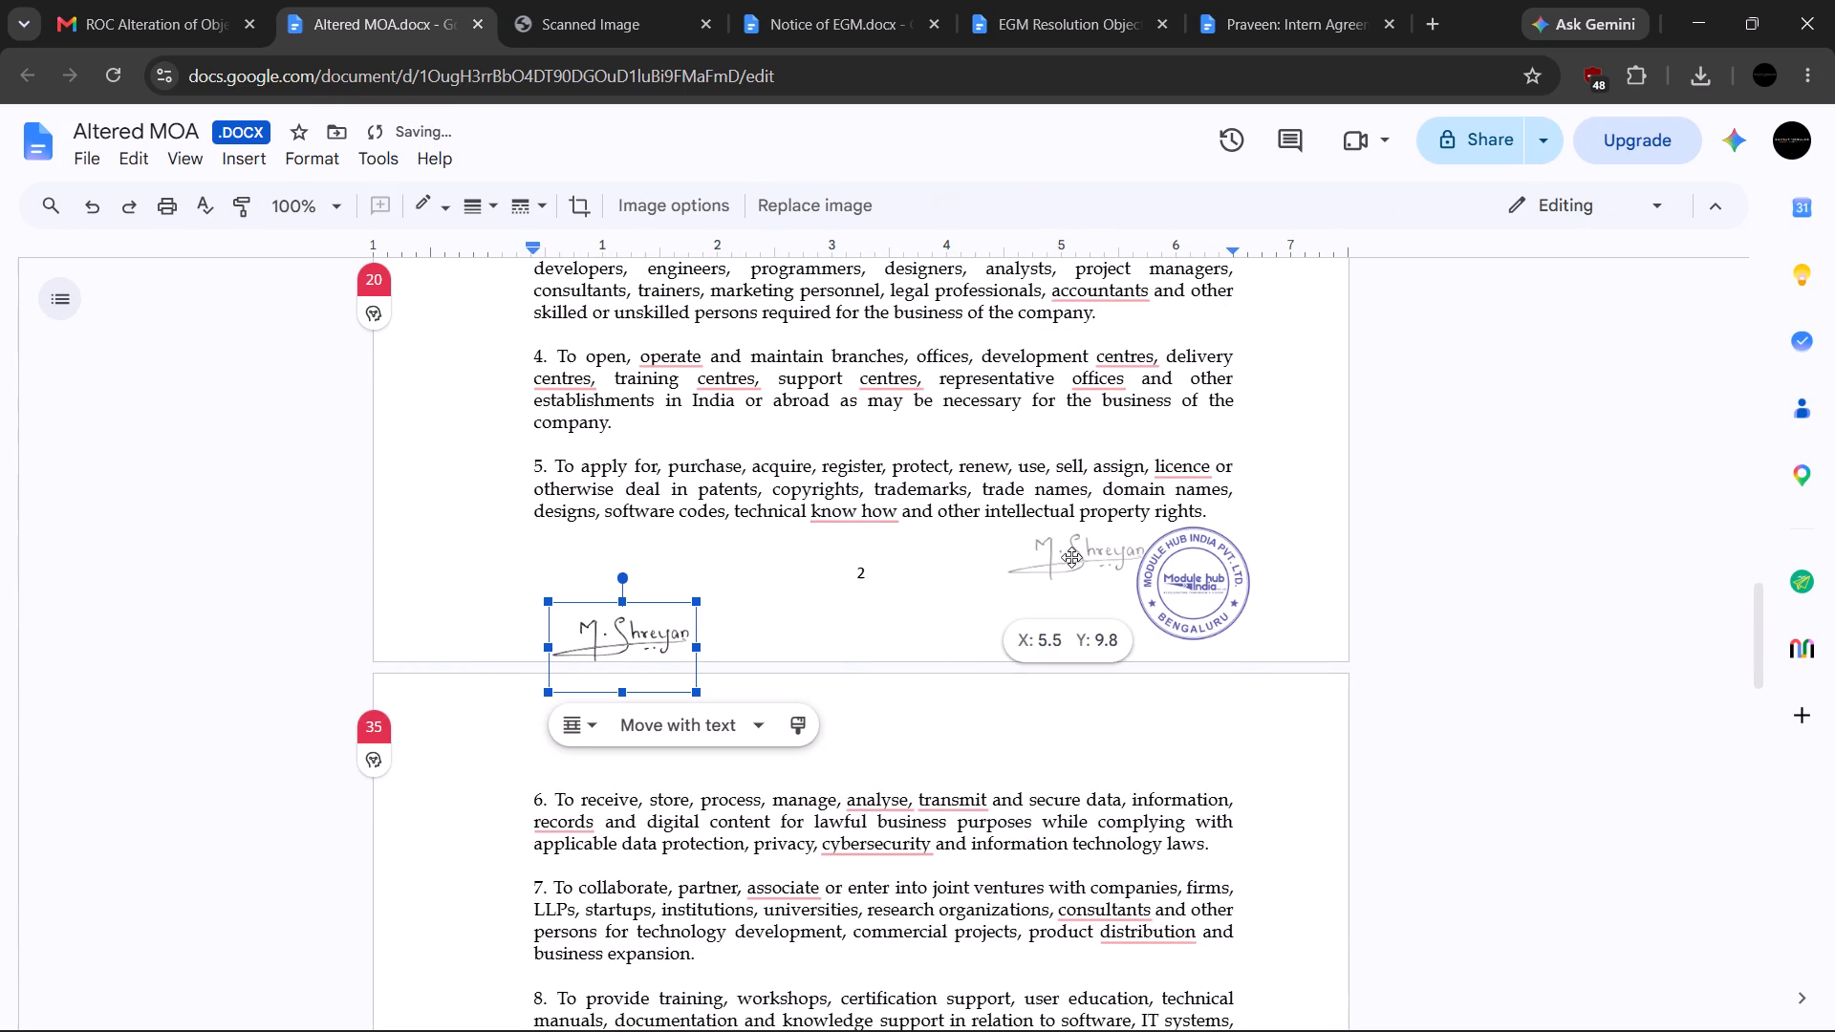
left_click_drag(1071, 557, 1027, 576)
Paste the director's signature on page 3, place it just left of the stamp below clause 17, and return to the body text.
scroll(1036, 671, "down", 7)
scroll(857, 781, "down", 6)
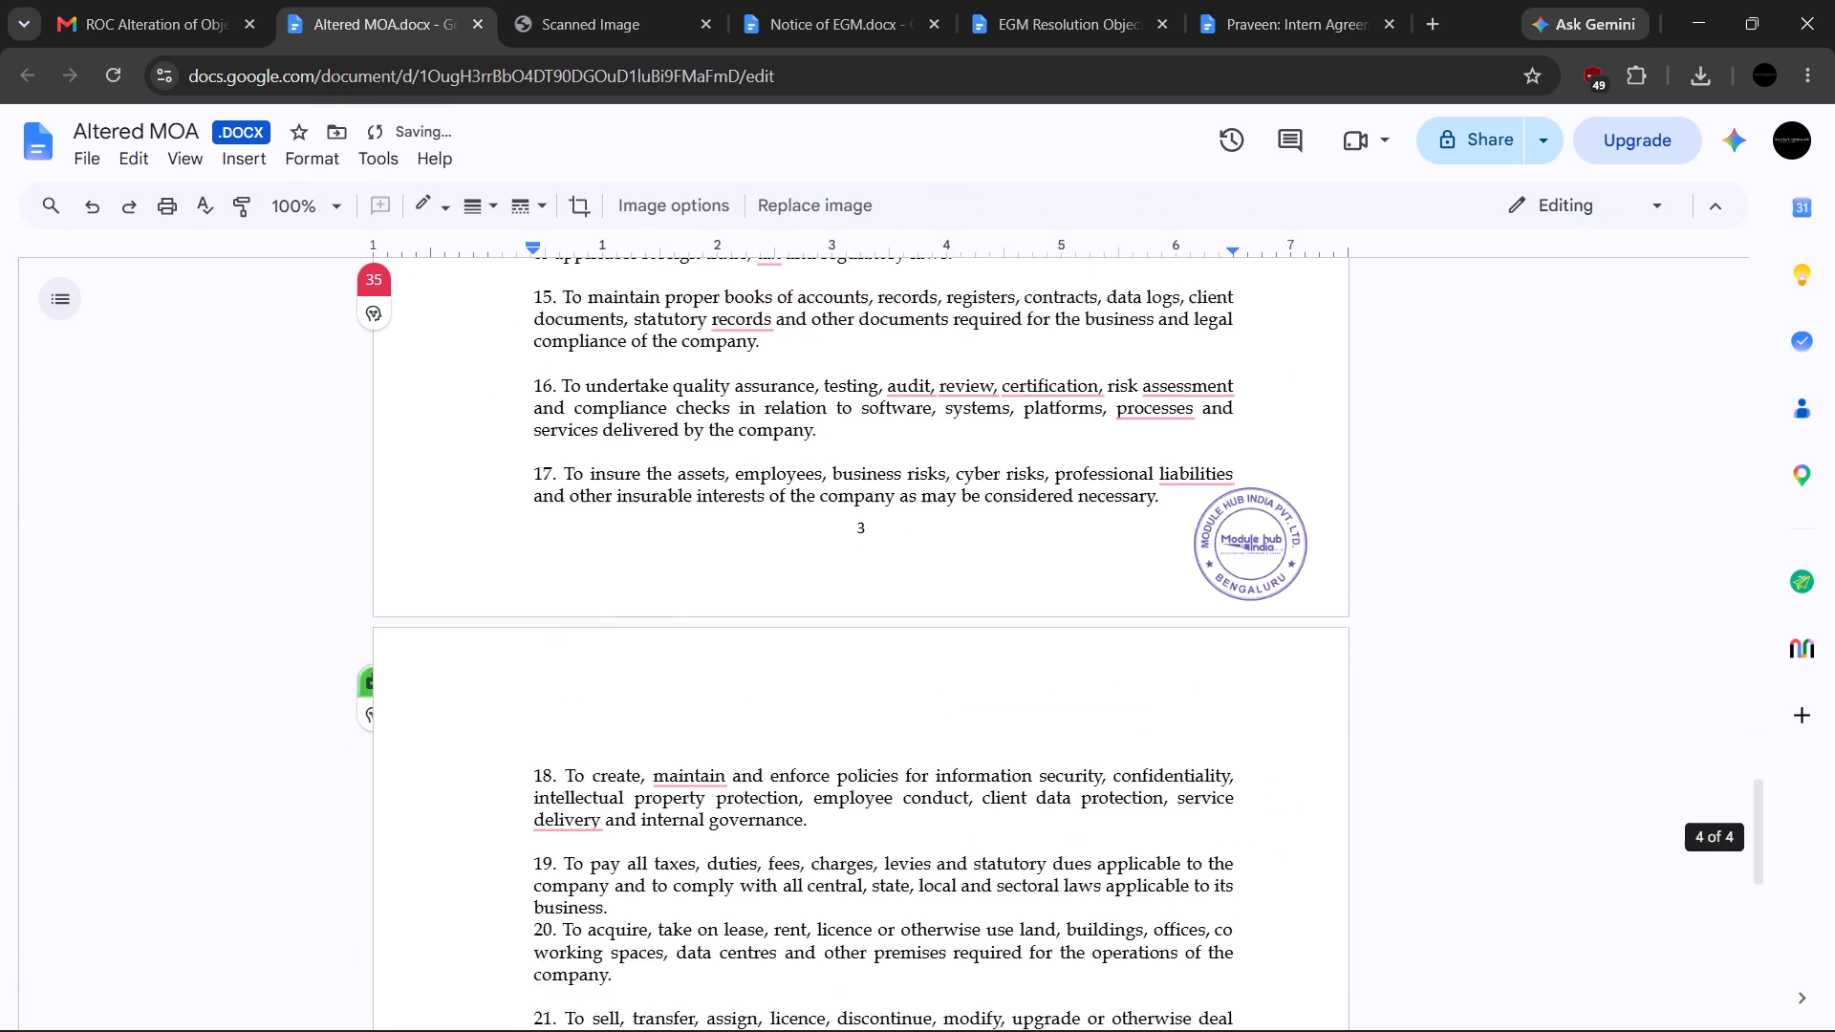
left_click(1013, 332)
key("ctrl+v")
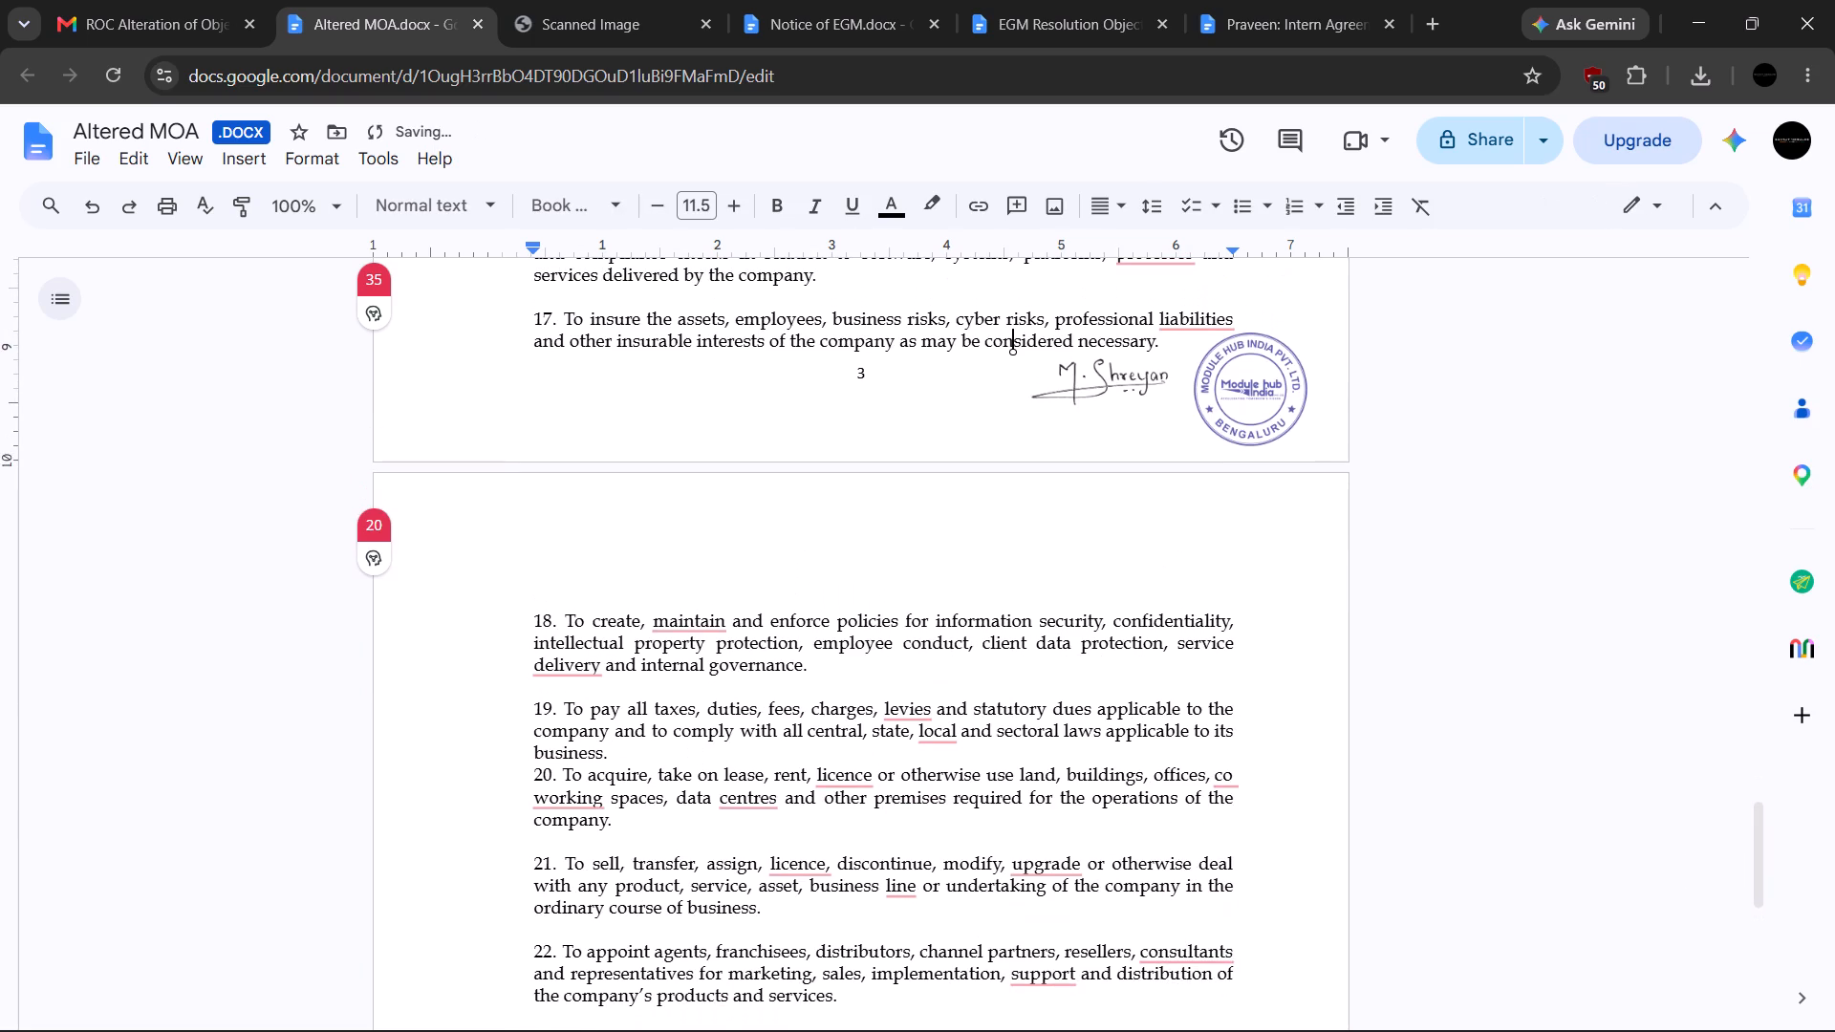
left_click_drag(1090, 367, 1075, 384)
scroll(992, 520, "down", 6)
scroll(986, 520, "up", 6)
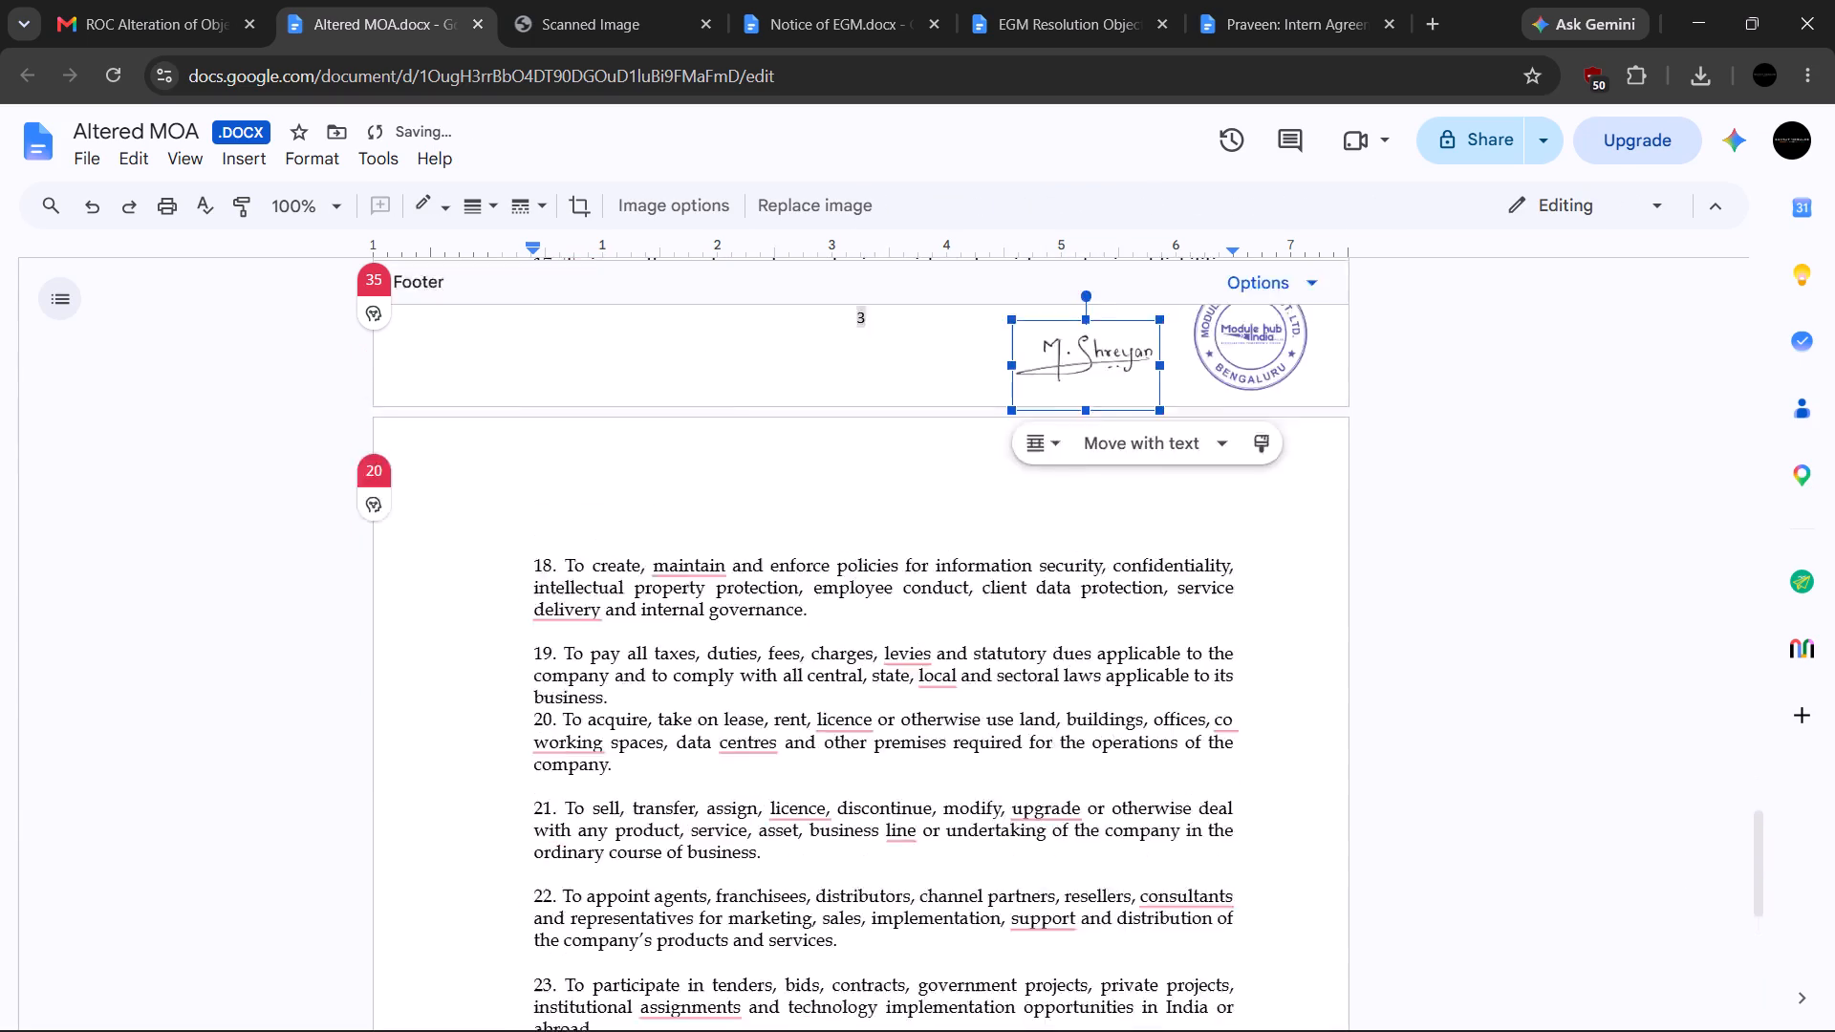
left_click(934, 419)
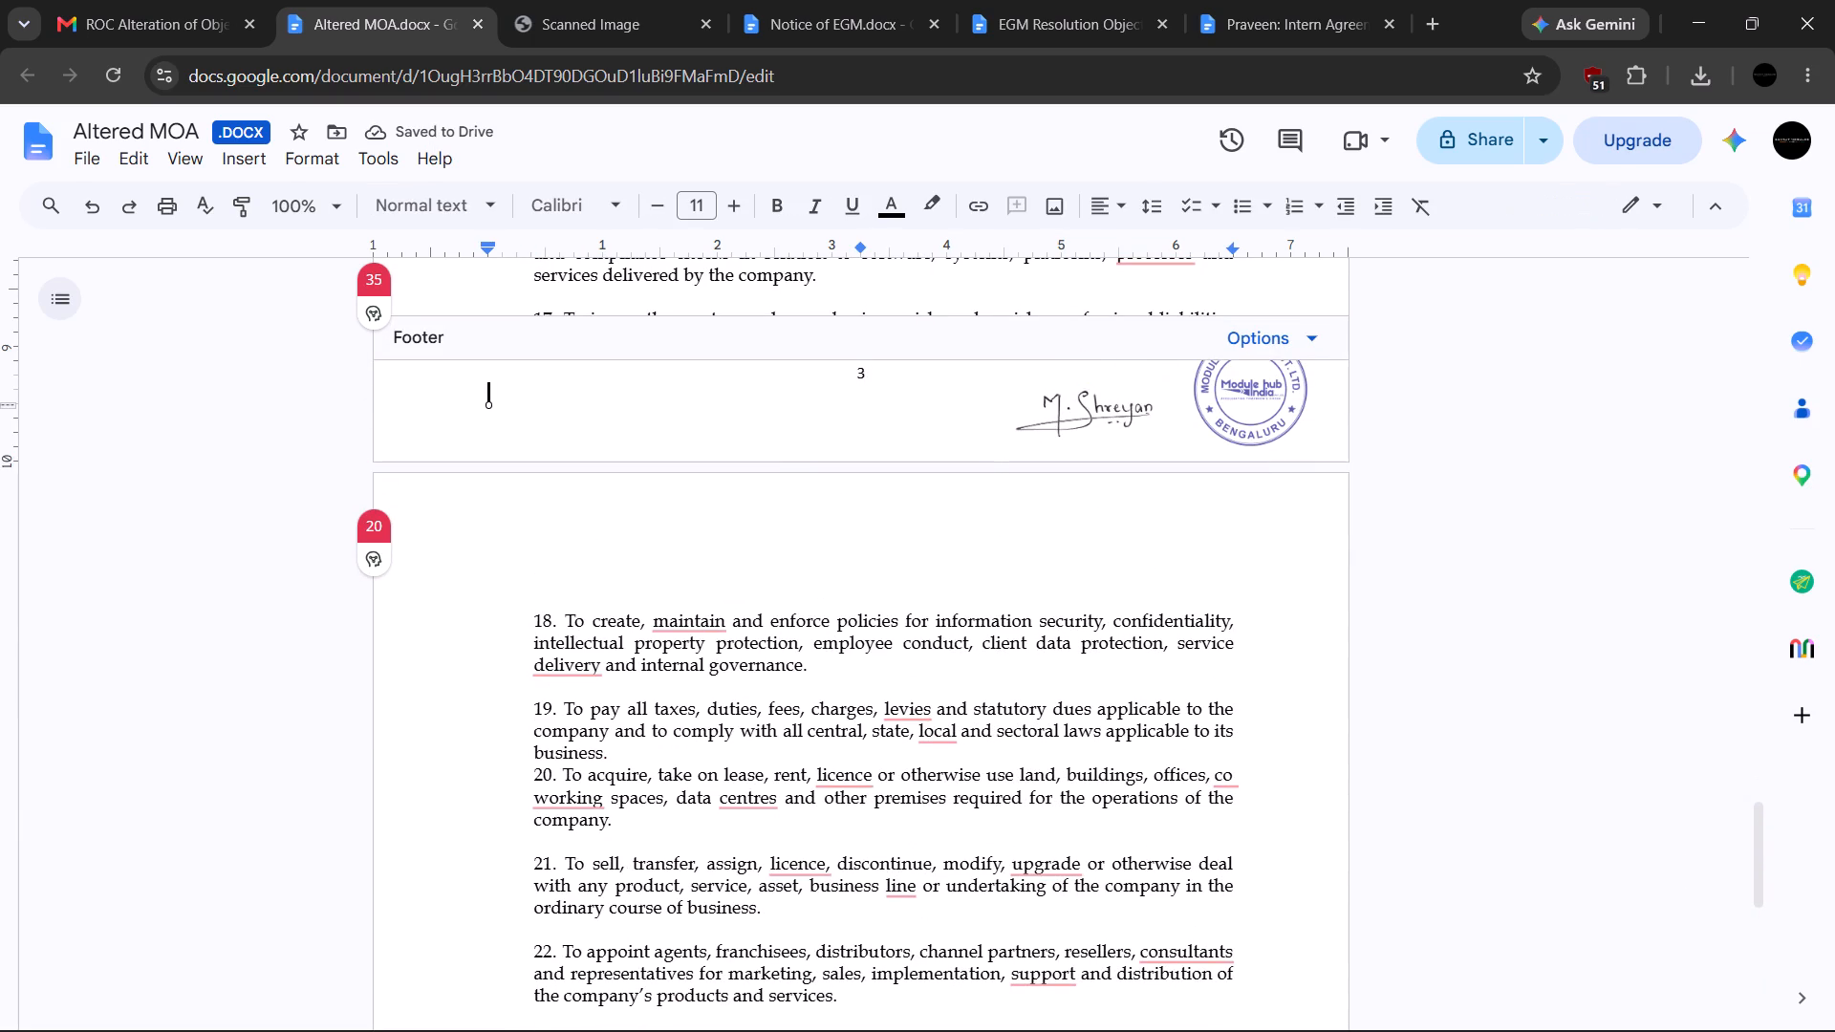
left_click(985, 565)
Check page 4, then move the director's signature on page 3 up out of the footer area onto clause 16.
scroll(986, 633, "down", 8)
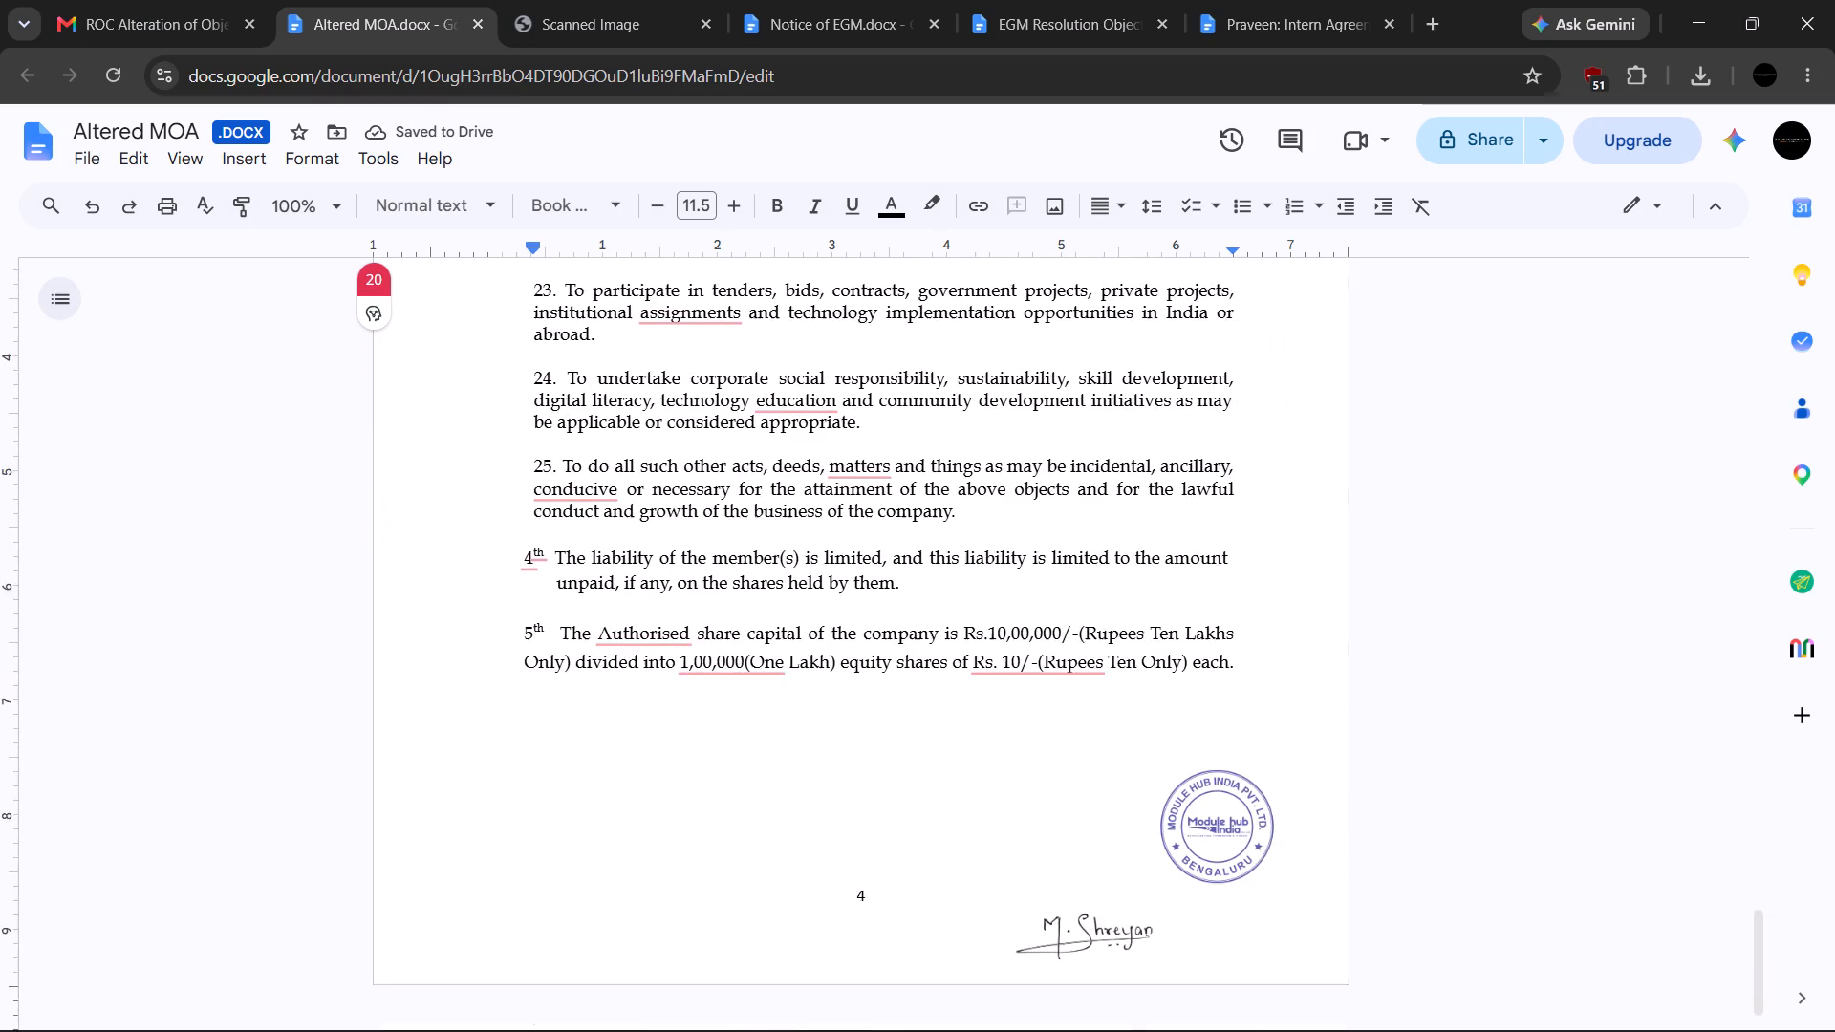
left_click(838, 689)
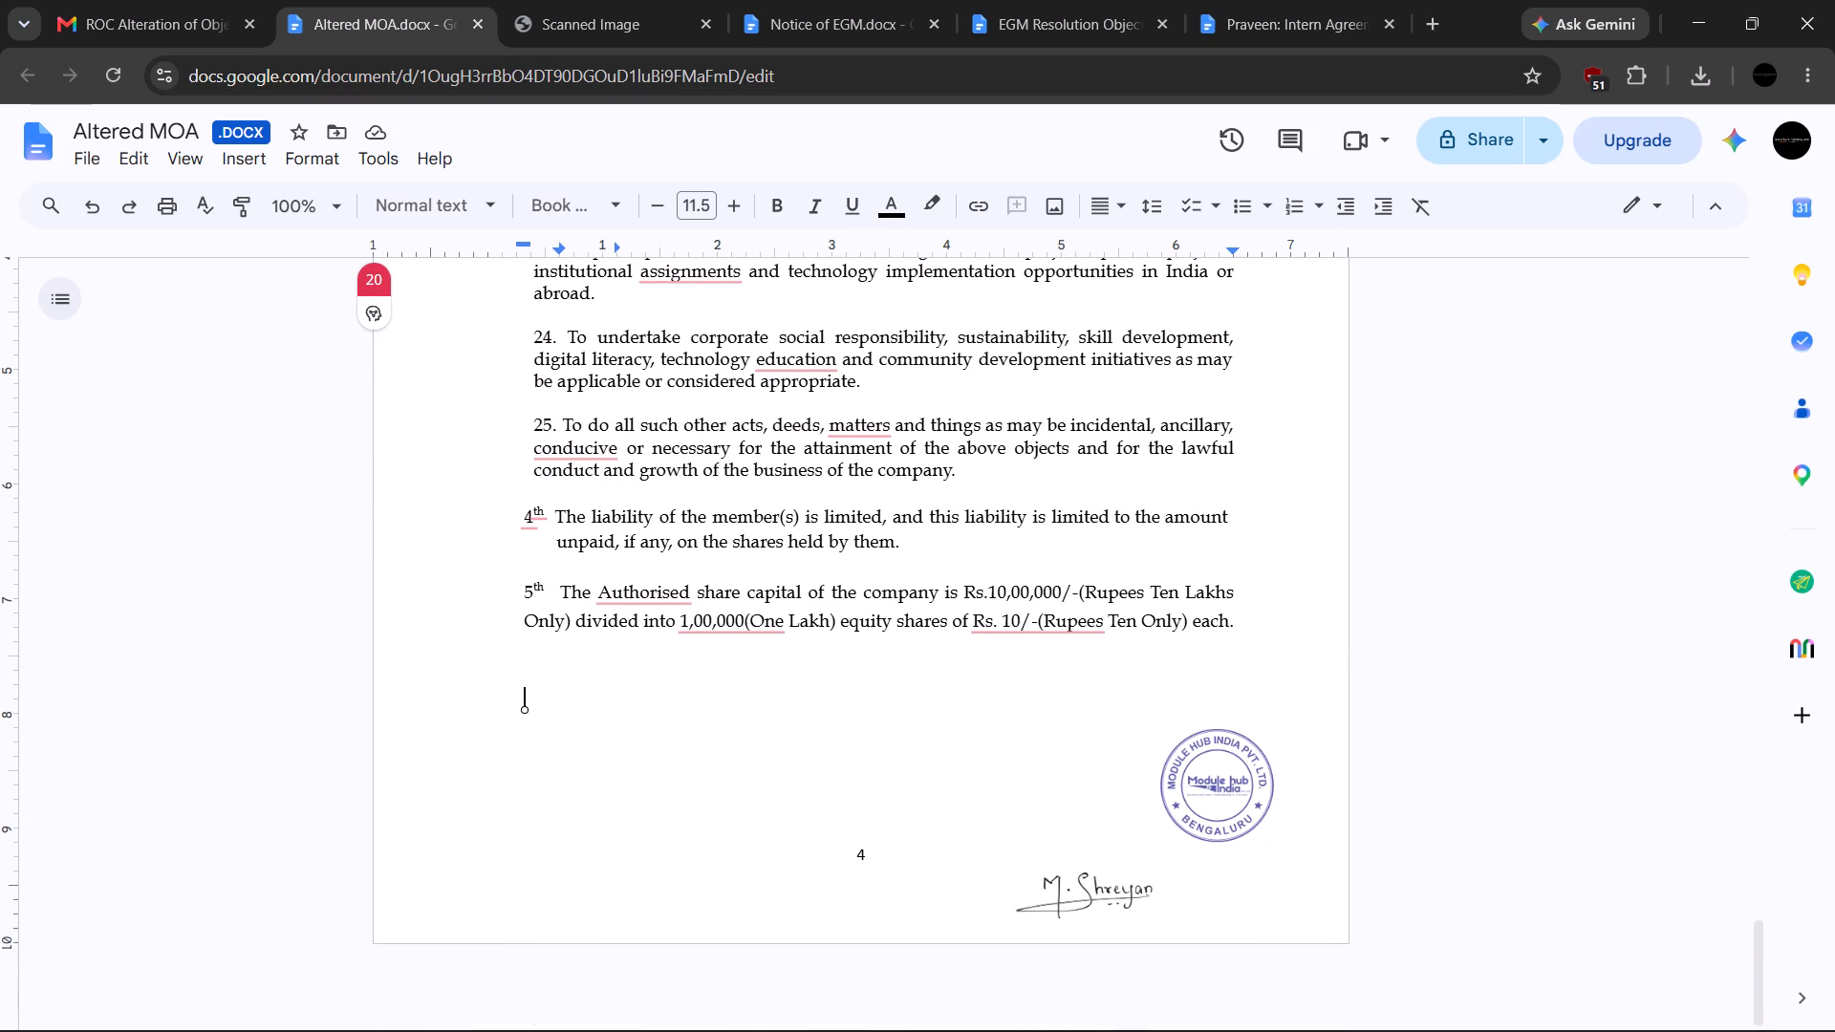
scroll(925, 665, "up", 7)
scroll(976, 602, "up", 2)
left_click(1075, 642)
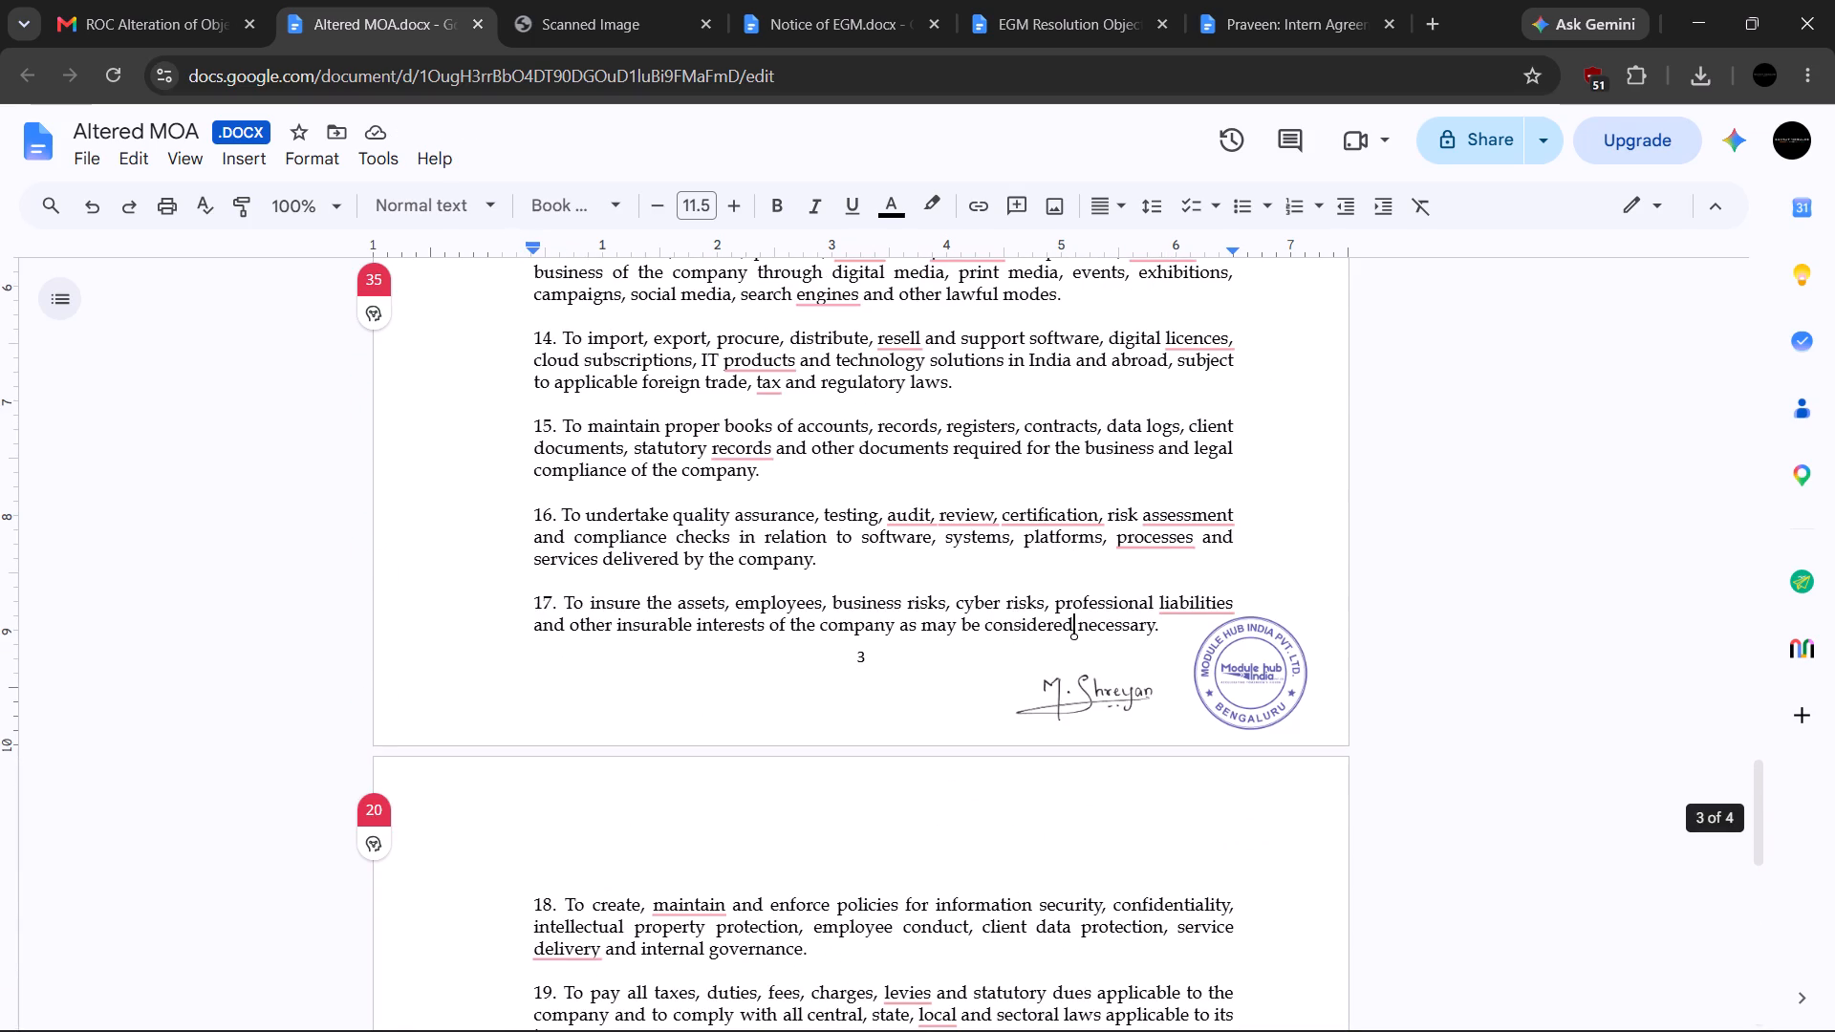
left_click(1069, 690)
double_click(1078, 702)
left_click_drag(1078, 702, 1032, 524)
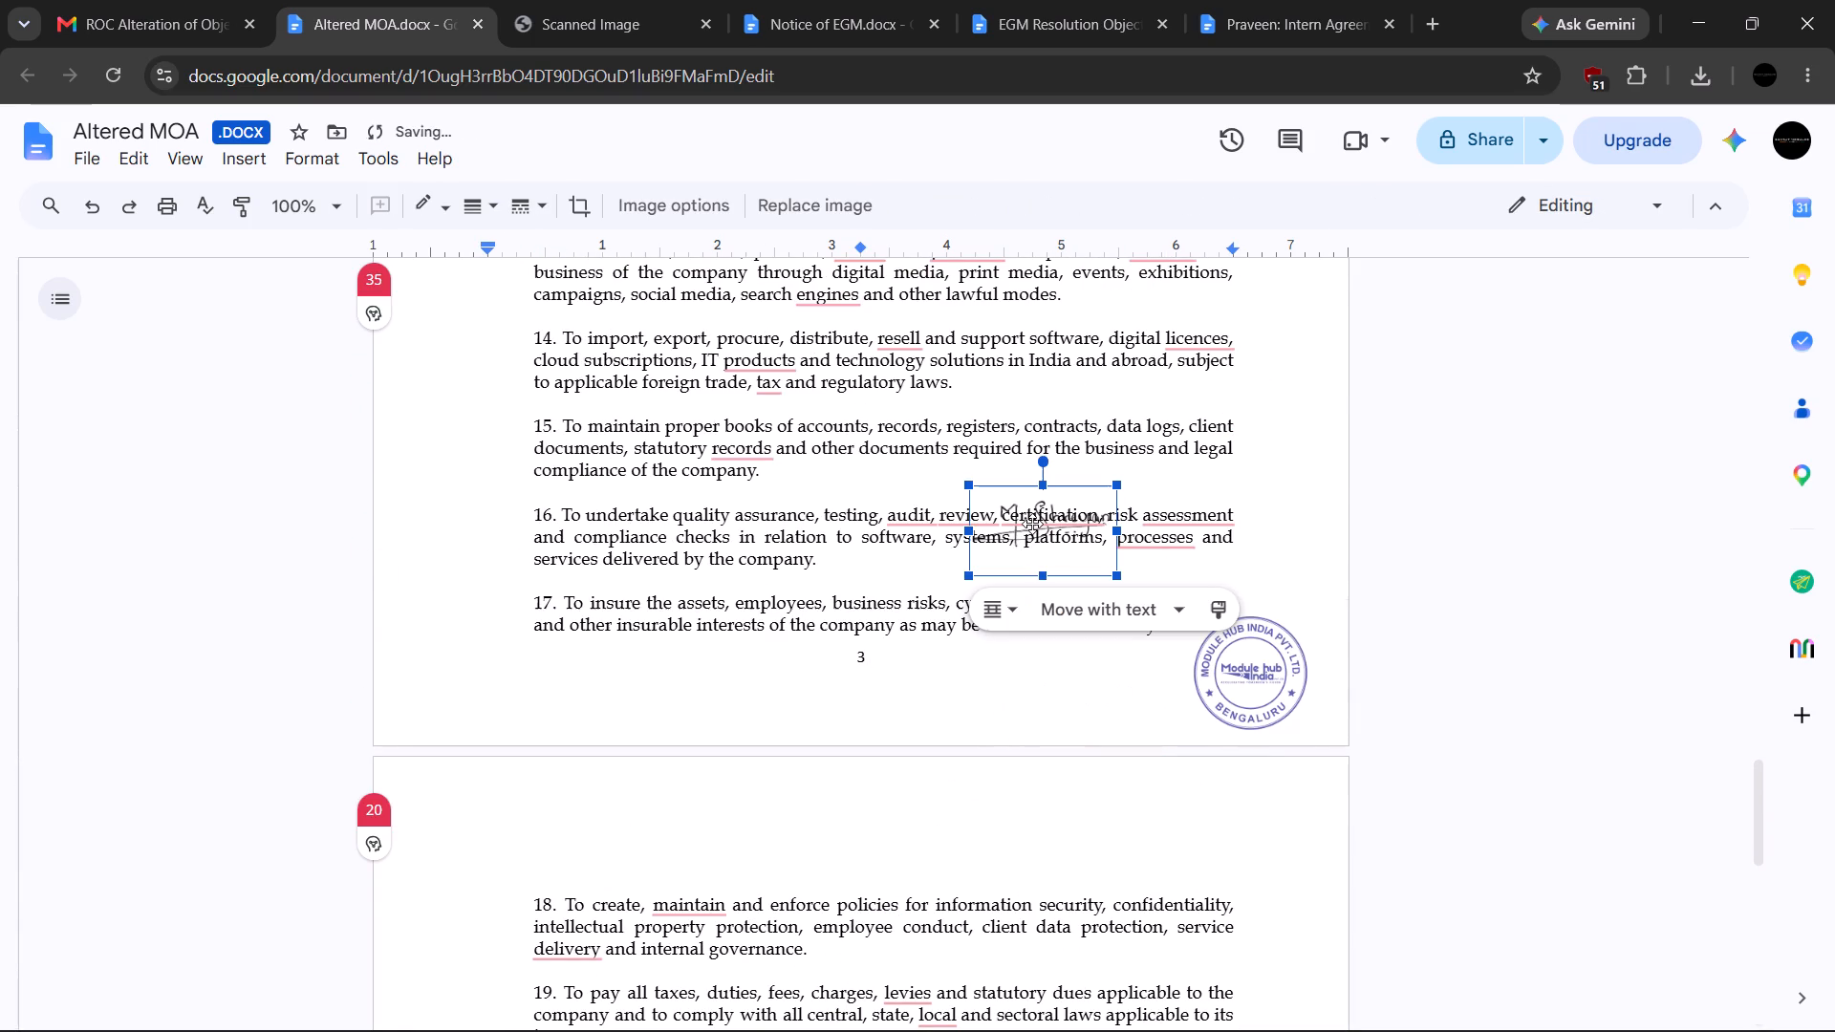
Move the director's signature on page 3 to just below clause 17, beside the company stamp, and deselect it.
left_click_drag(1053, 548, 1086, 710)
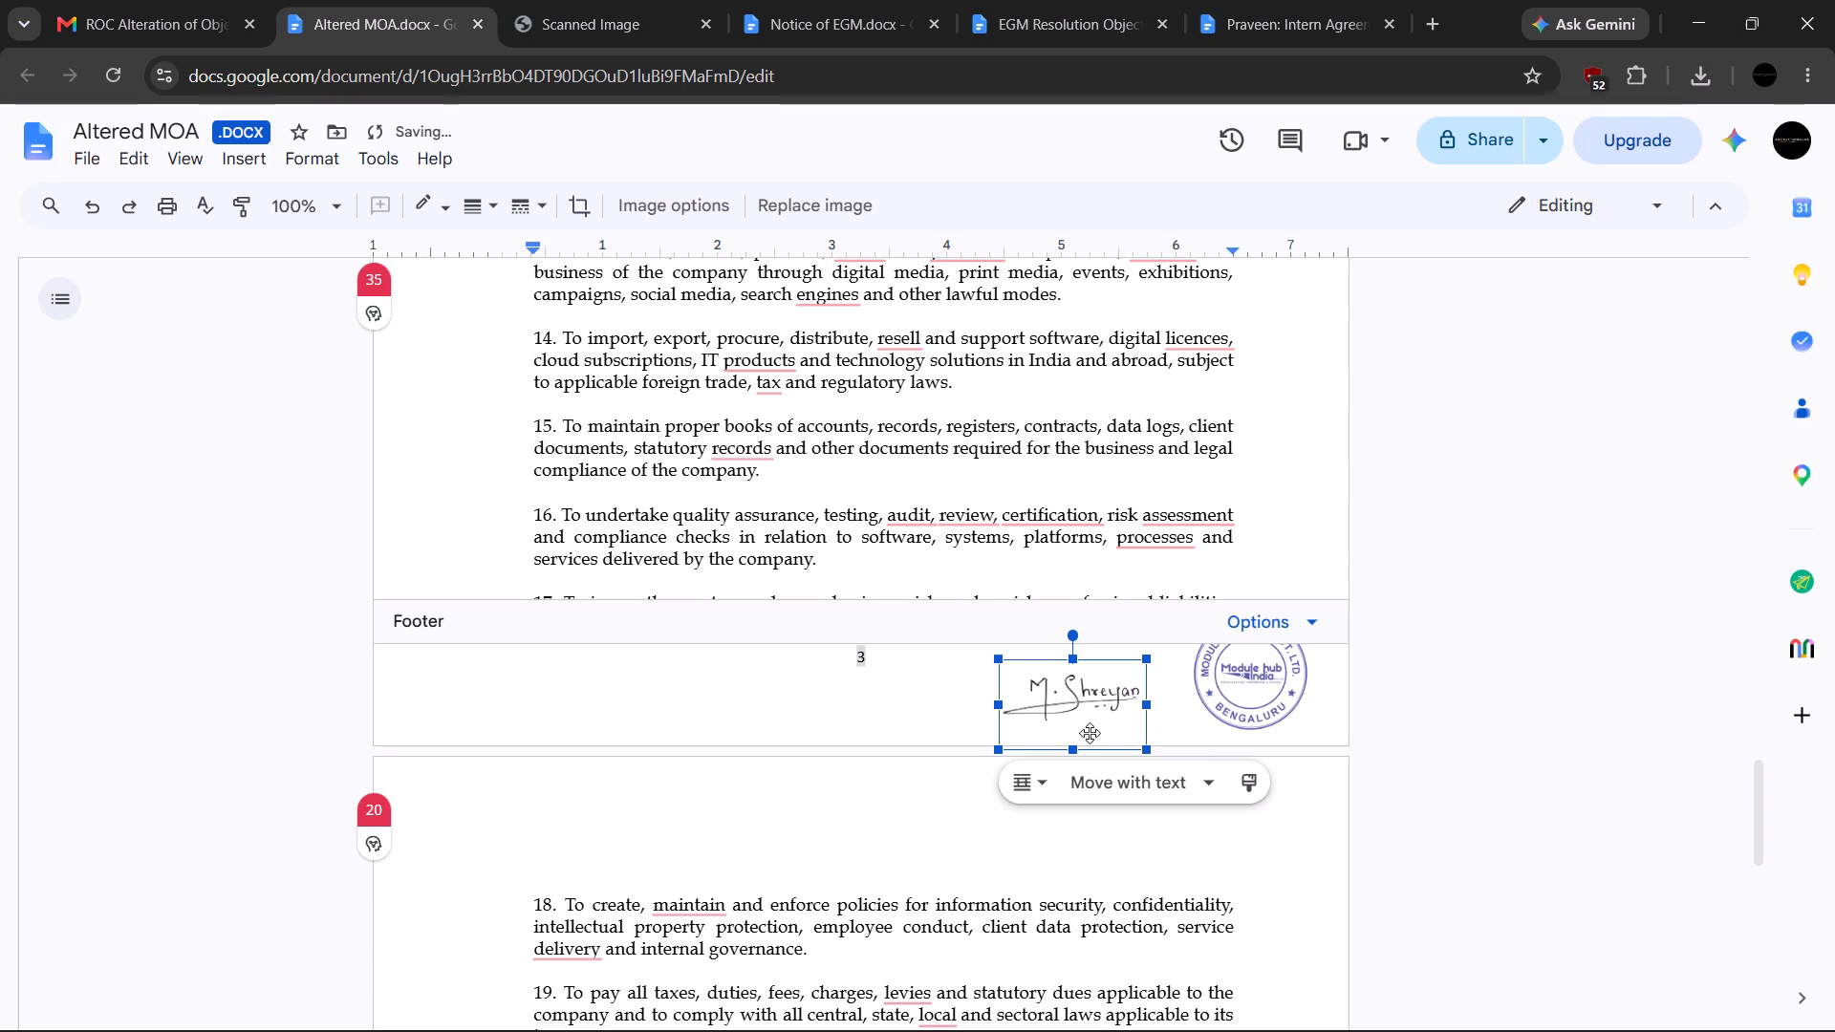
left_click_drag(1090, 698, 1150, 557)
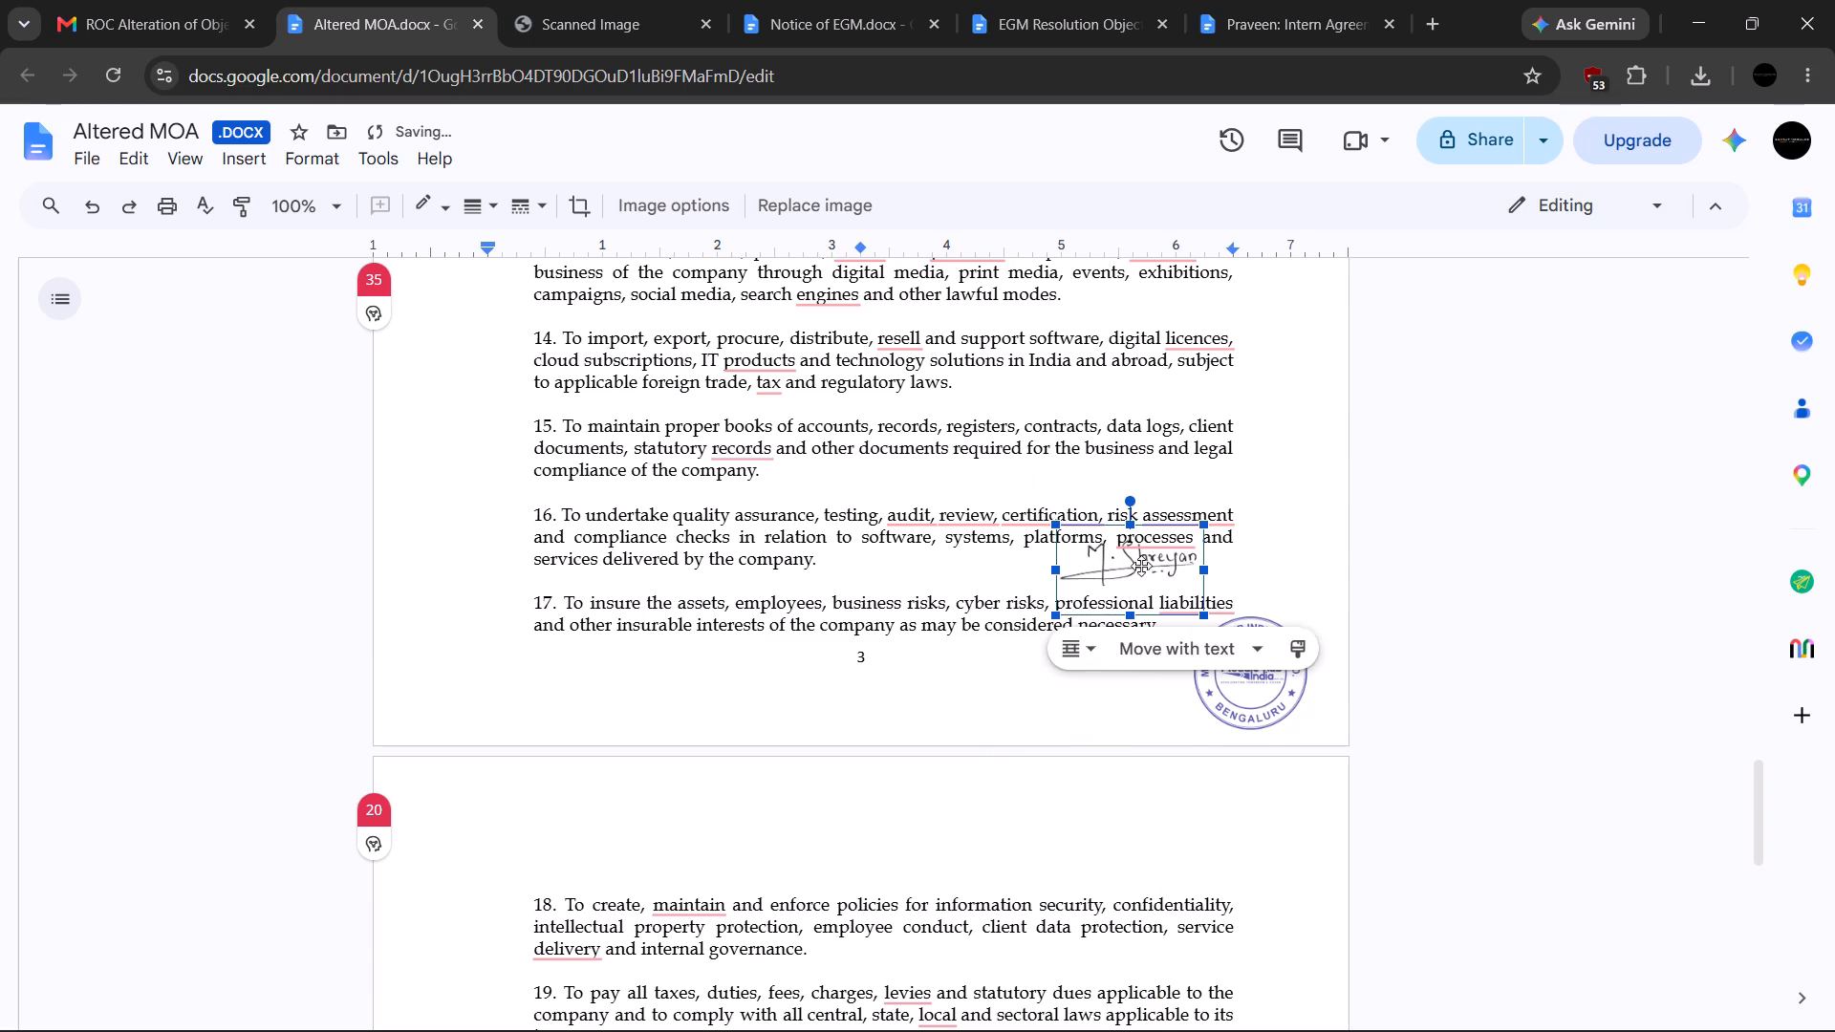
left_click_drag(1141, 566, 1082, 675)
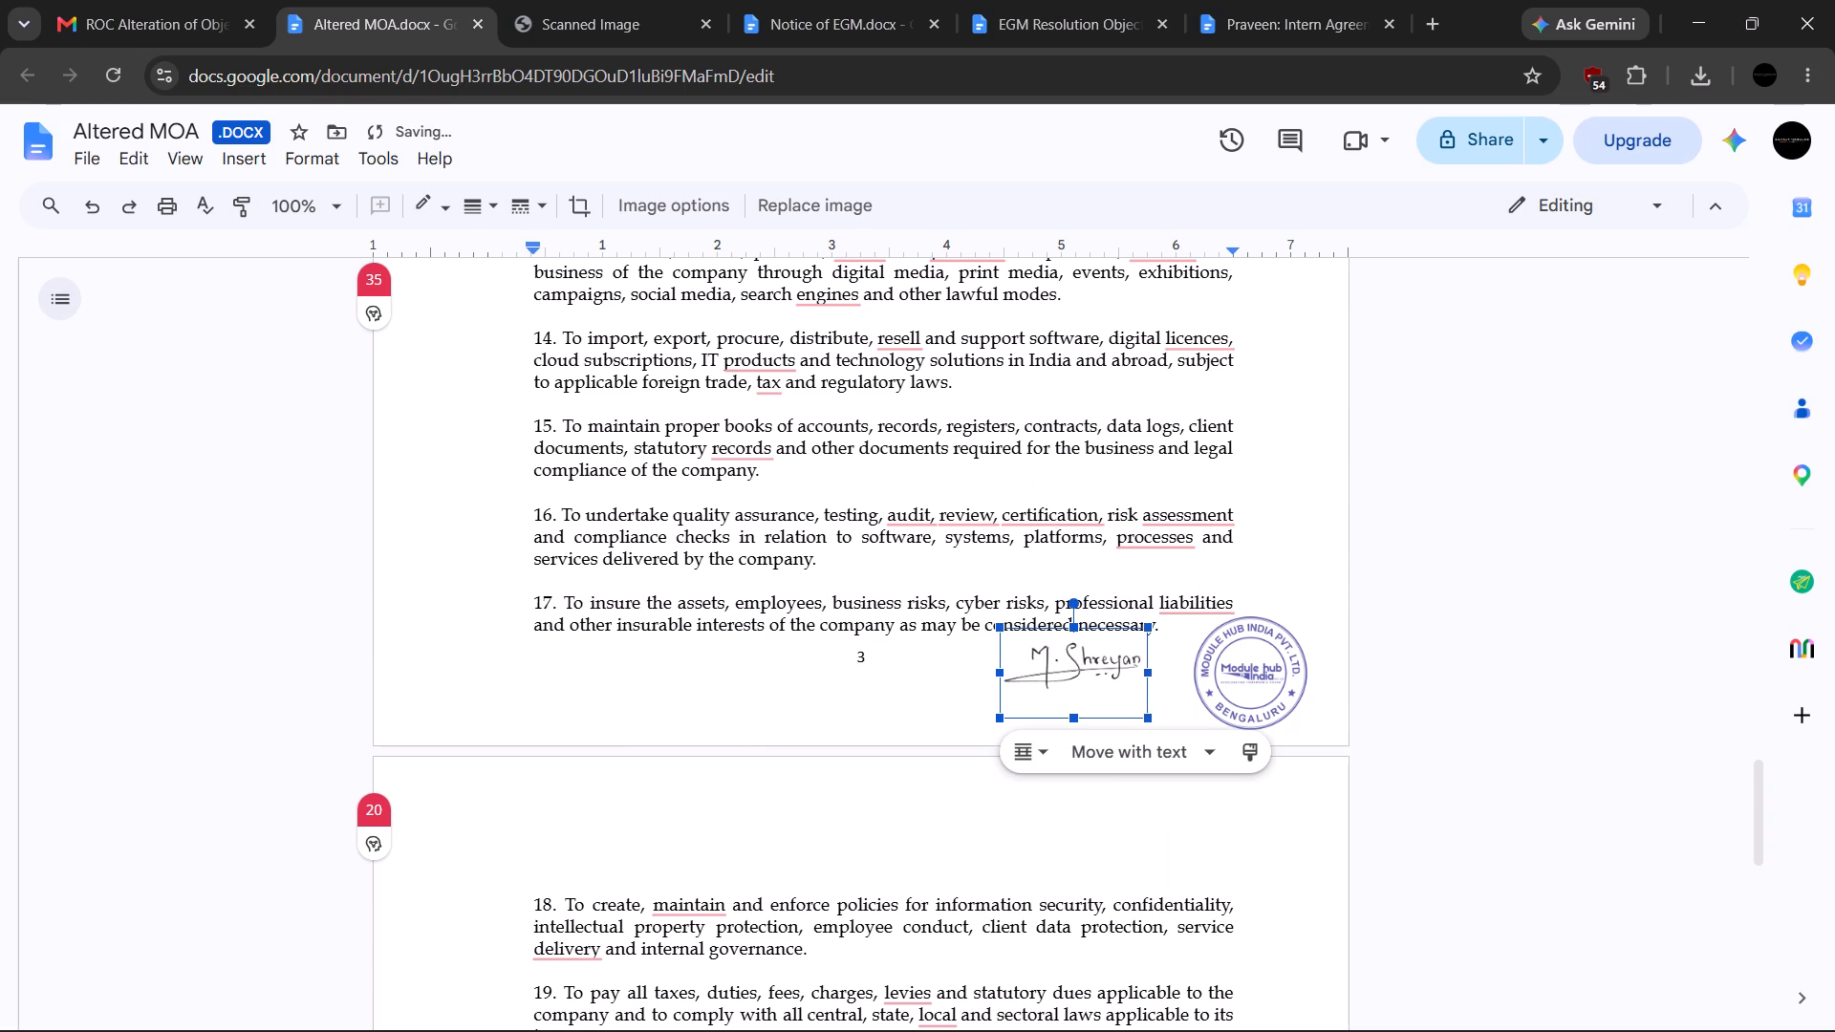
left_click(1278, 560)
Paste the director's signature at the end of page 4 and place it just left of the stamp, below the share capital clause.
scroll(1020, 732, "down", 12)
left_click(998, 763)
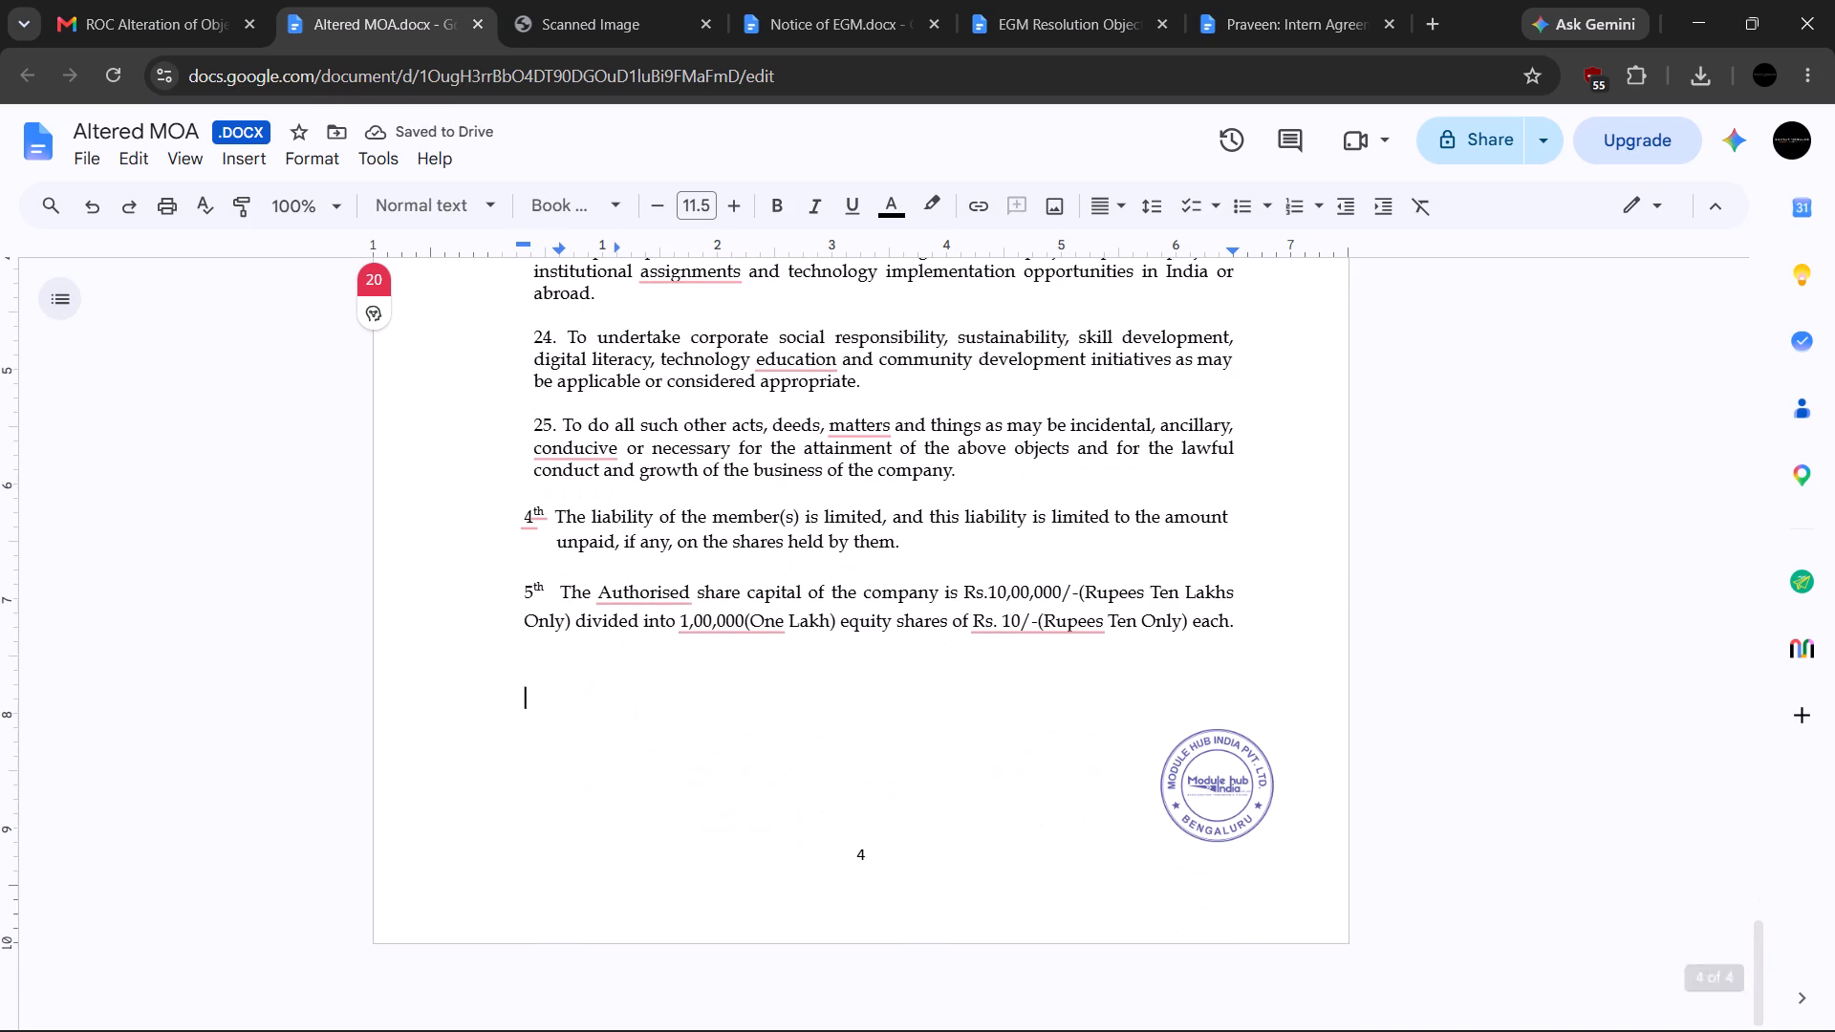
key("ctrl+v")
left_click_drag(610, 742, 1104, 780)
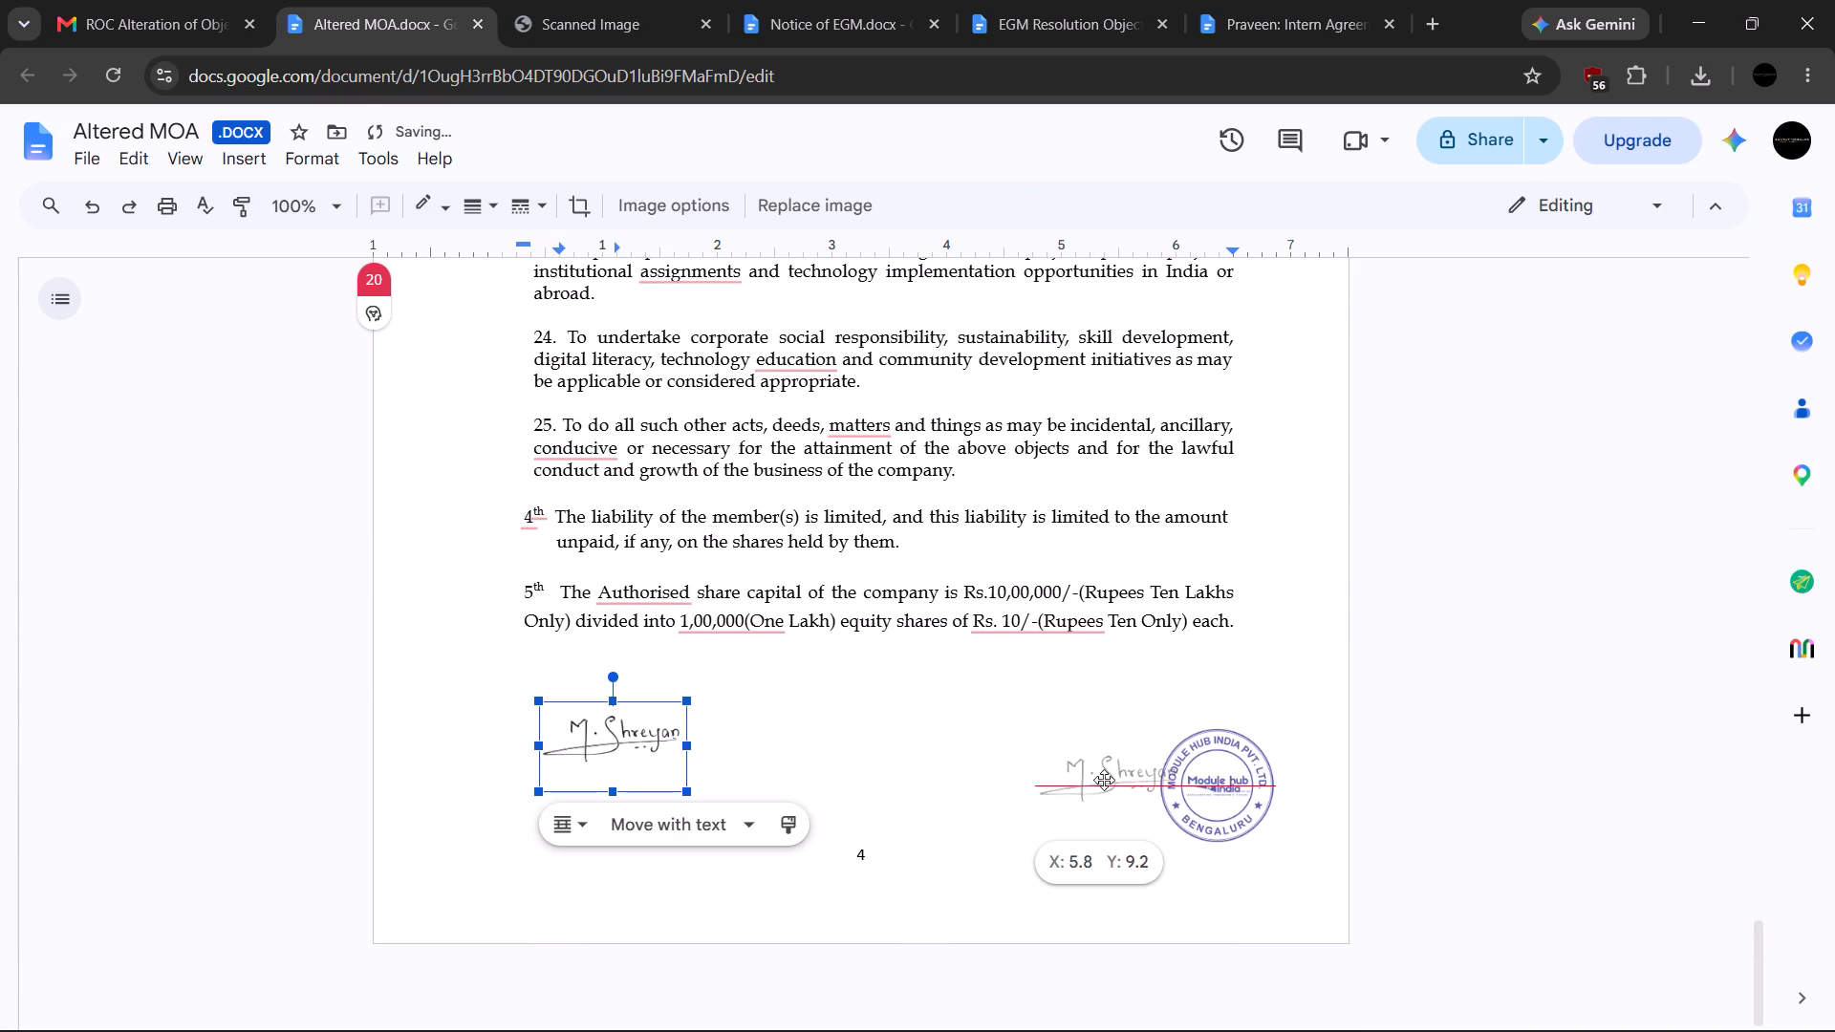
left_click_drag(1104, 780, 1054, 766)
left_click(1466, 604)
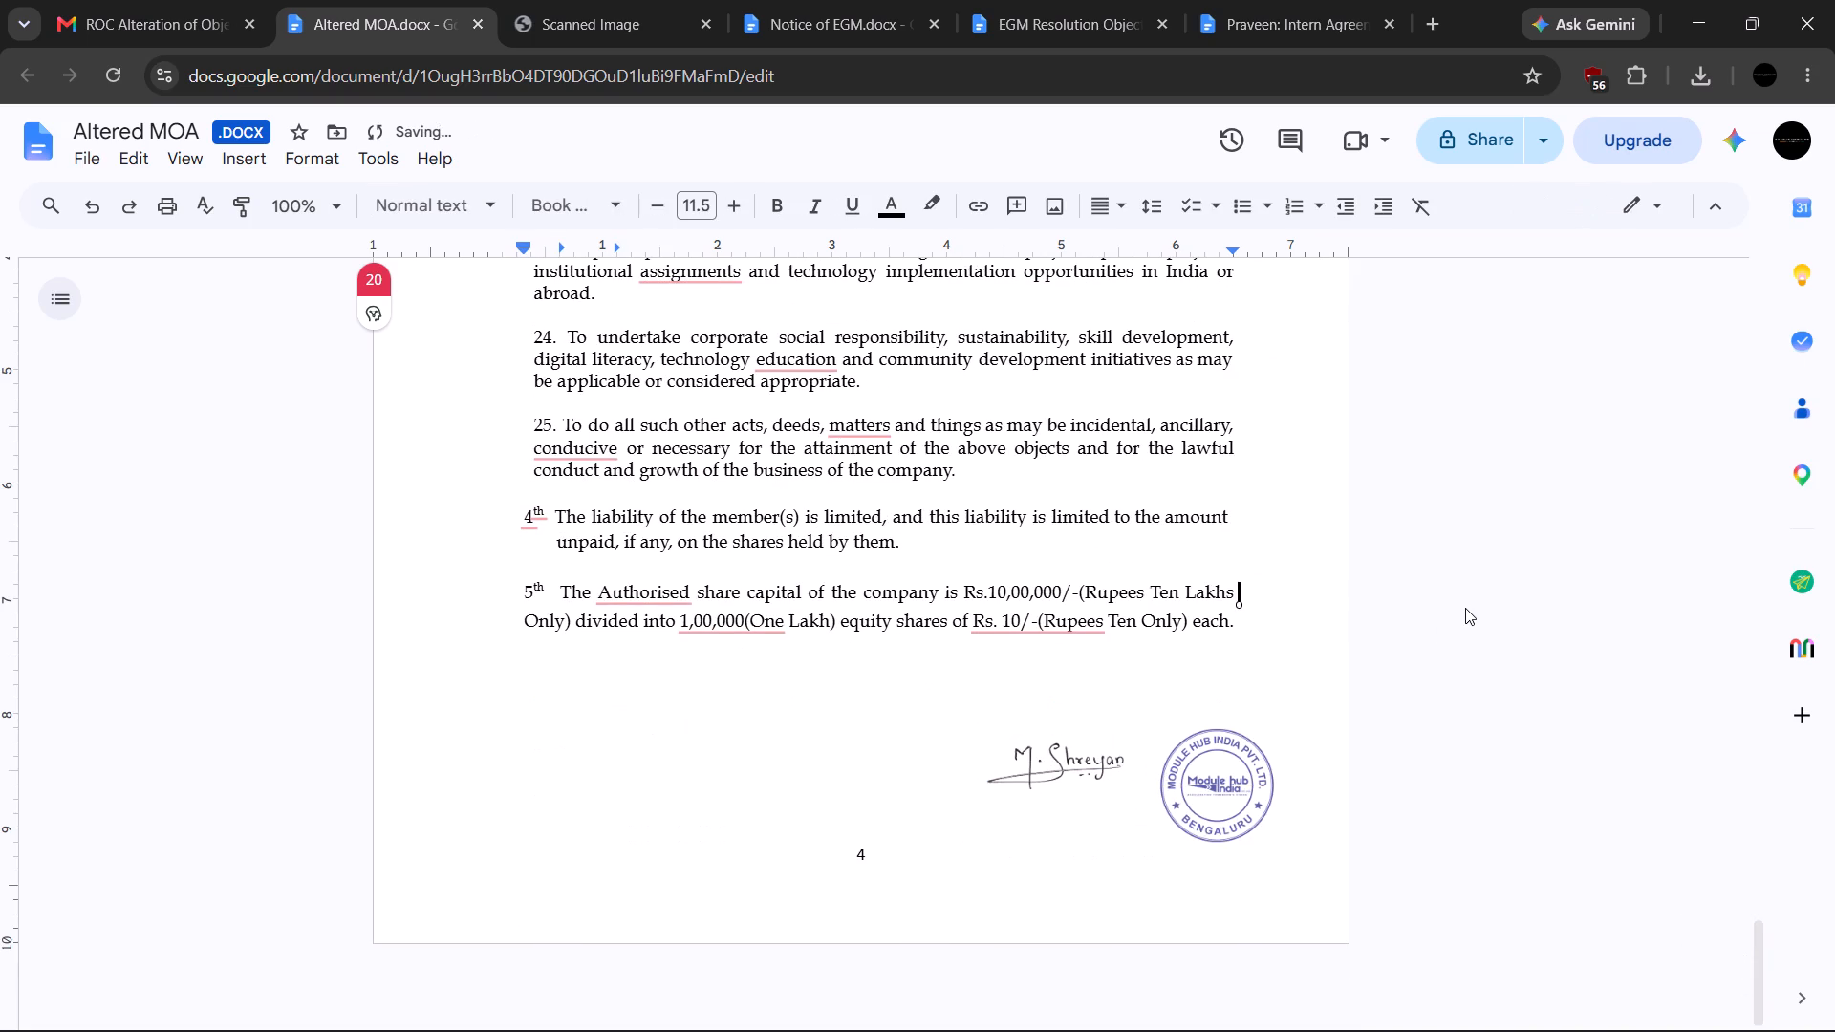
Review the pages of the Altered MOA to check the signature and stamp placement.
scroll(1466, 608, "up", 17)
scroll(1470, 602, "up", 4)
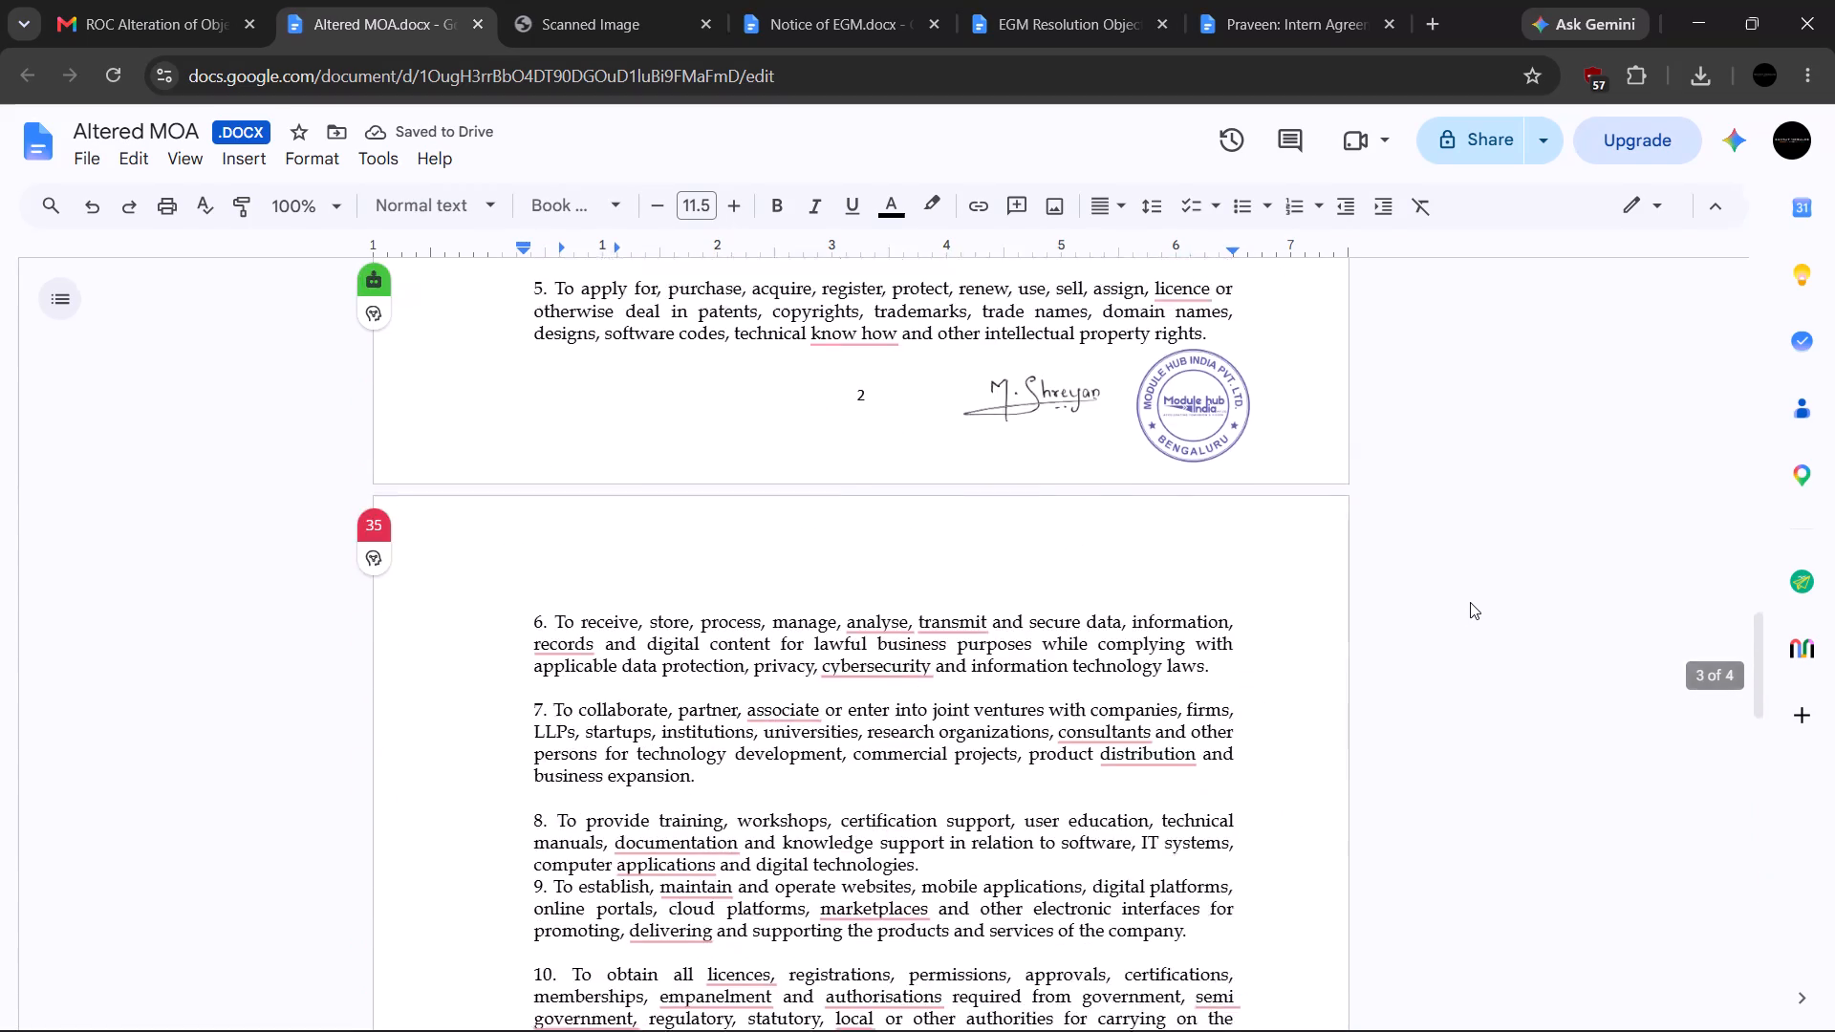
scroll(1460, 604, "up", 20)
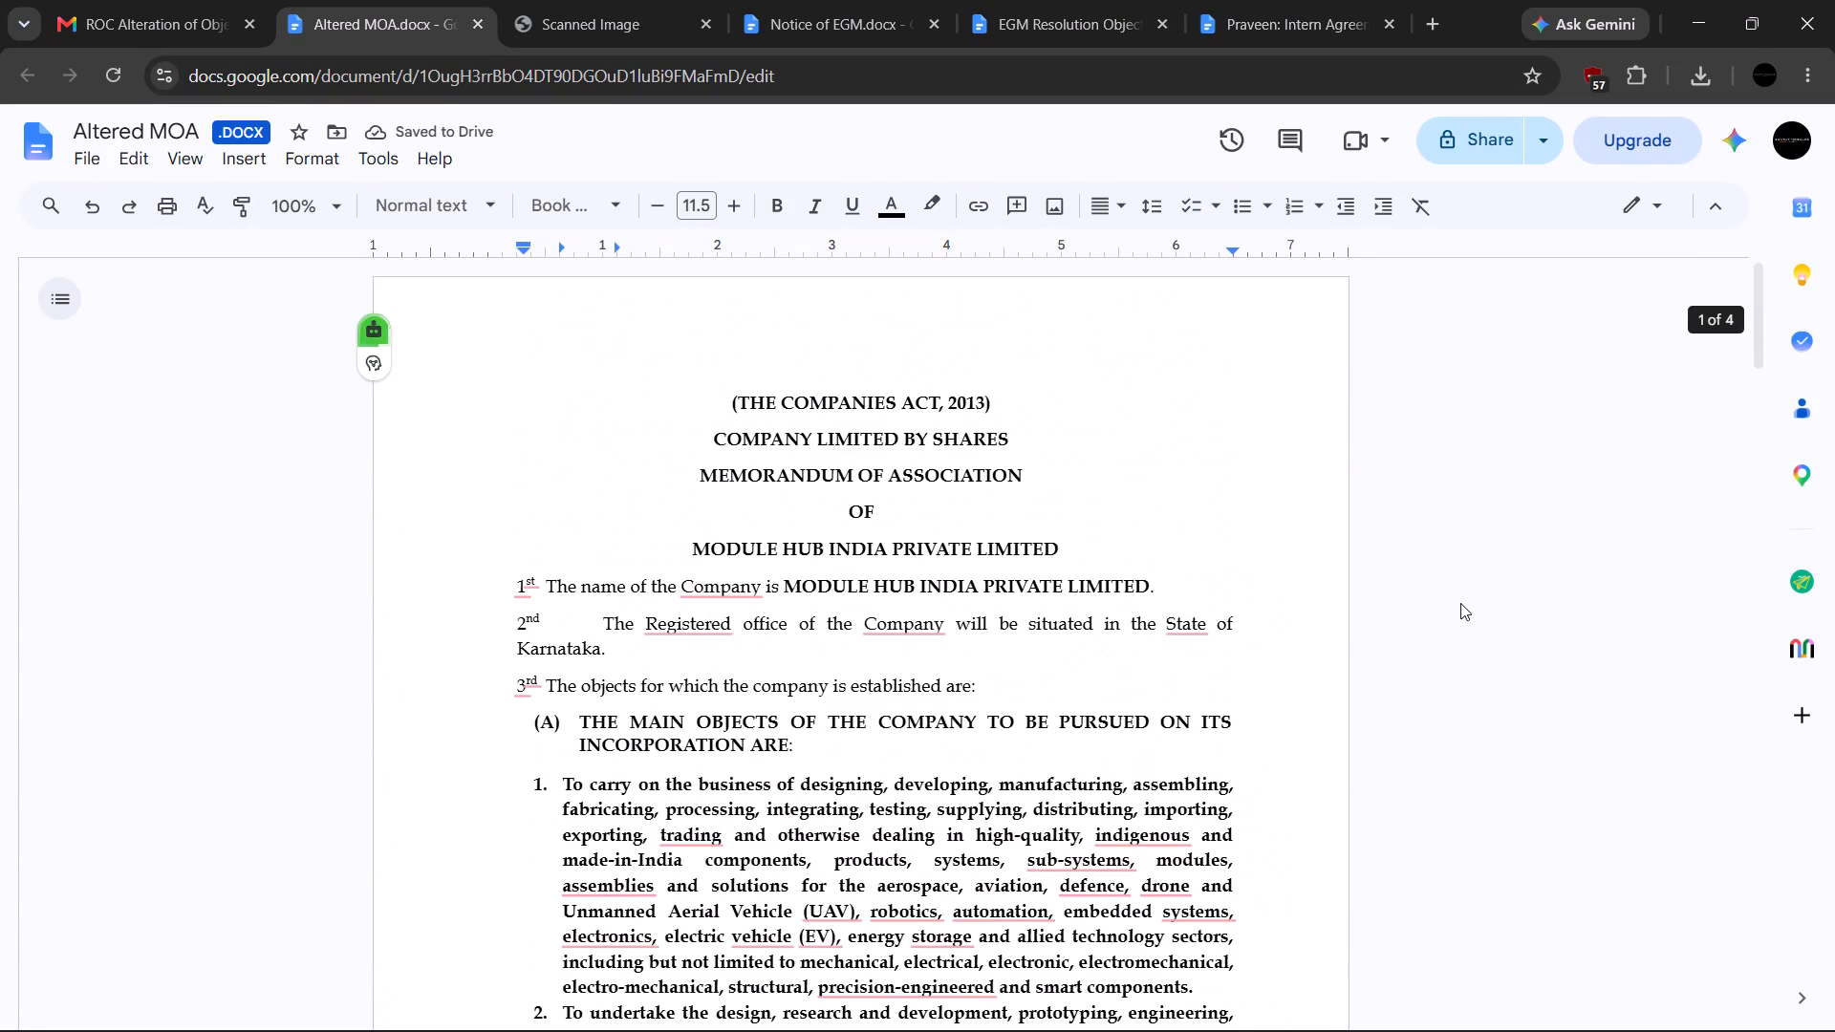
scroll(1460, 603, "up", 4)
scroll(1460, 603, "down", 20)
scroll(1459, 597, "up", 1)
scroll(1459, 596, "down", 3)
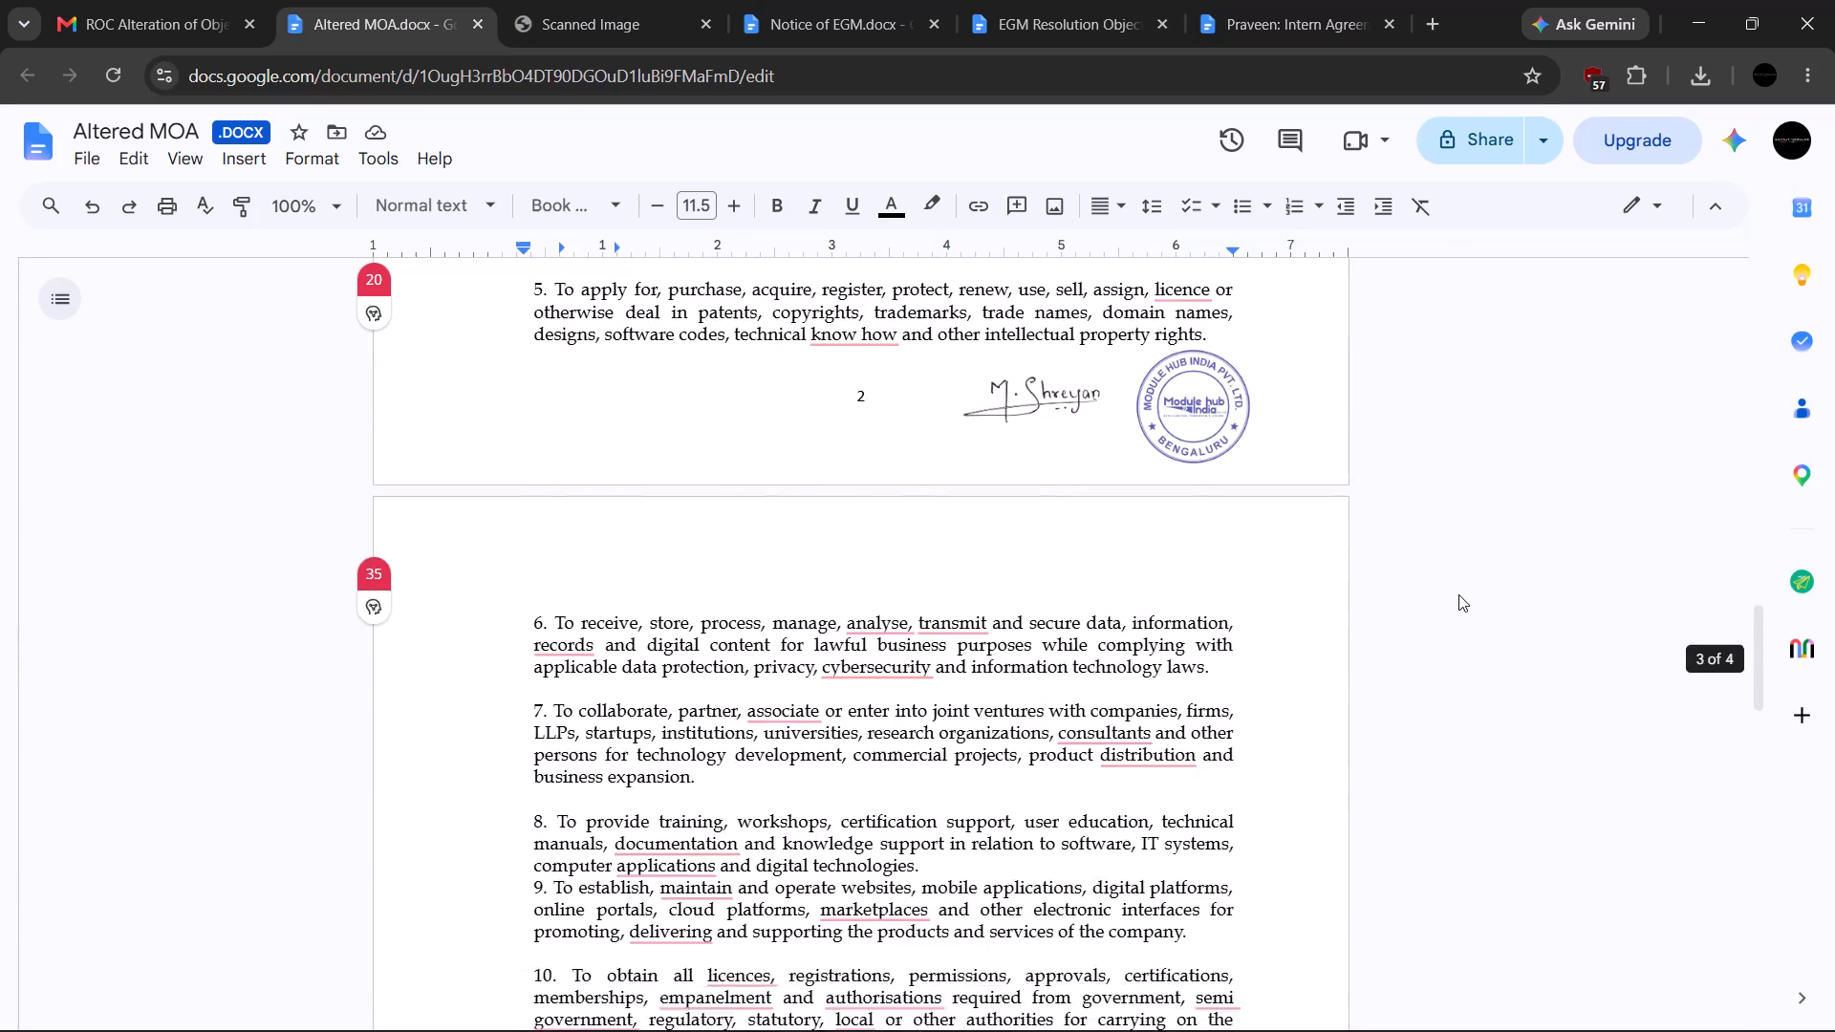
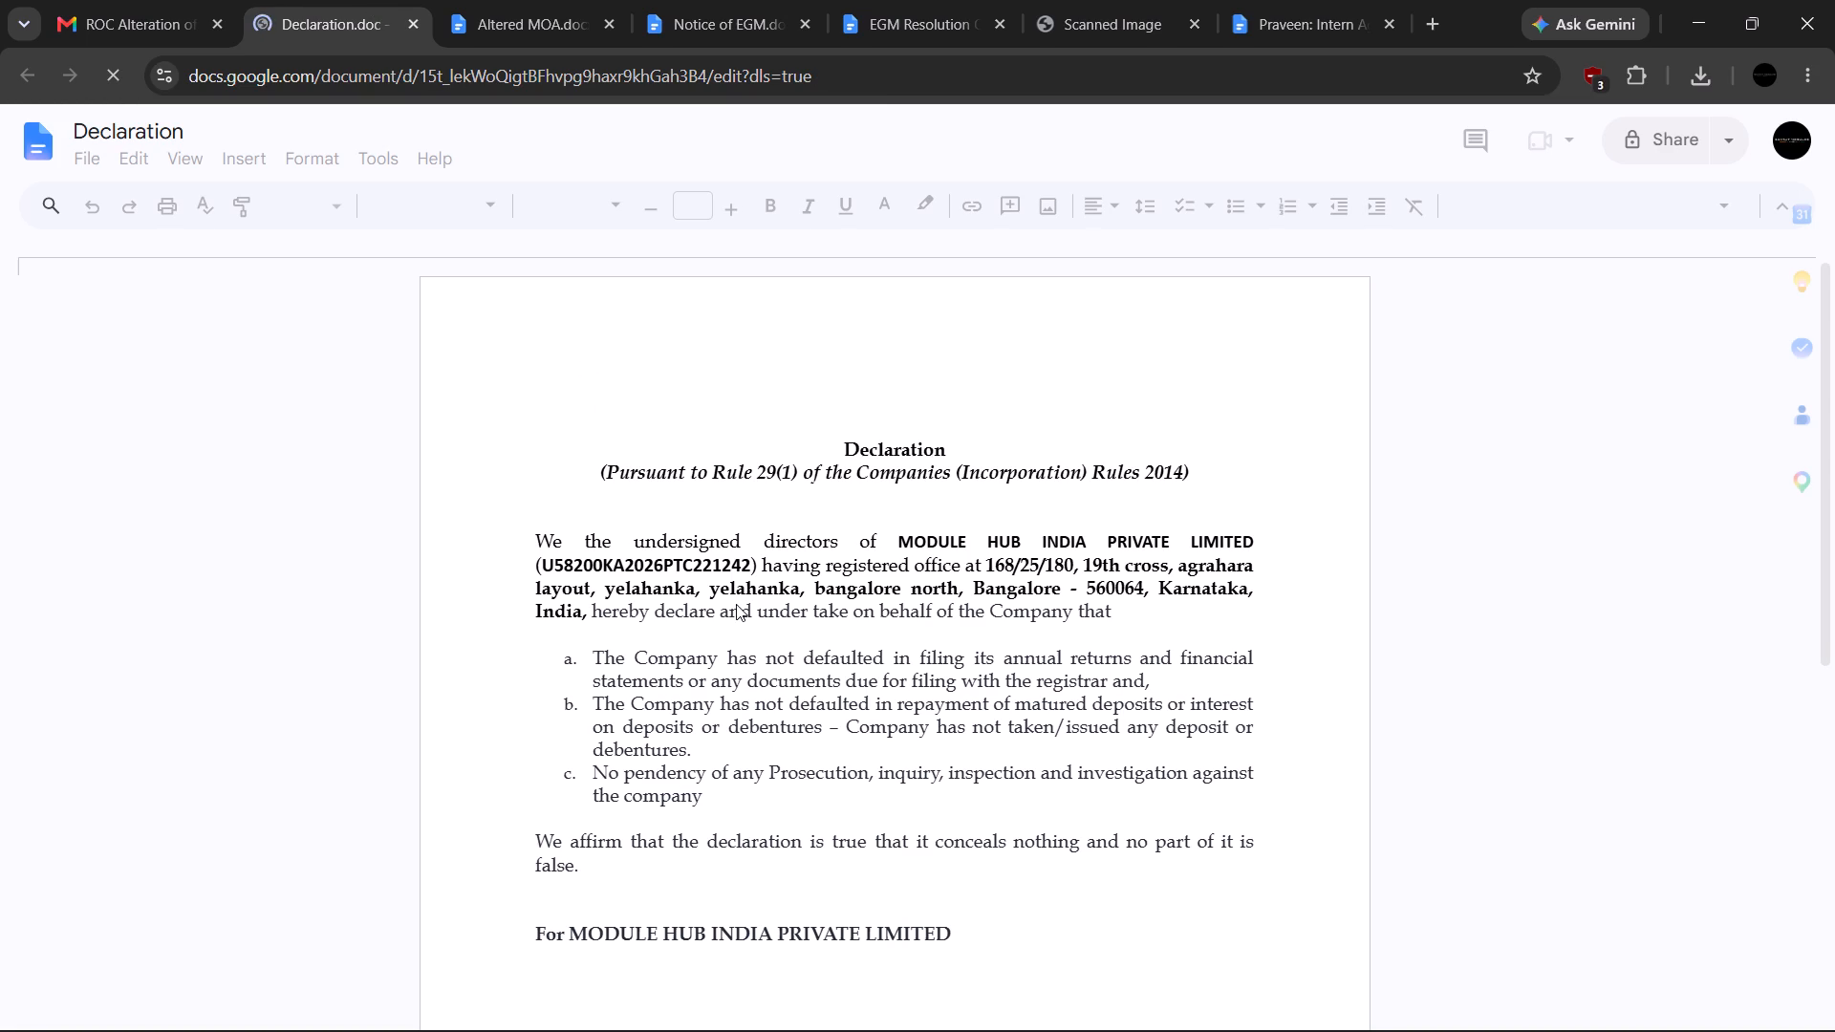
Paste the director's signature into the Declaration and place it between the "For MODULE HUB INDIA PRIVATE LIMITED" line and the Director label.
scroll(760, 596, "down", 4)
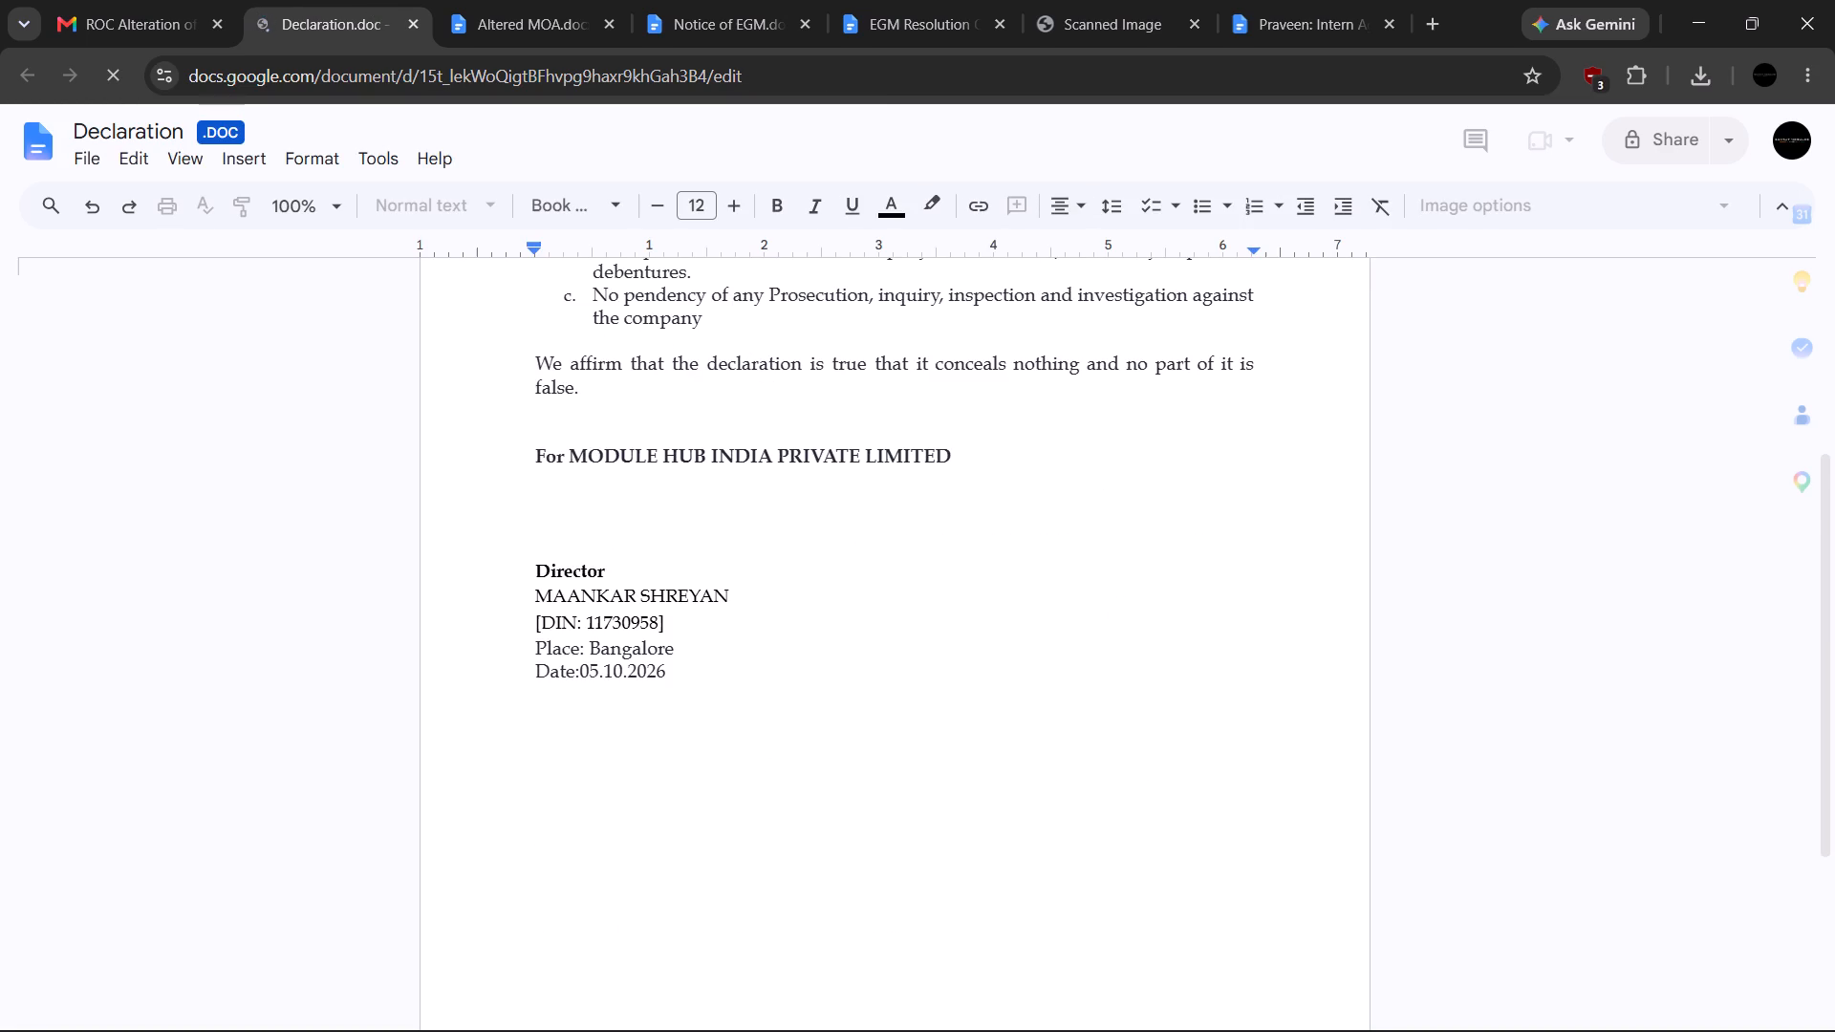
left_click(563, 508)
key("ctrl+v")
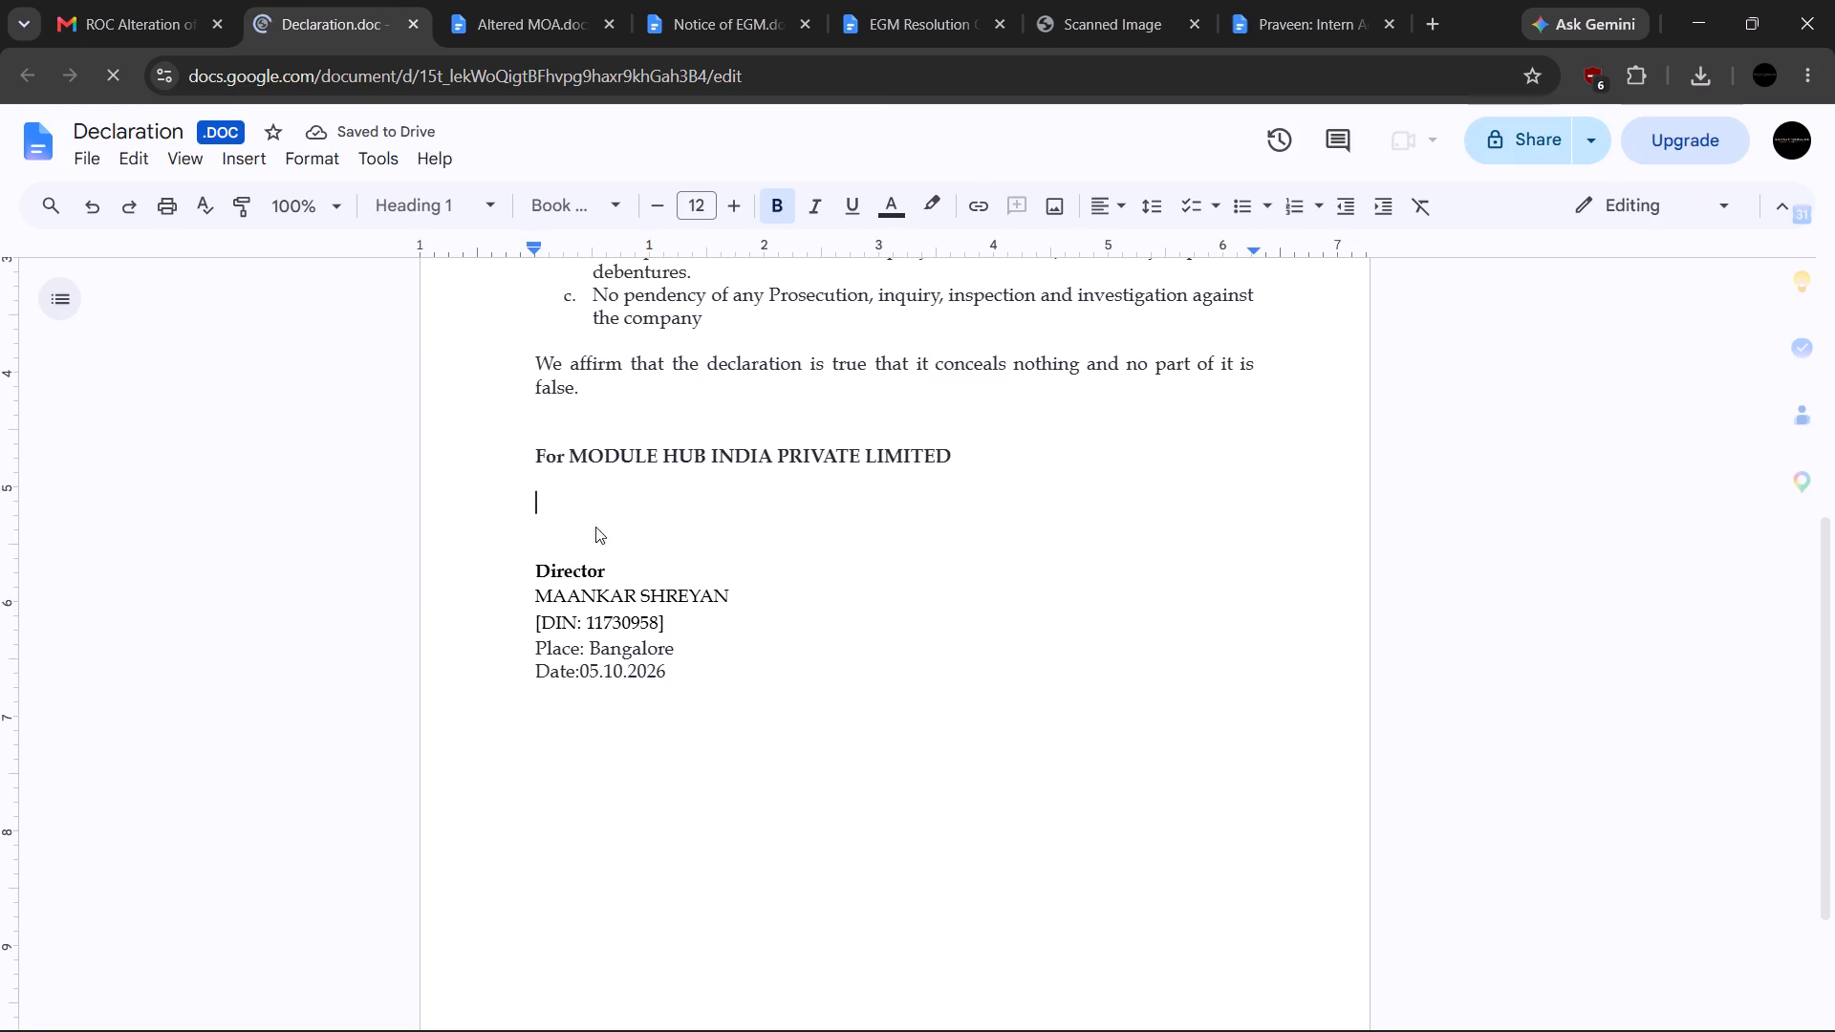
left_click(1165, 635)
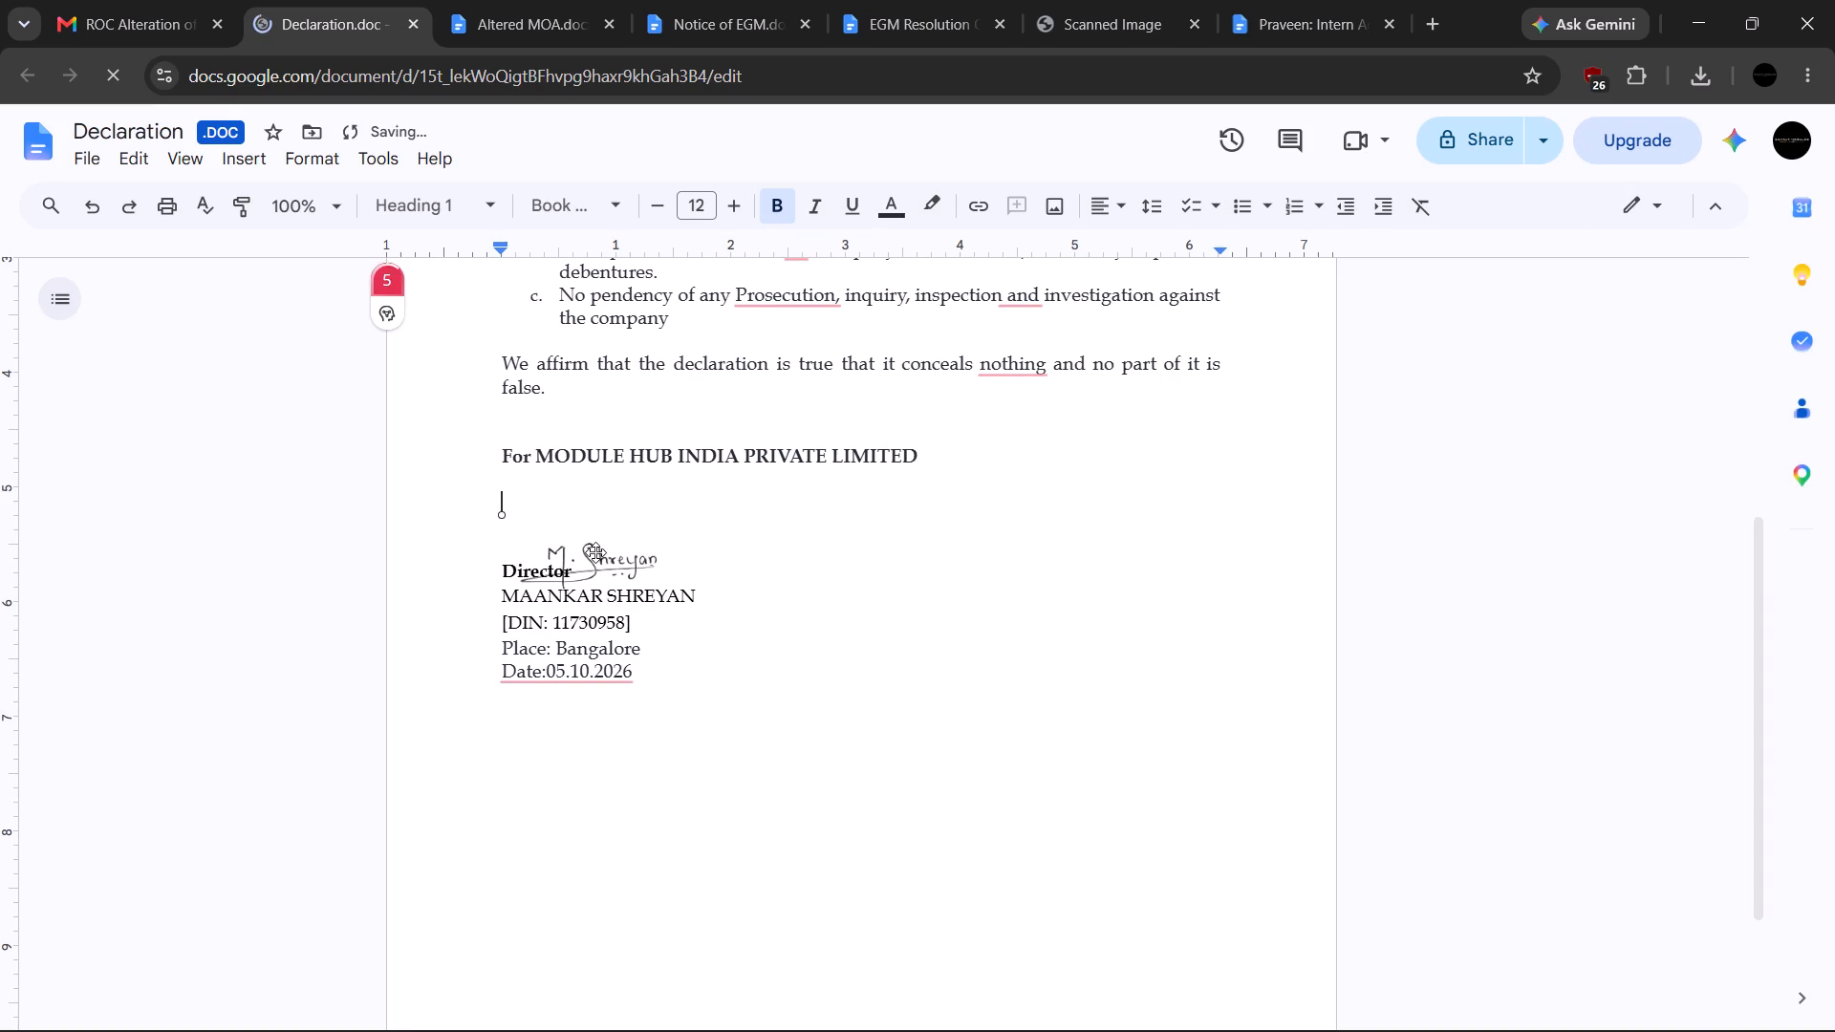
left_click_drag(595, 552, 580, 500)
left_click_drag(583, 509, 594, 523)
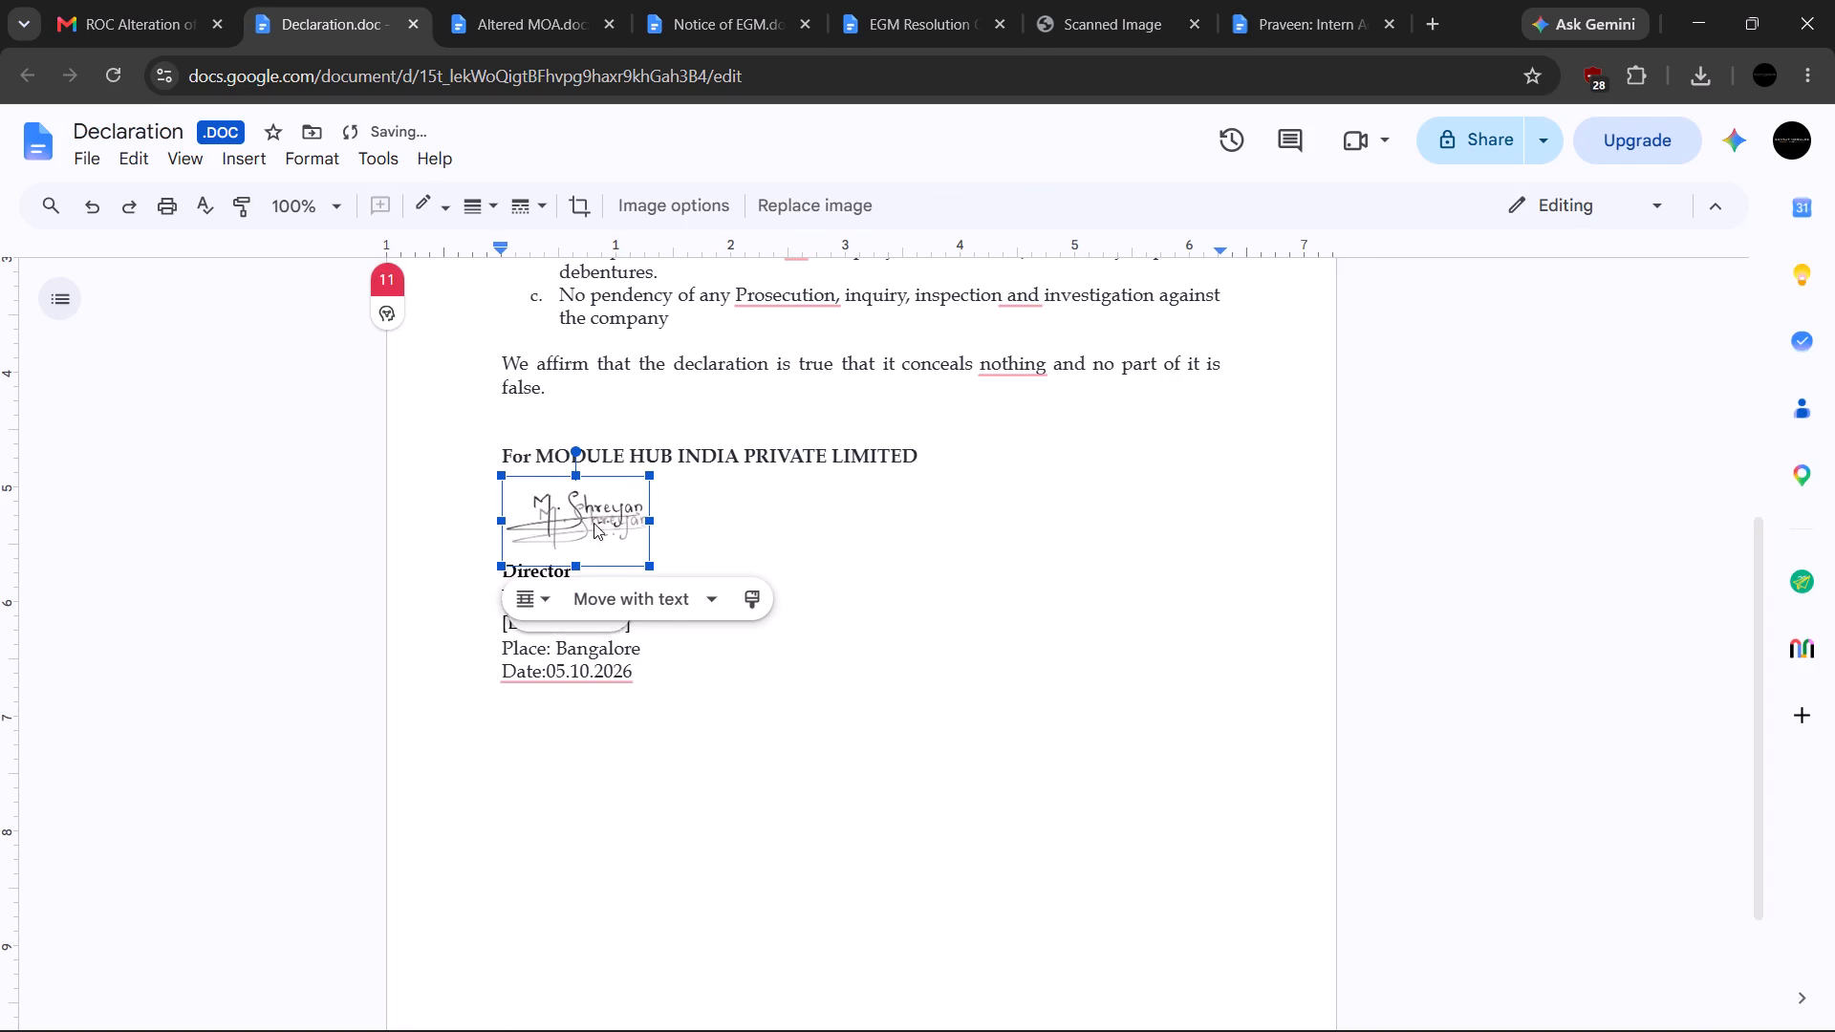
left_click_drag(594, 523, 593, 522)
left_click(856, 543)
Enlarge the Declaration's signature image slightly and nudge it back into the gap just above the Director label.
left_click(552, 527)
left_click_drag(656, 573, 686, 592)
left_click_drag(601, 535, 591, 526)
Put the cursor at the end of the Director label and open the clipboard history of copied images.
left_click(809, 562)
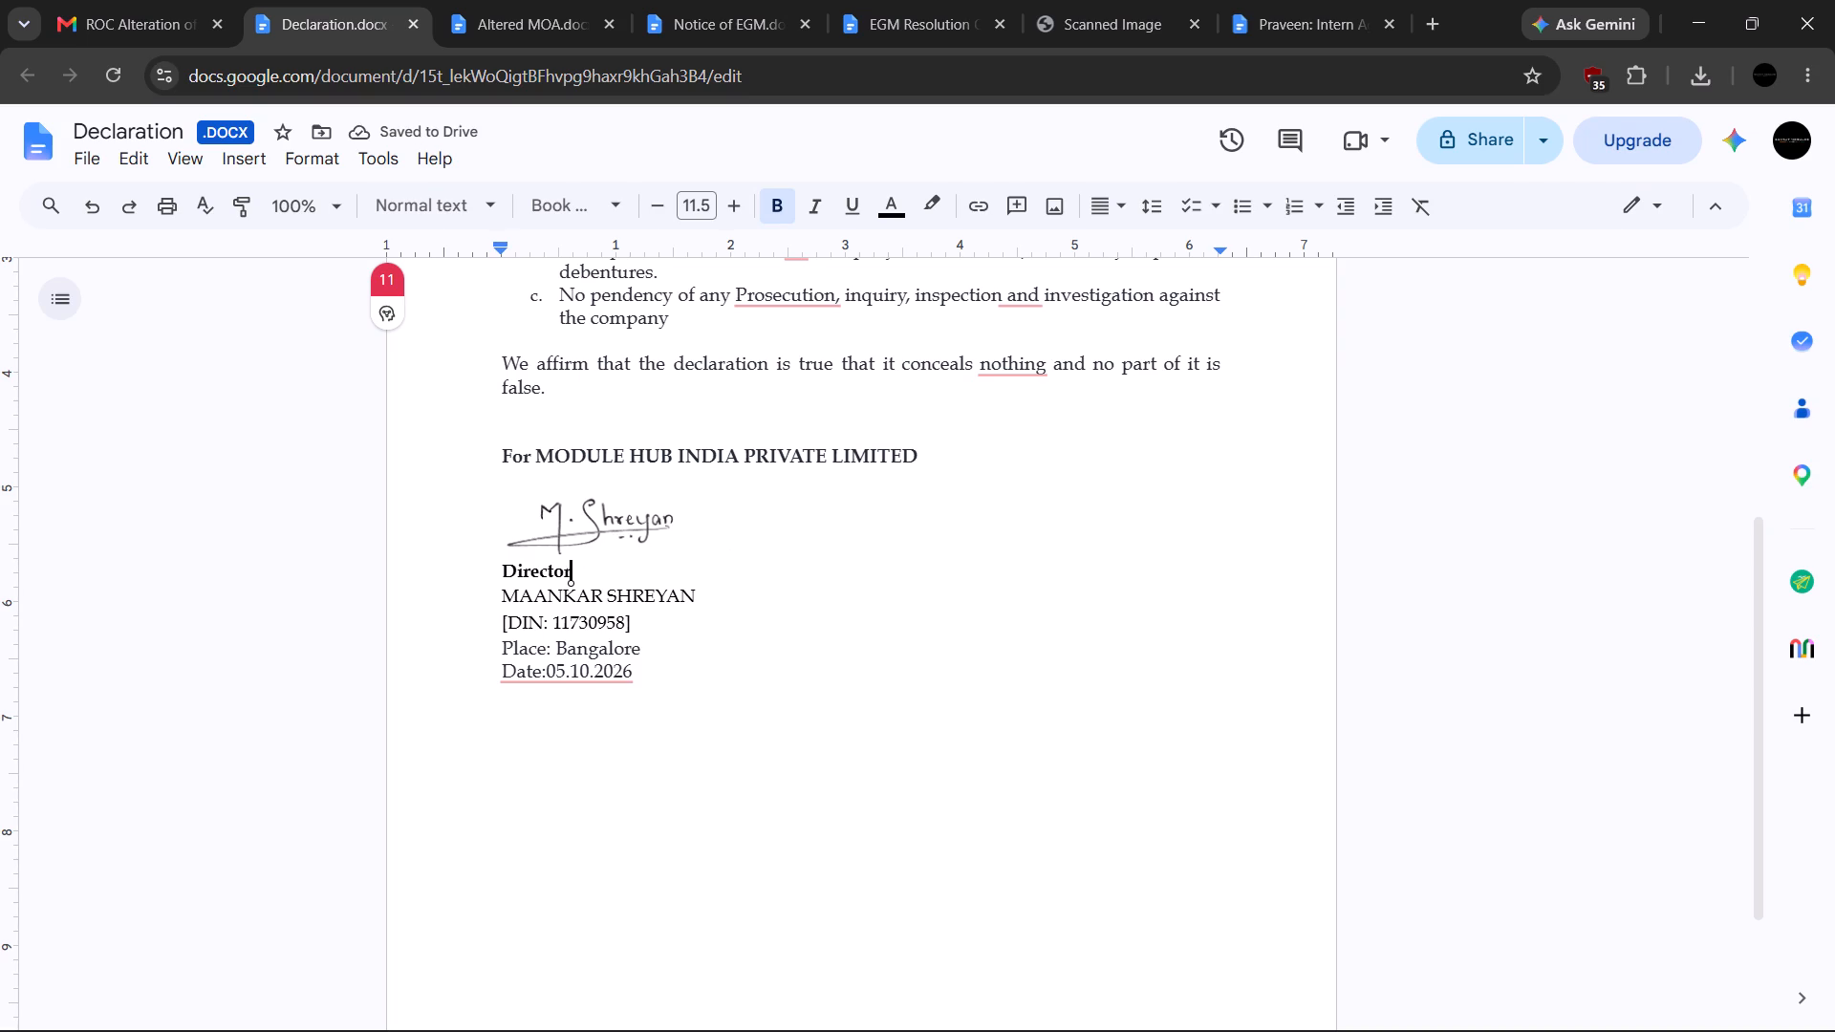
key("super+v")
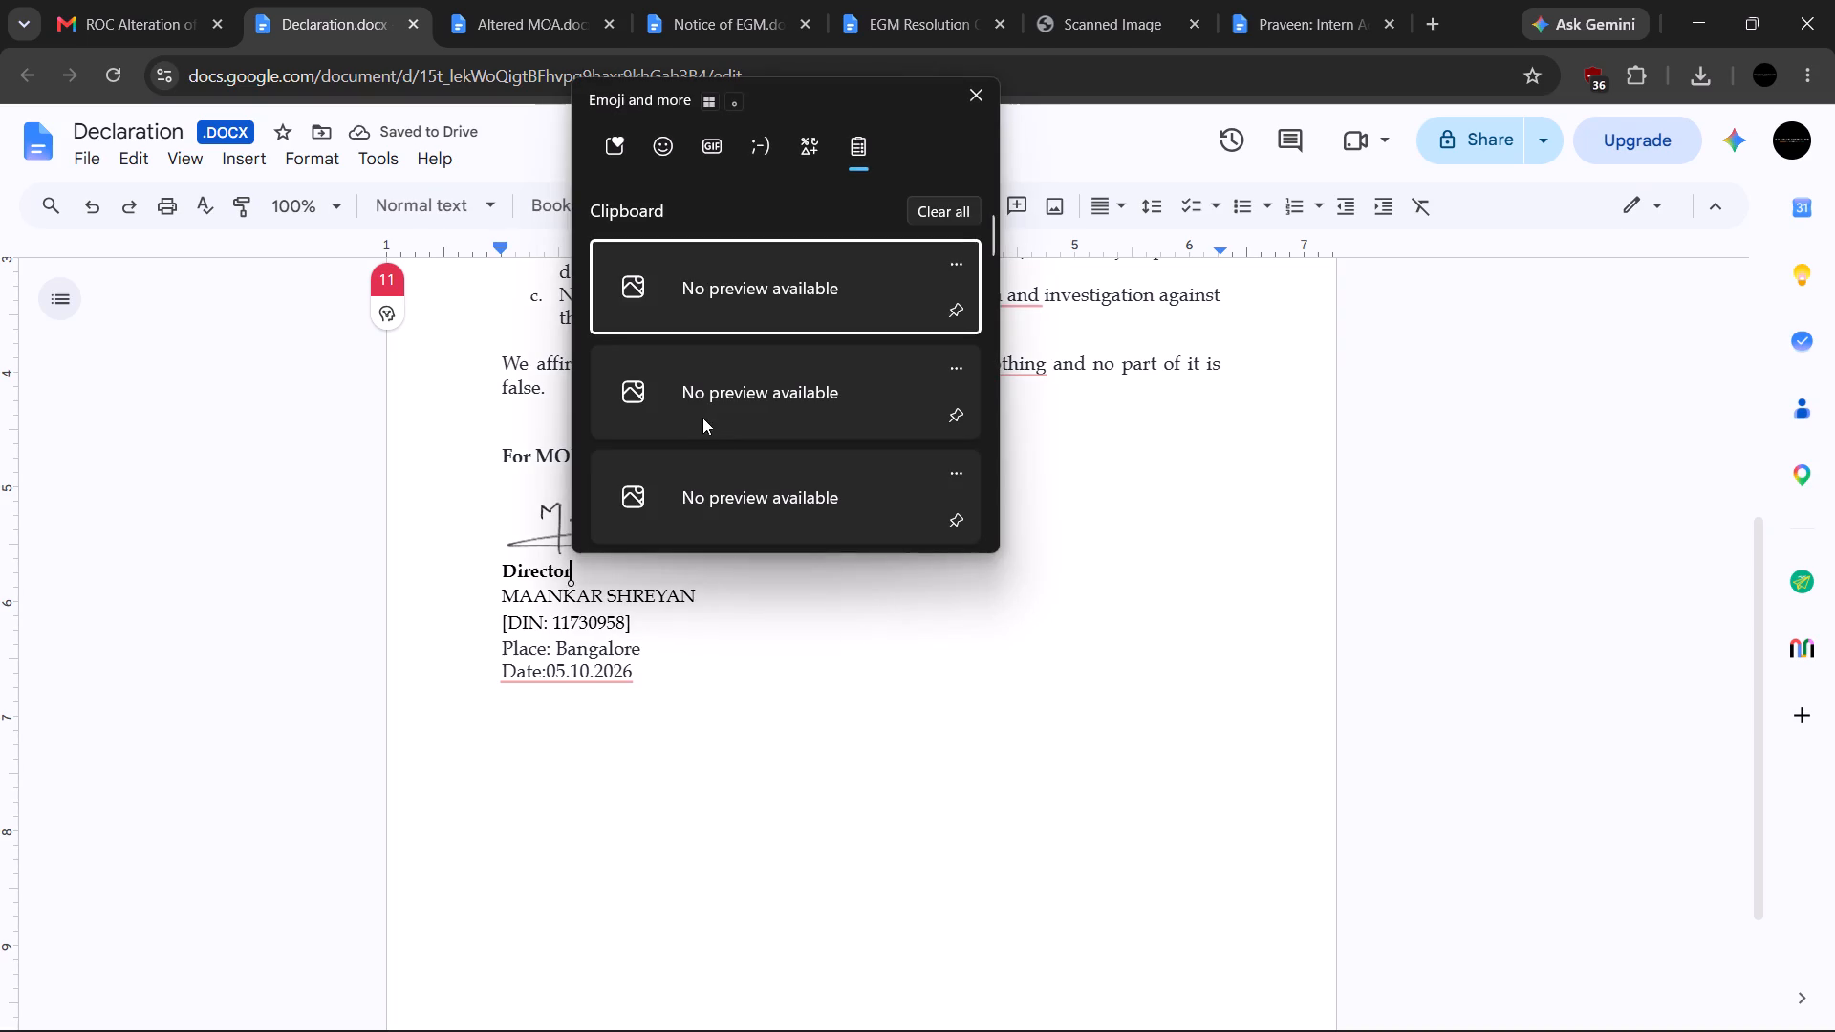
Paste the company stamp after the Director label in the Declaration and set its text wrapping to Behind text.
left_click(709, 398)
key("ctrl+v")
left_click_drag(627, 623, 945, 605)
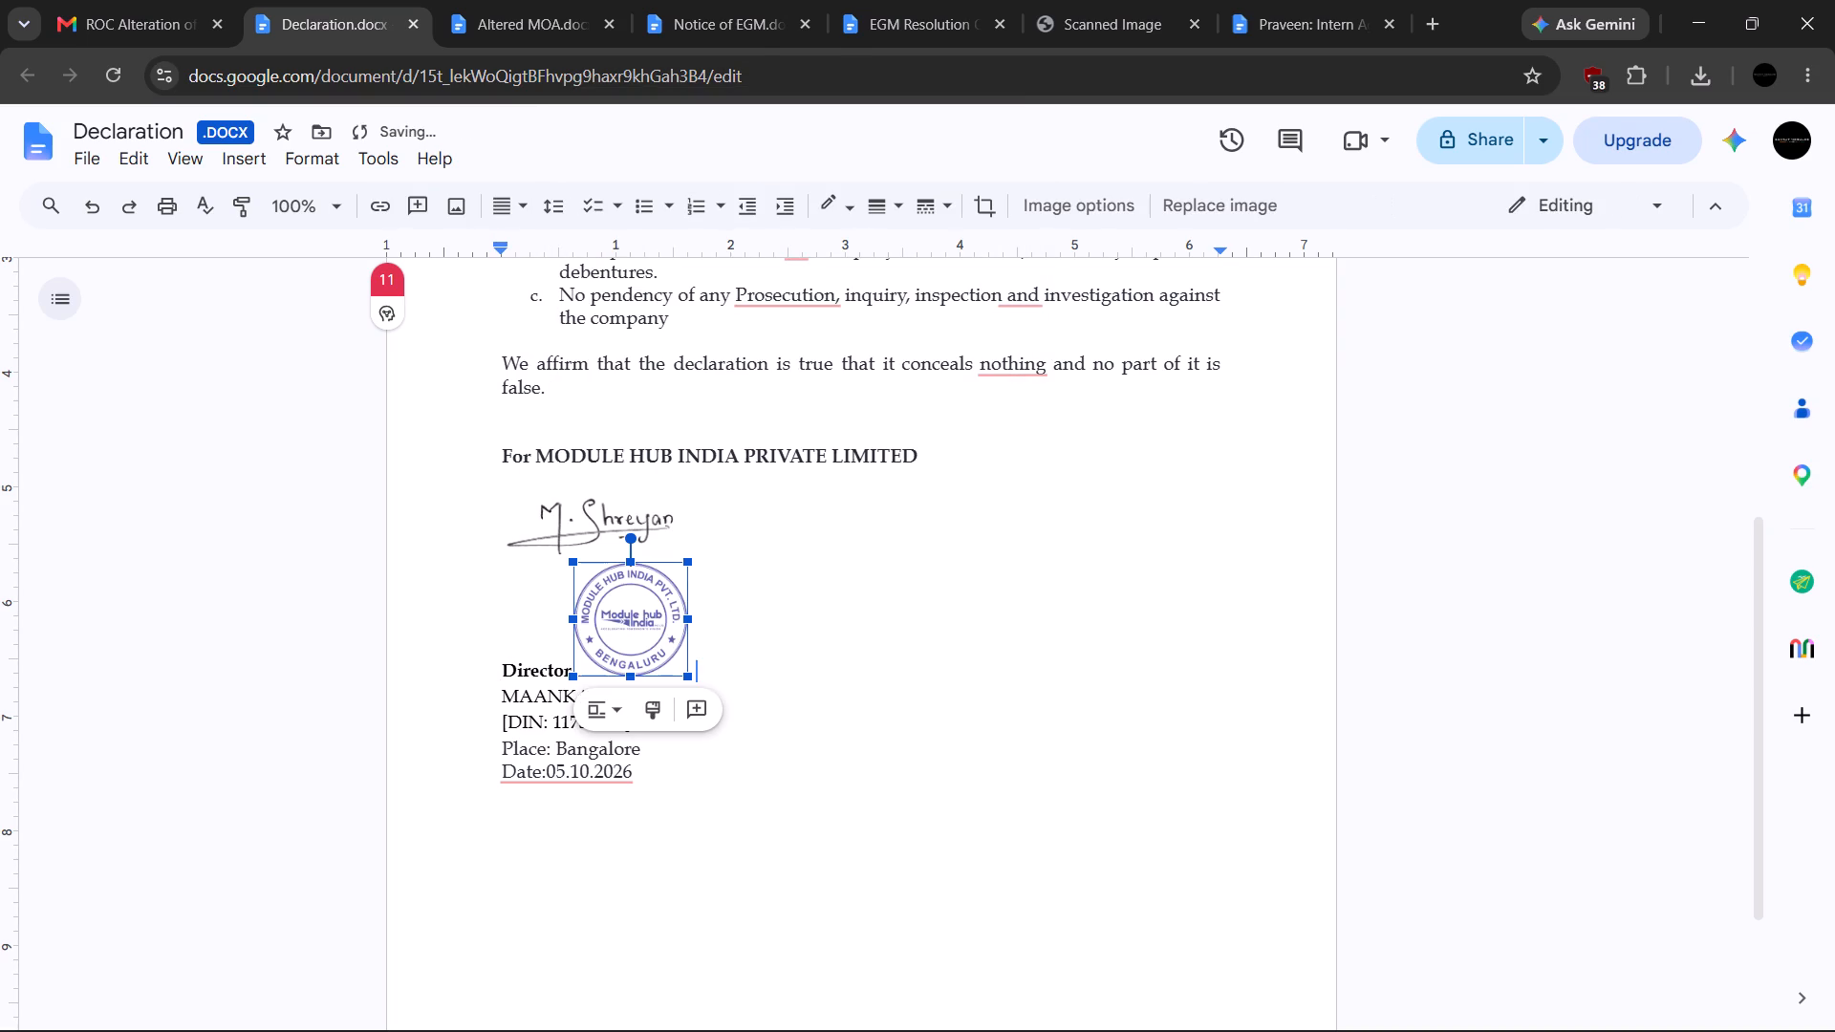
left_click_drag(945, 605, 947, 605)
left_click_drag(658, 607, 936, 595)
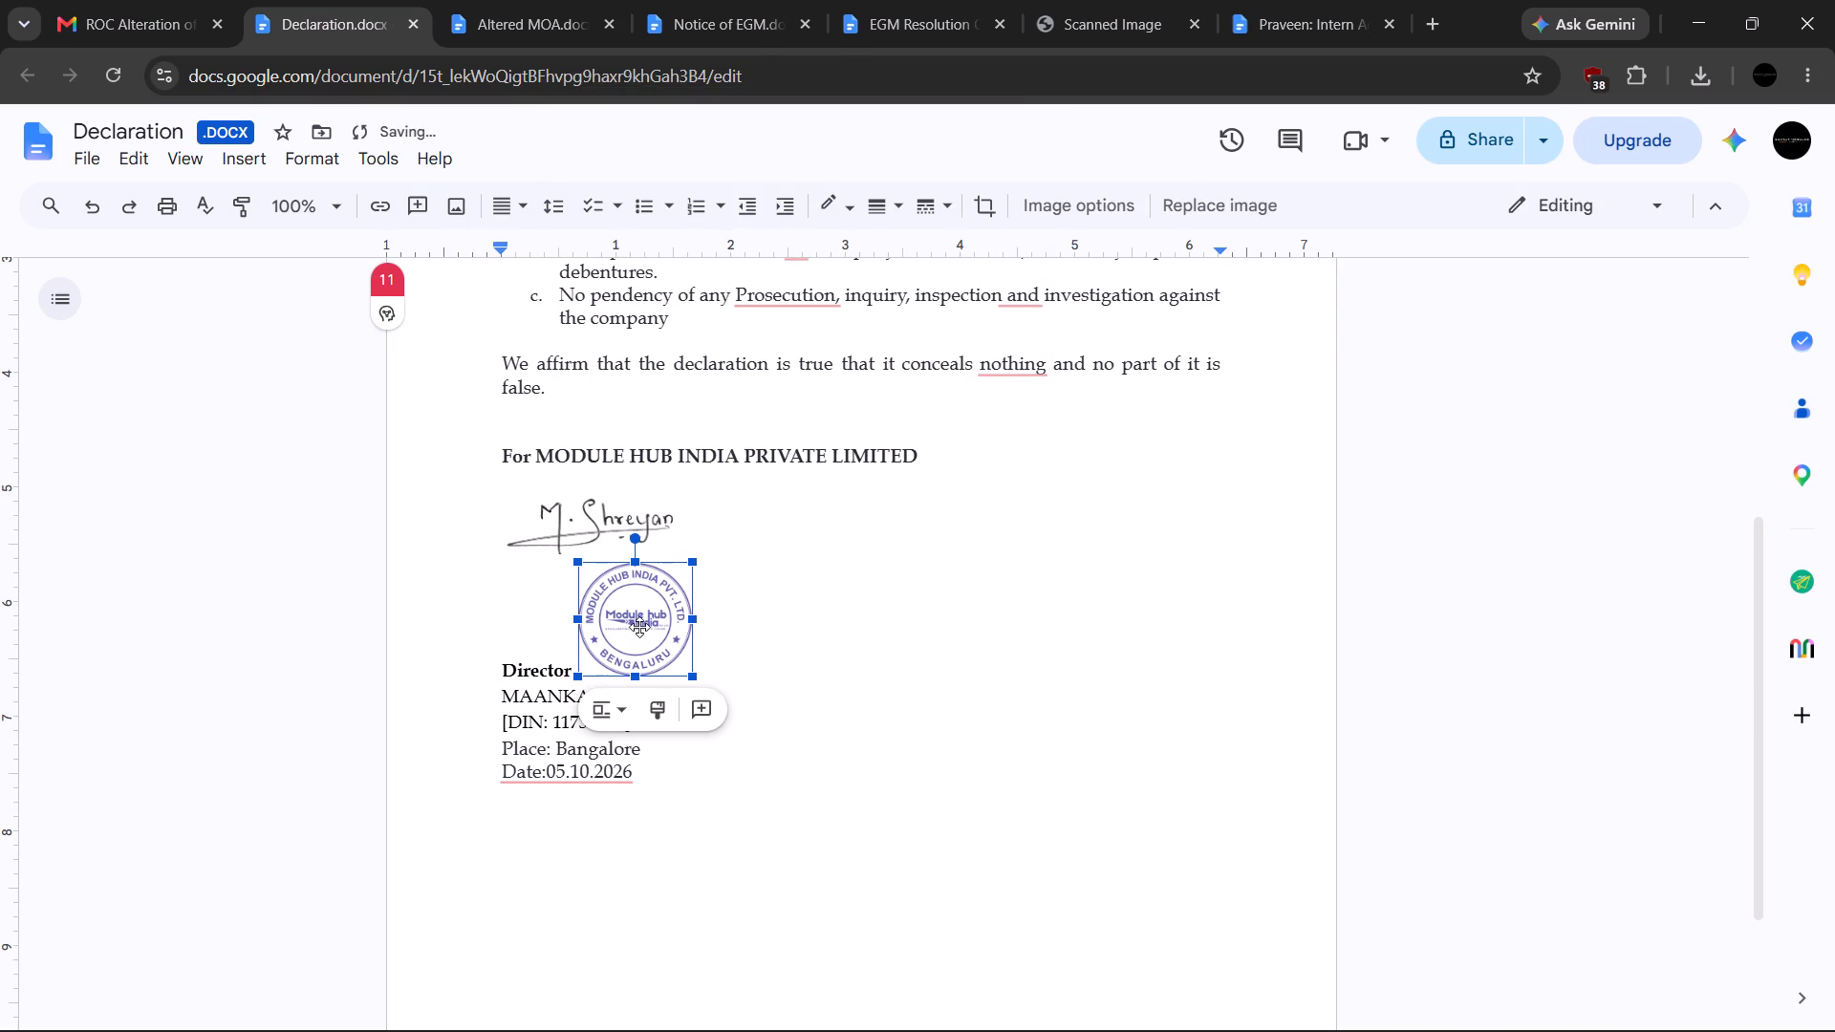
left_click(1076, 202)
left_click(1407, 344)
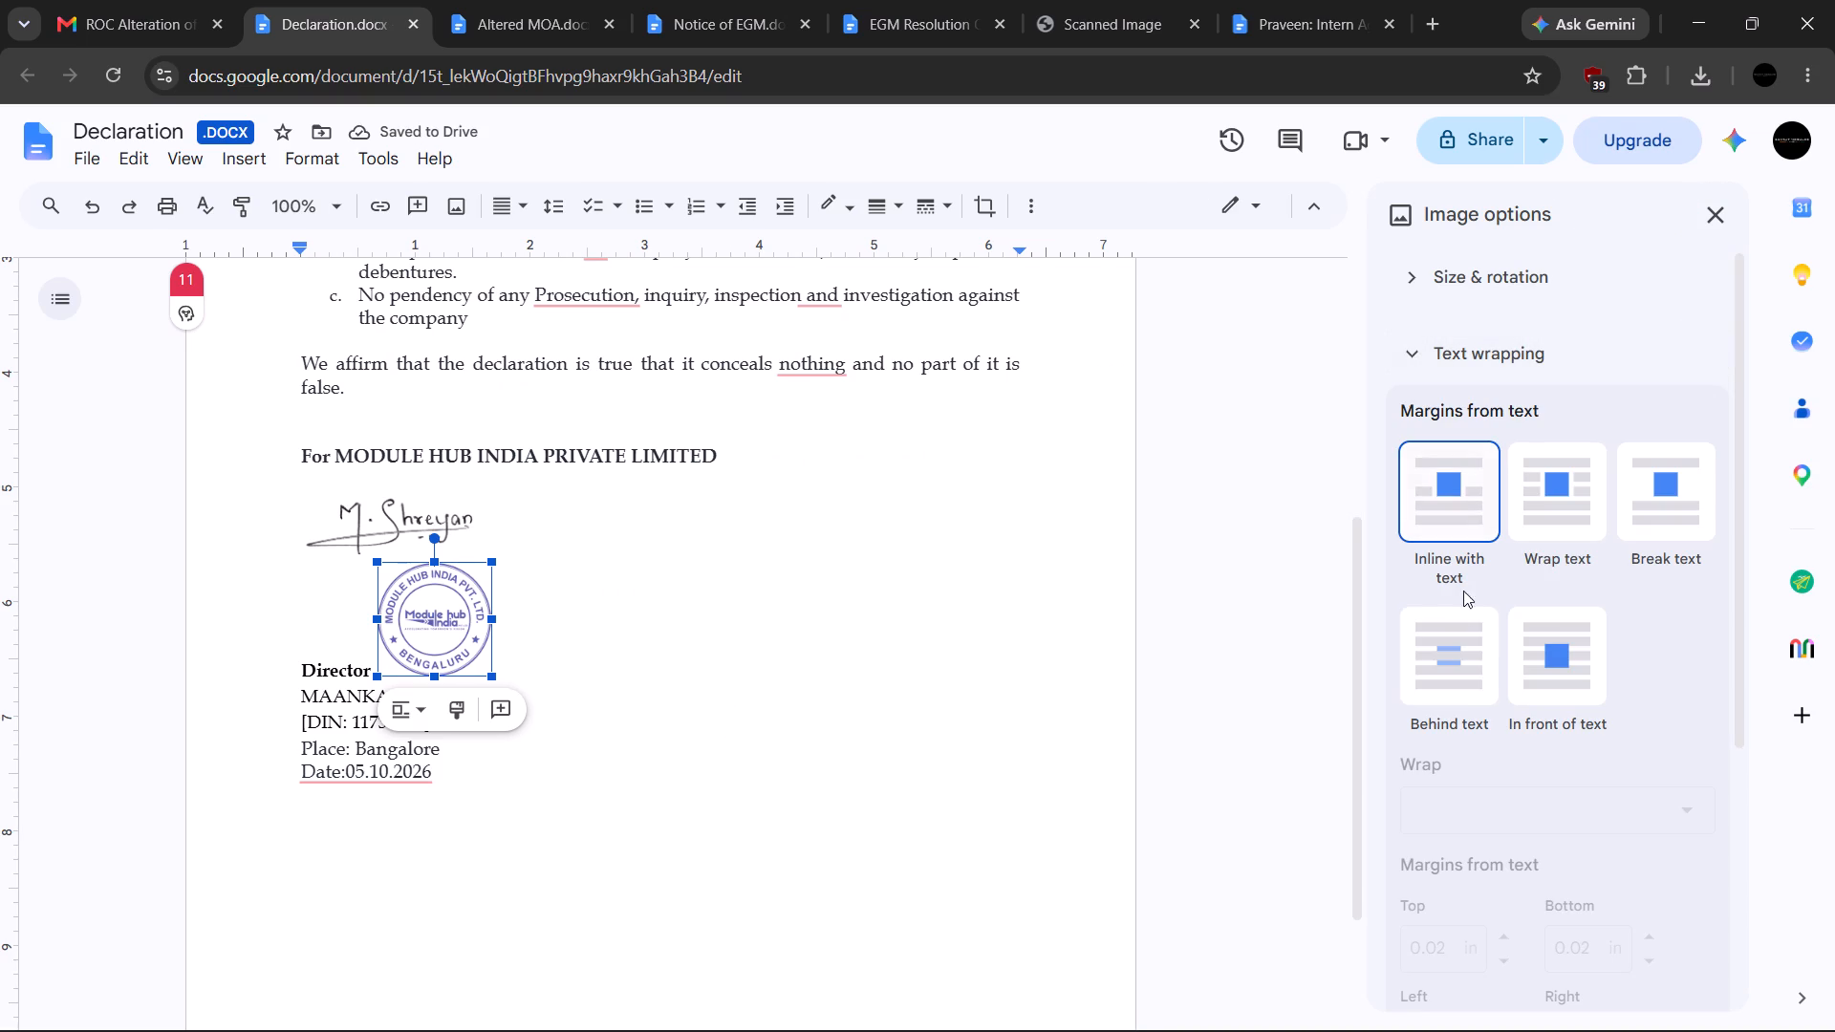
left_click(1453, 631)
left_click(1719, 219)
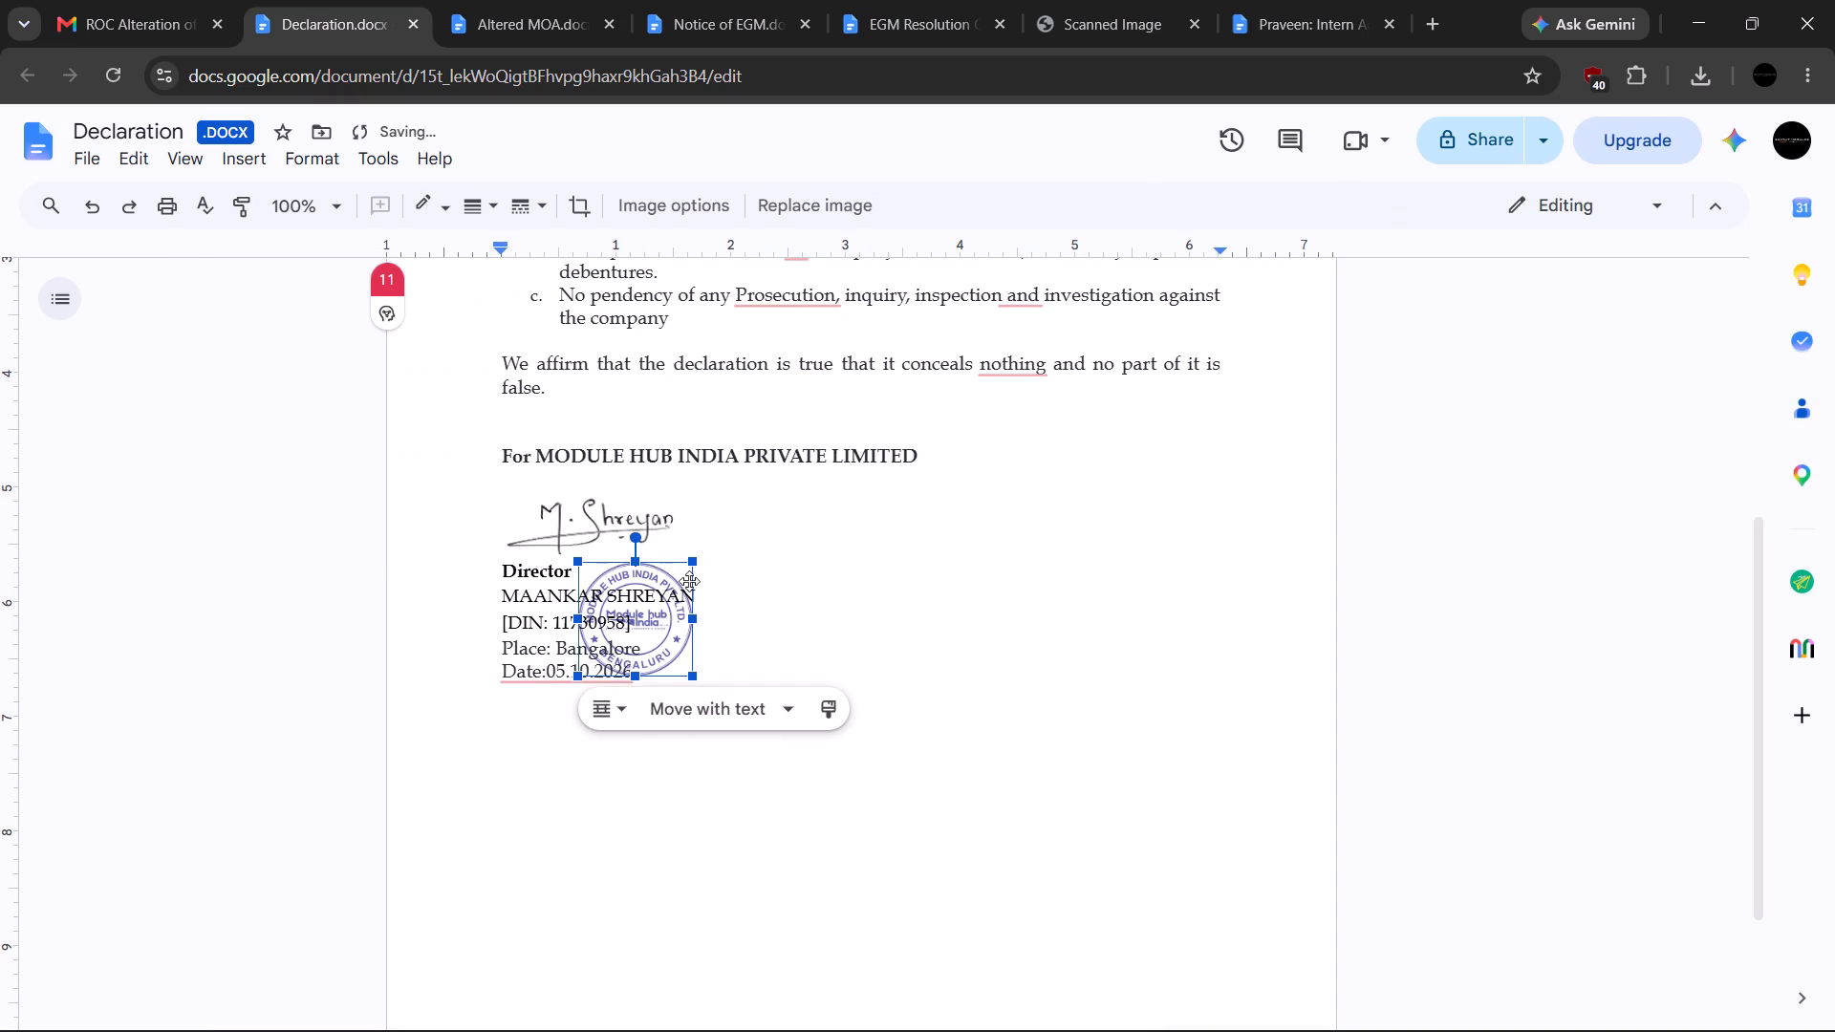
left_click_drag(673, 579, 843, 492)
left_click(1039, 553)
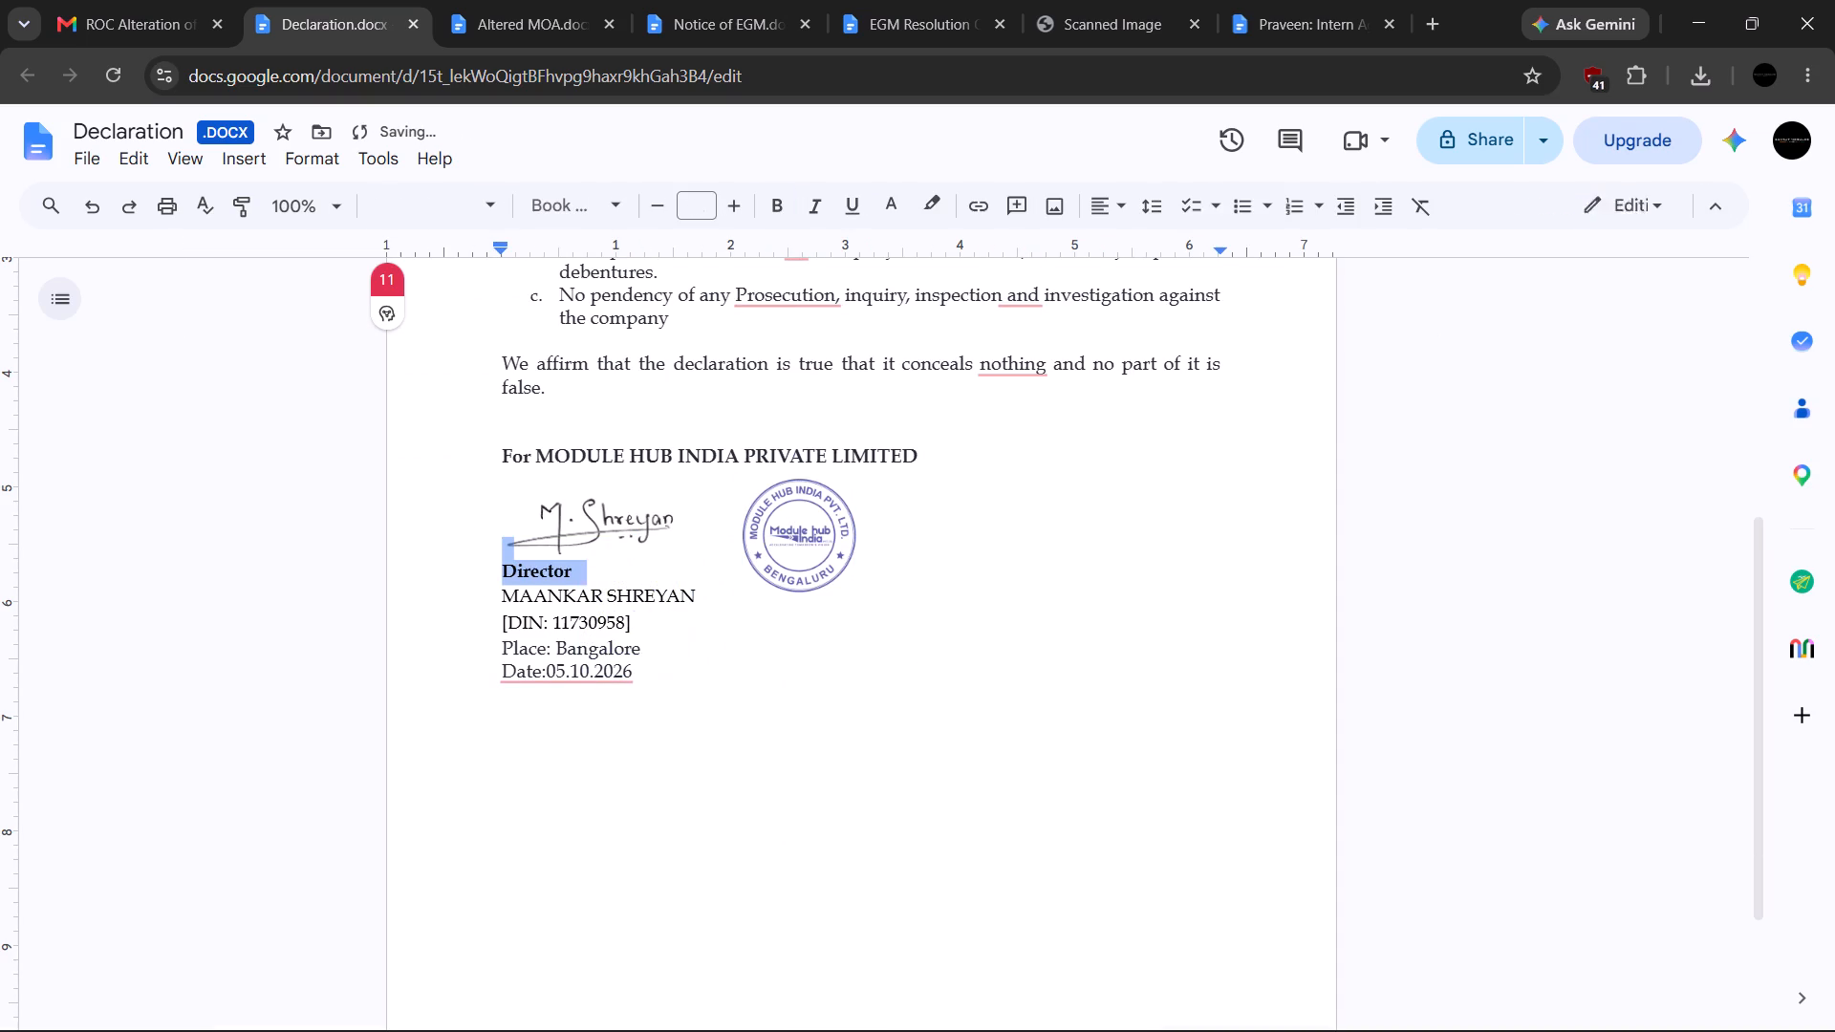
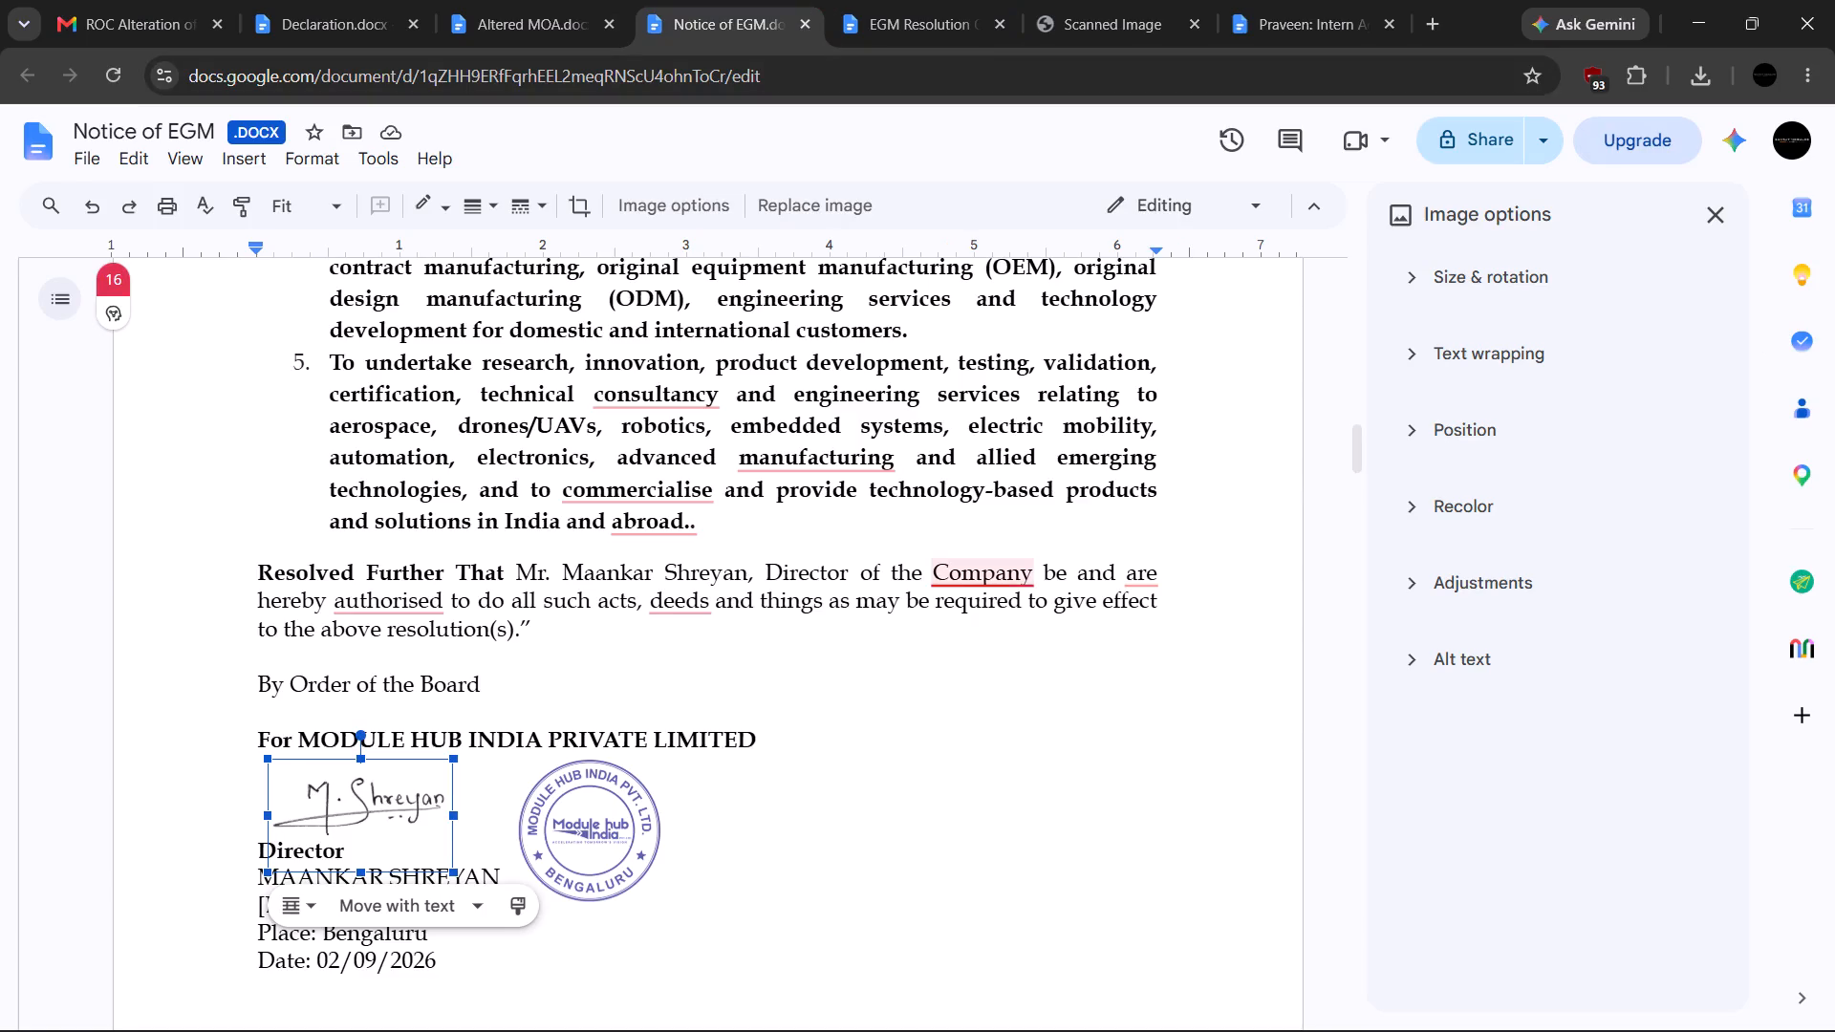
scroll(893, 677, "down", 1)
left_click(1103, 777)
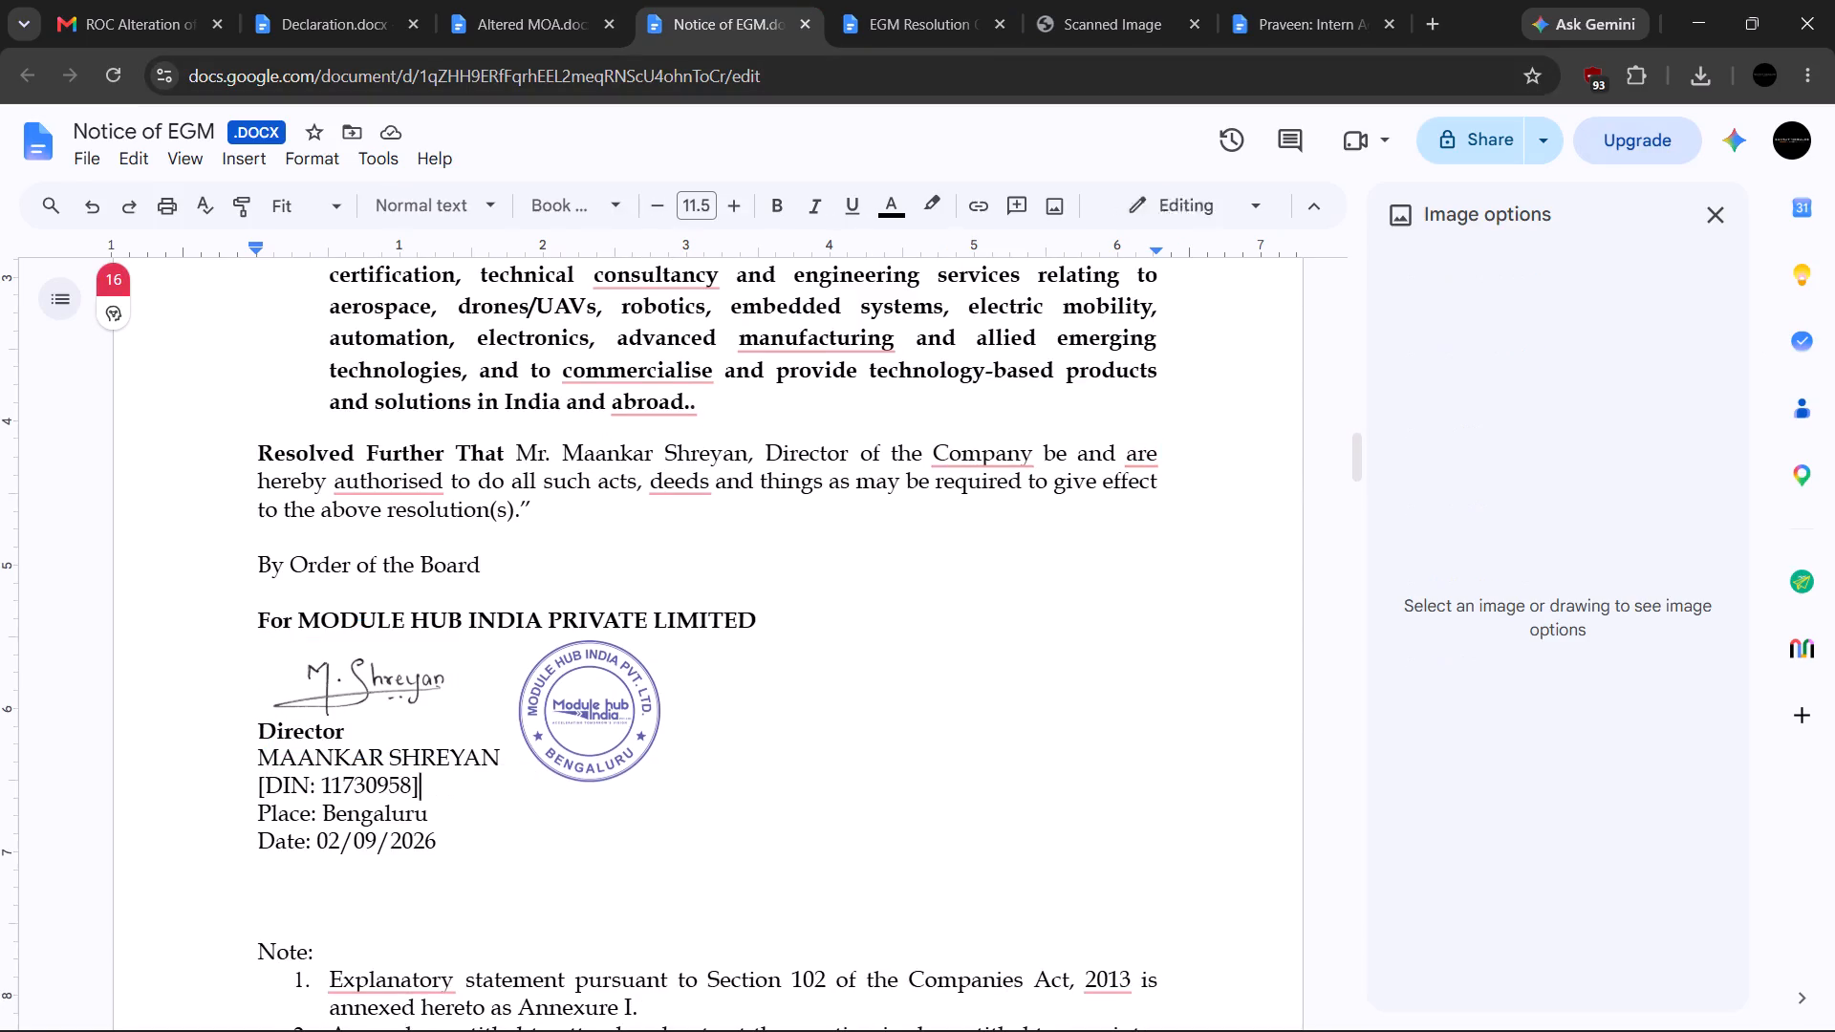
left_click(298, 204)
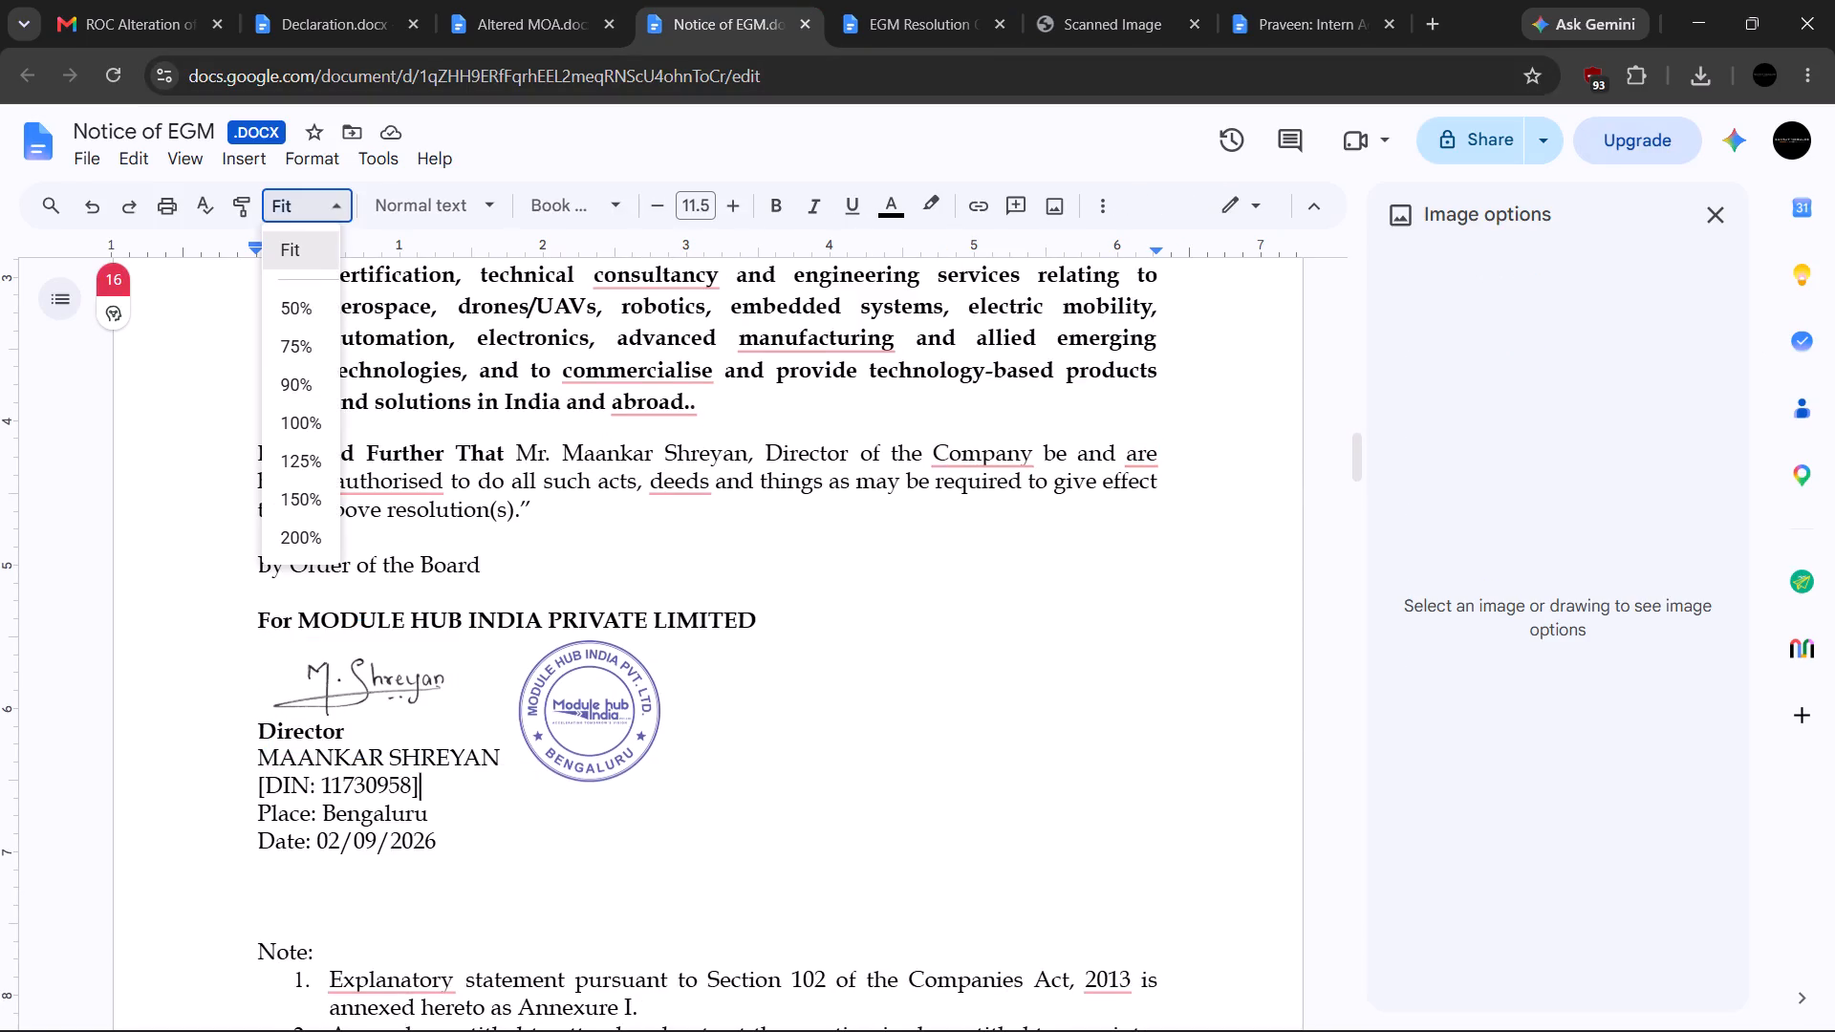
left_click(291, 311)
scroll(575, 588, "up", 19)
scroll(636, 568, "down", 4)
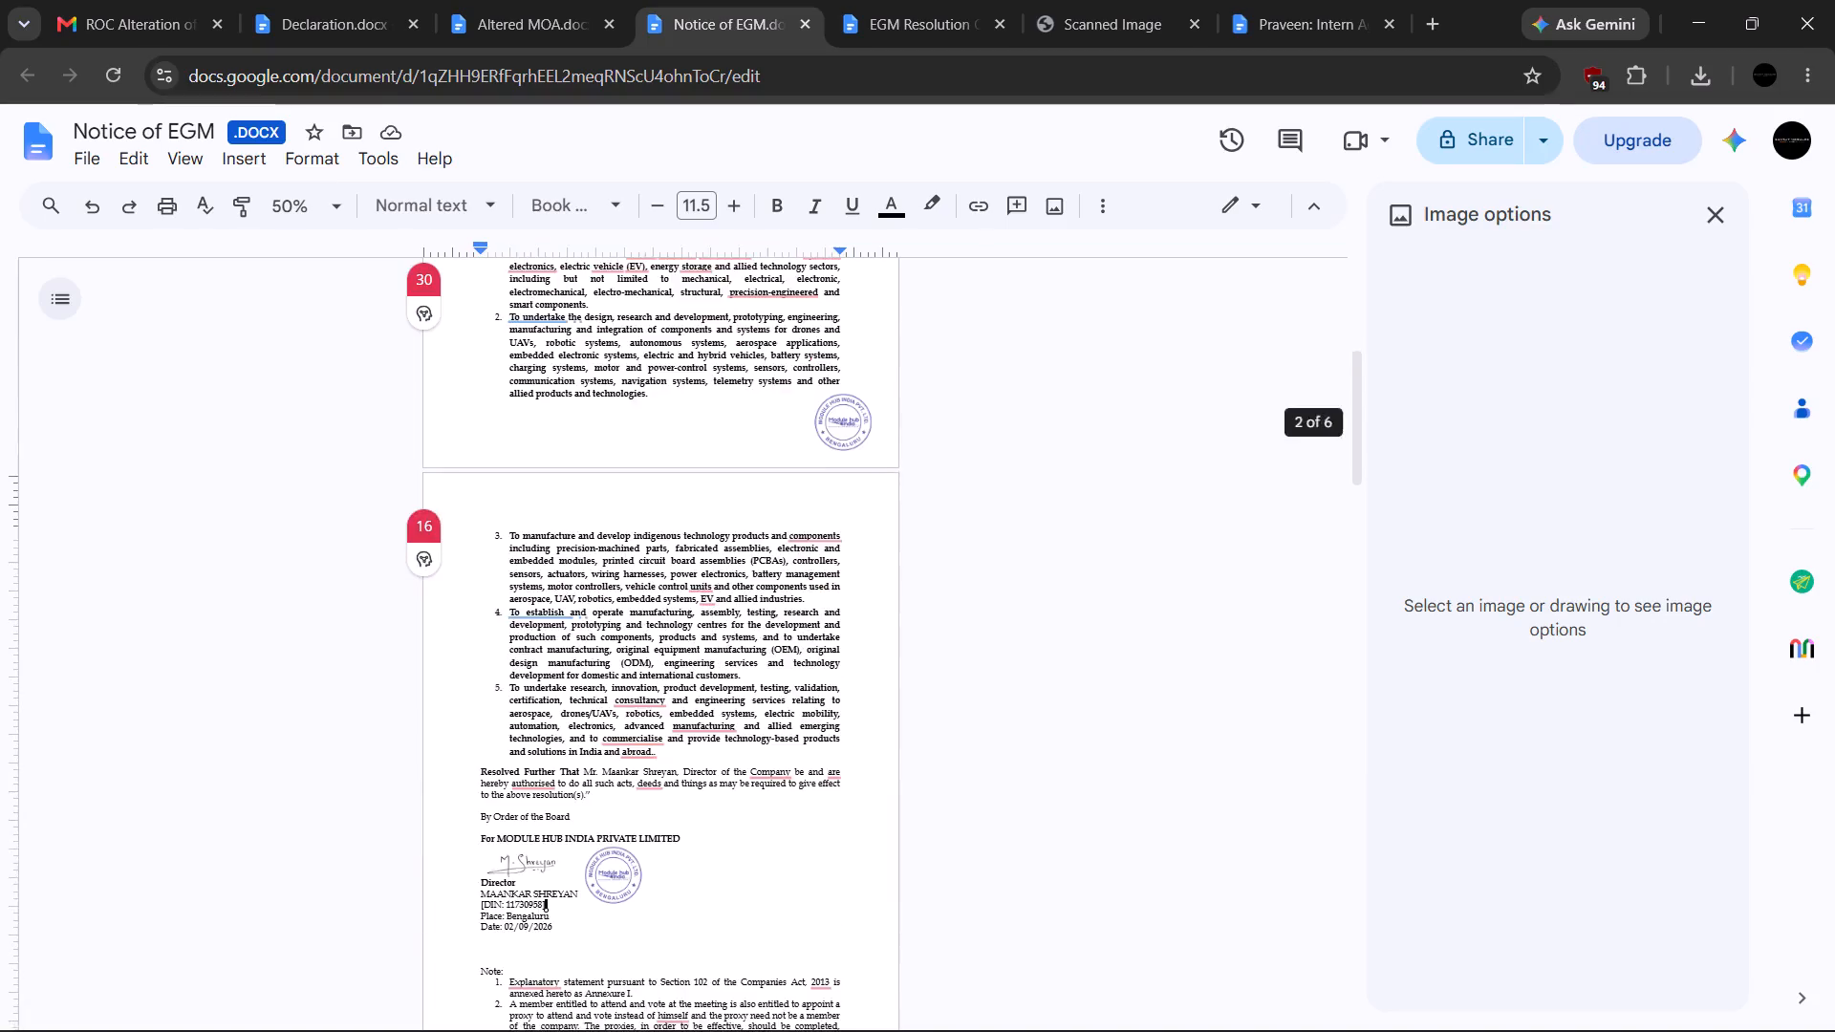
Review the pages of the Notice of EGM for the placement of the company stamp and director's signature.
scroll(636, 567, "down", 16)
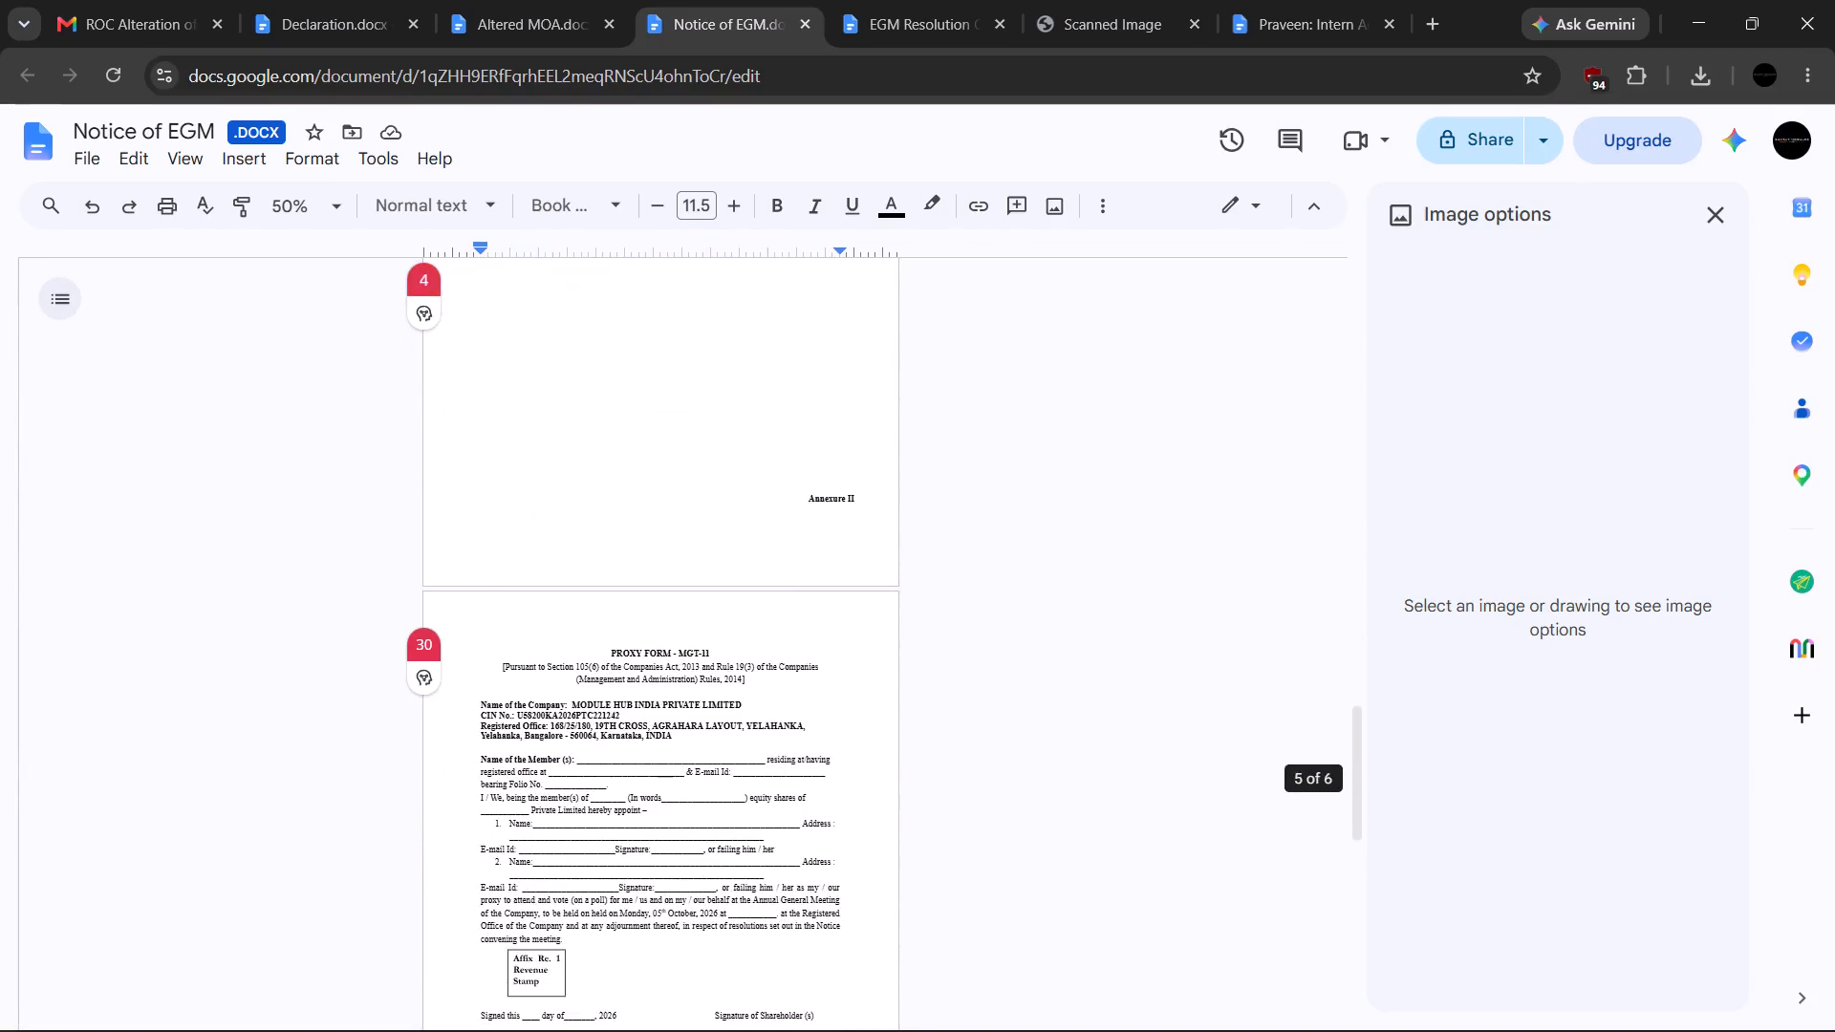
scroll(636, 567, "down", 16)
scroll(636, 567, "up", 2)
scroll(636, 567, "down", 1)
scroll(636, 567, "up", 6)
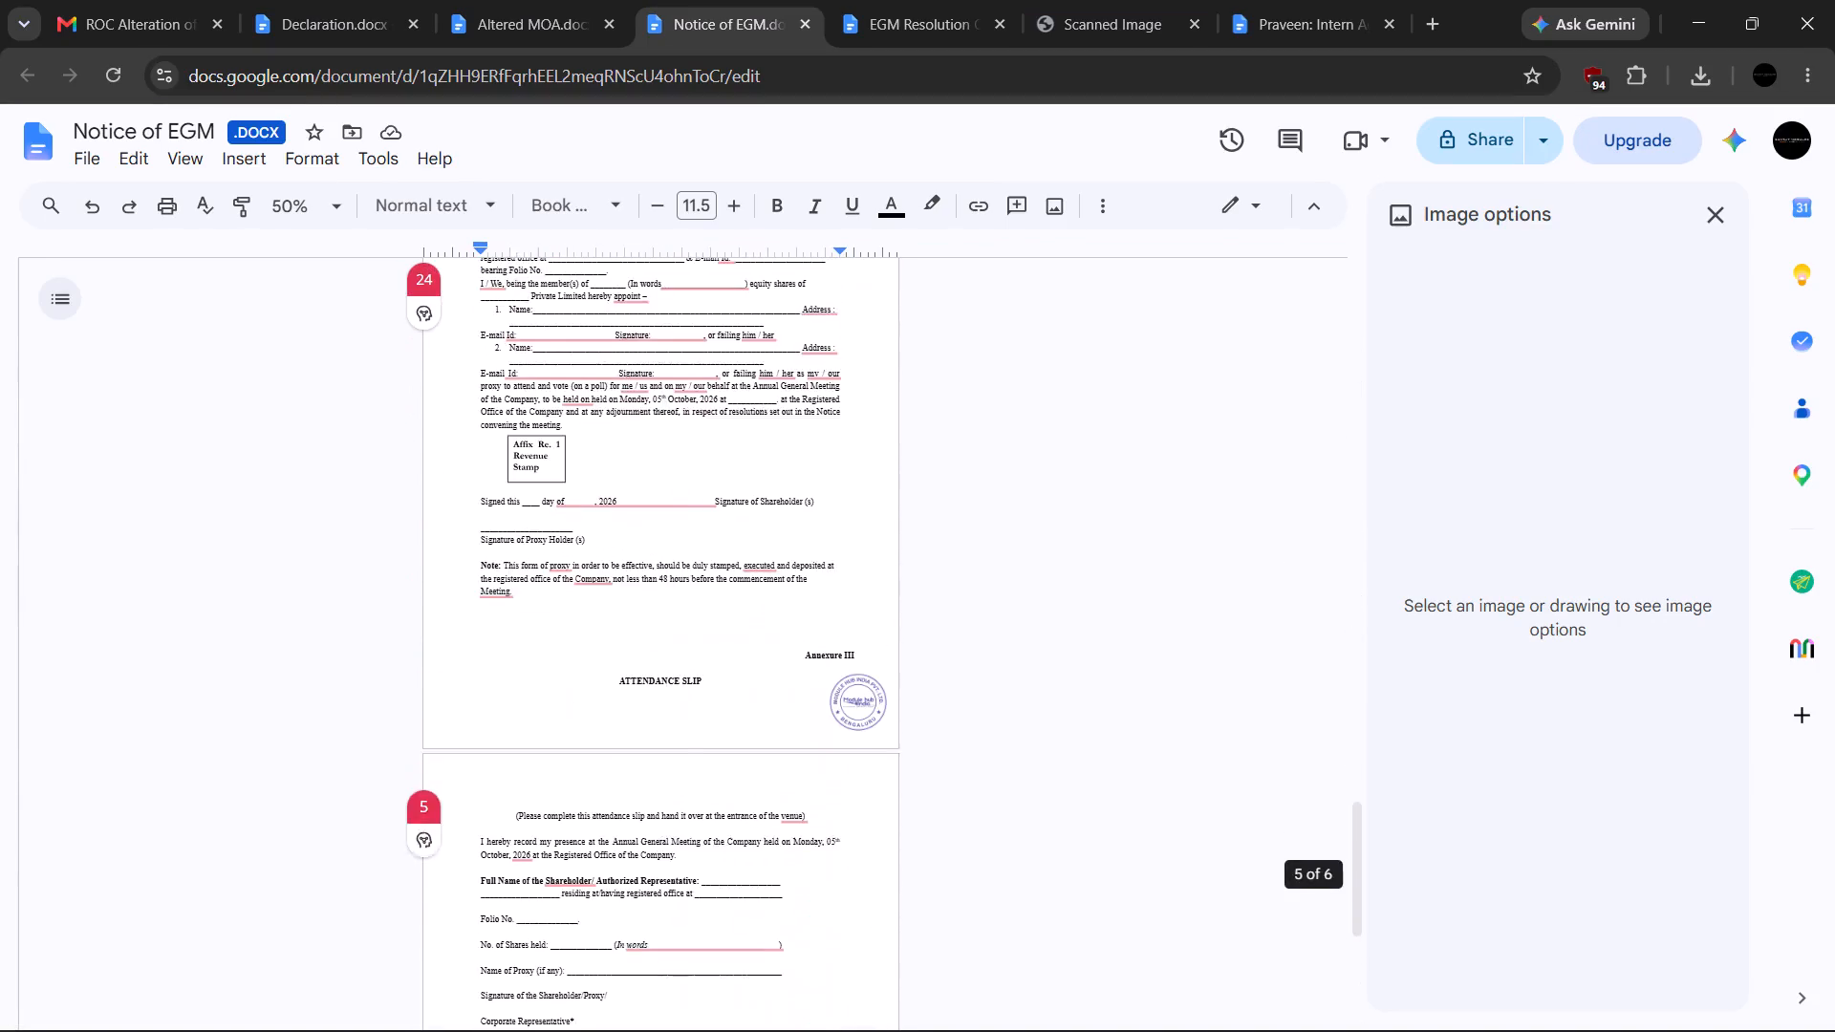
scroll(639, 564, "up", 20)
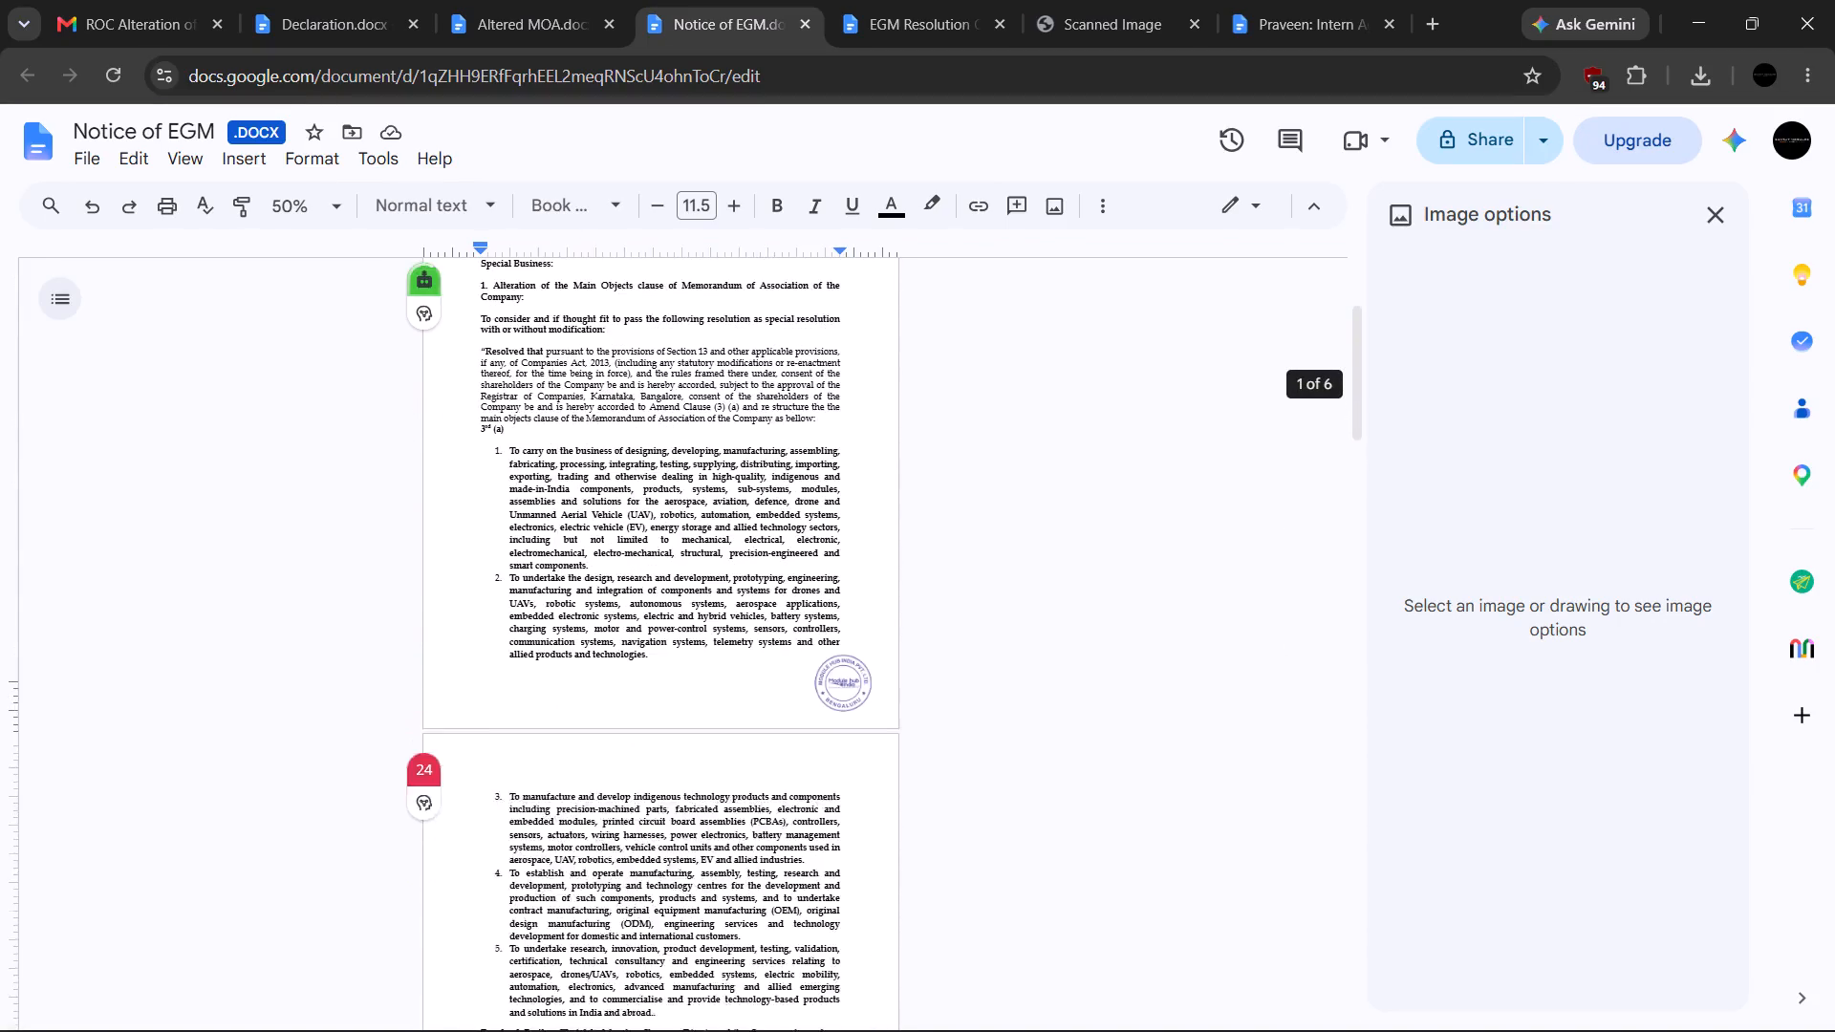
Review the first page of the Notice of EGM and both pages of the EGM Resolution for company stamp and signature placement.
scroll(639, 564, "up", 9)
left_click(914, 0)
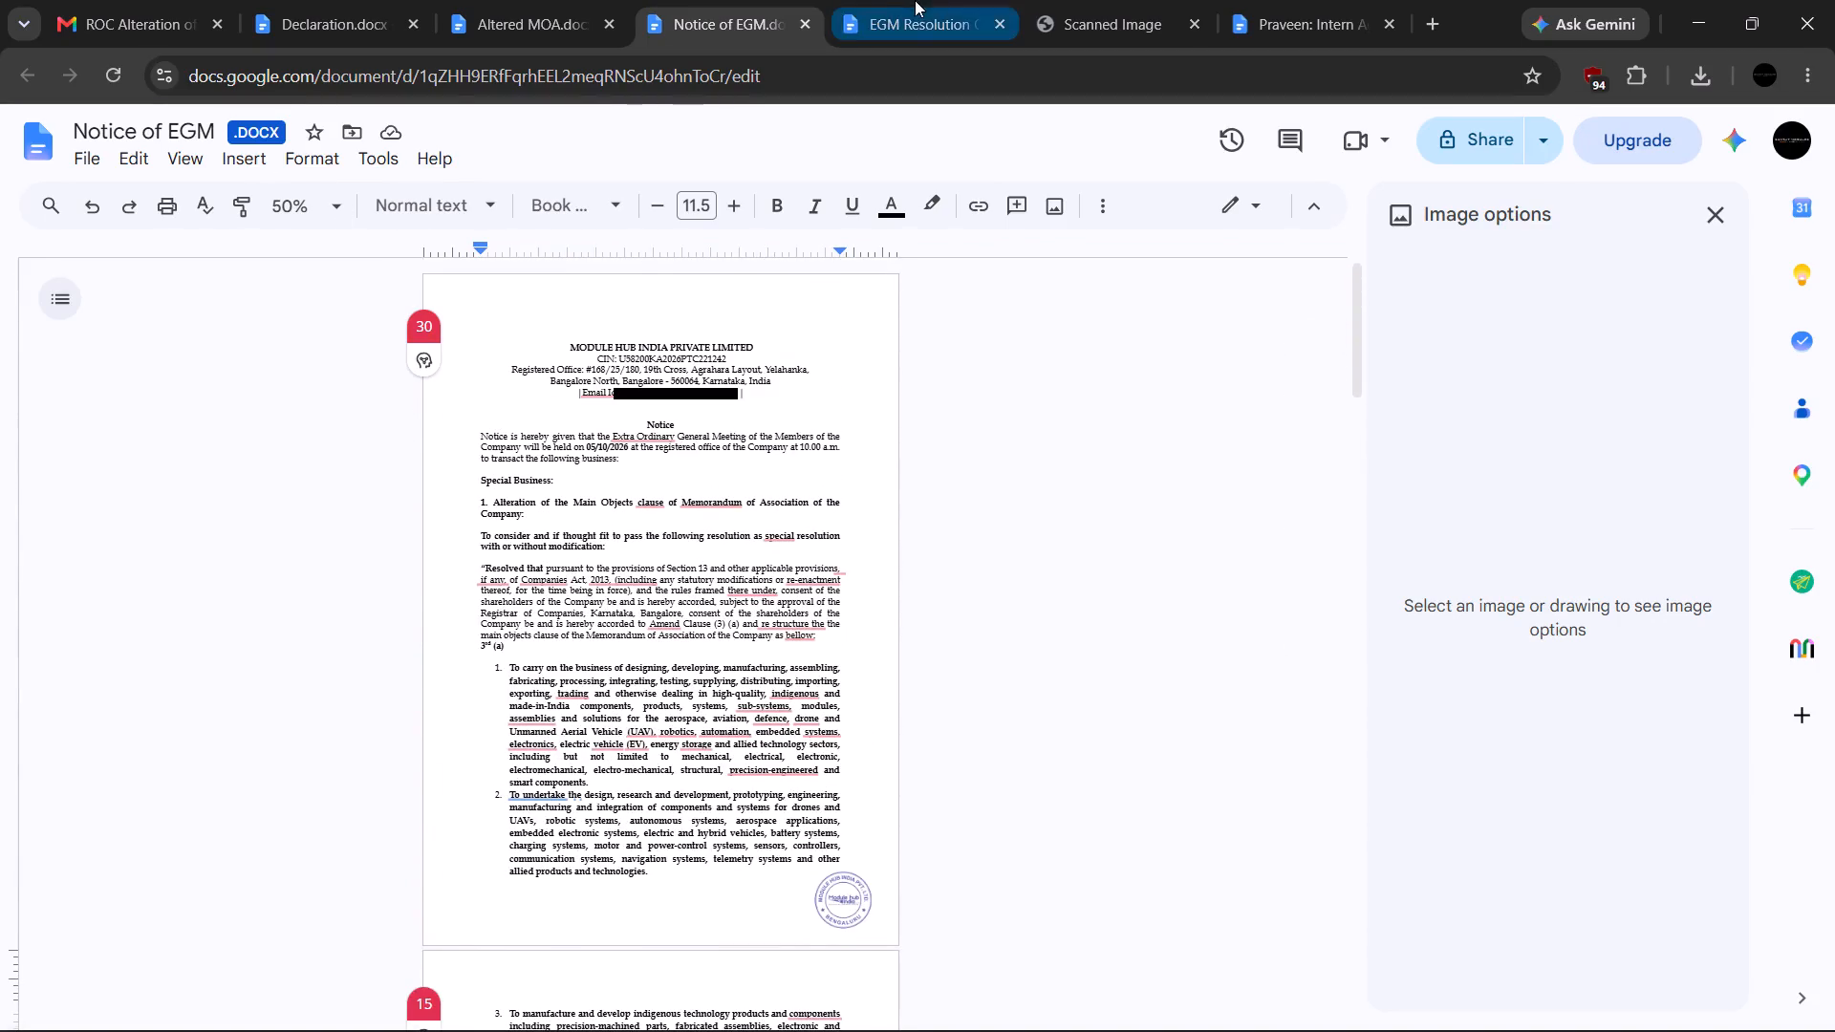
left_click(313, 202)
left_click(291, 293)
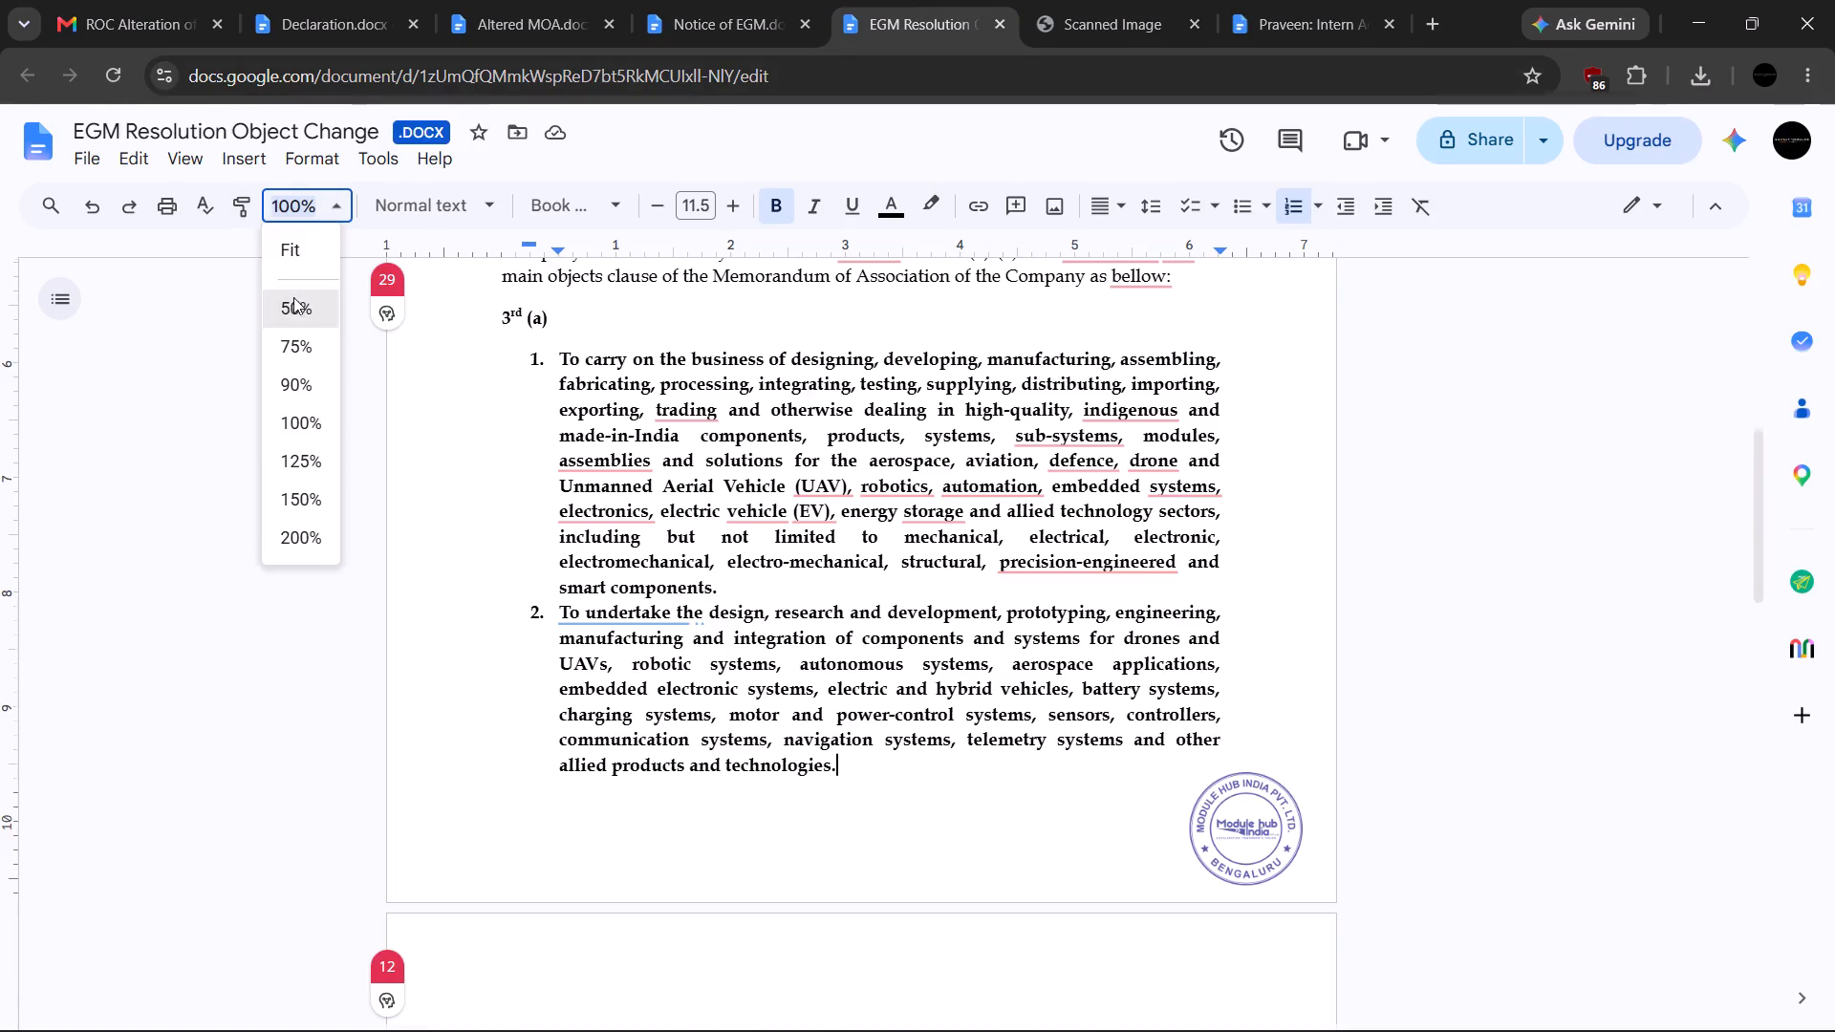
scroll(934, 486, "up", 6)
scroll(937, 487, "down", 11)
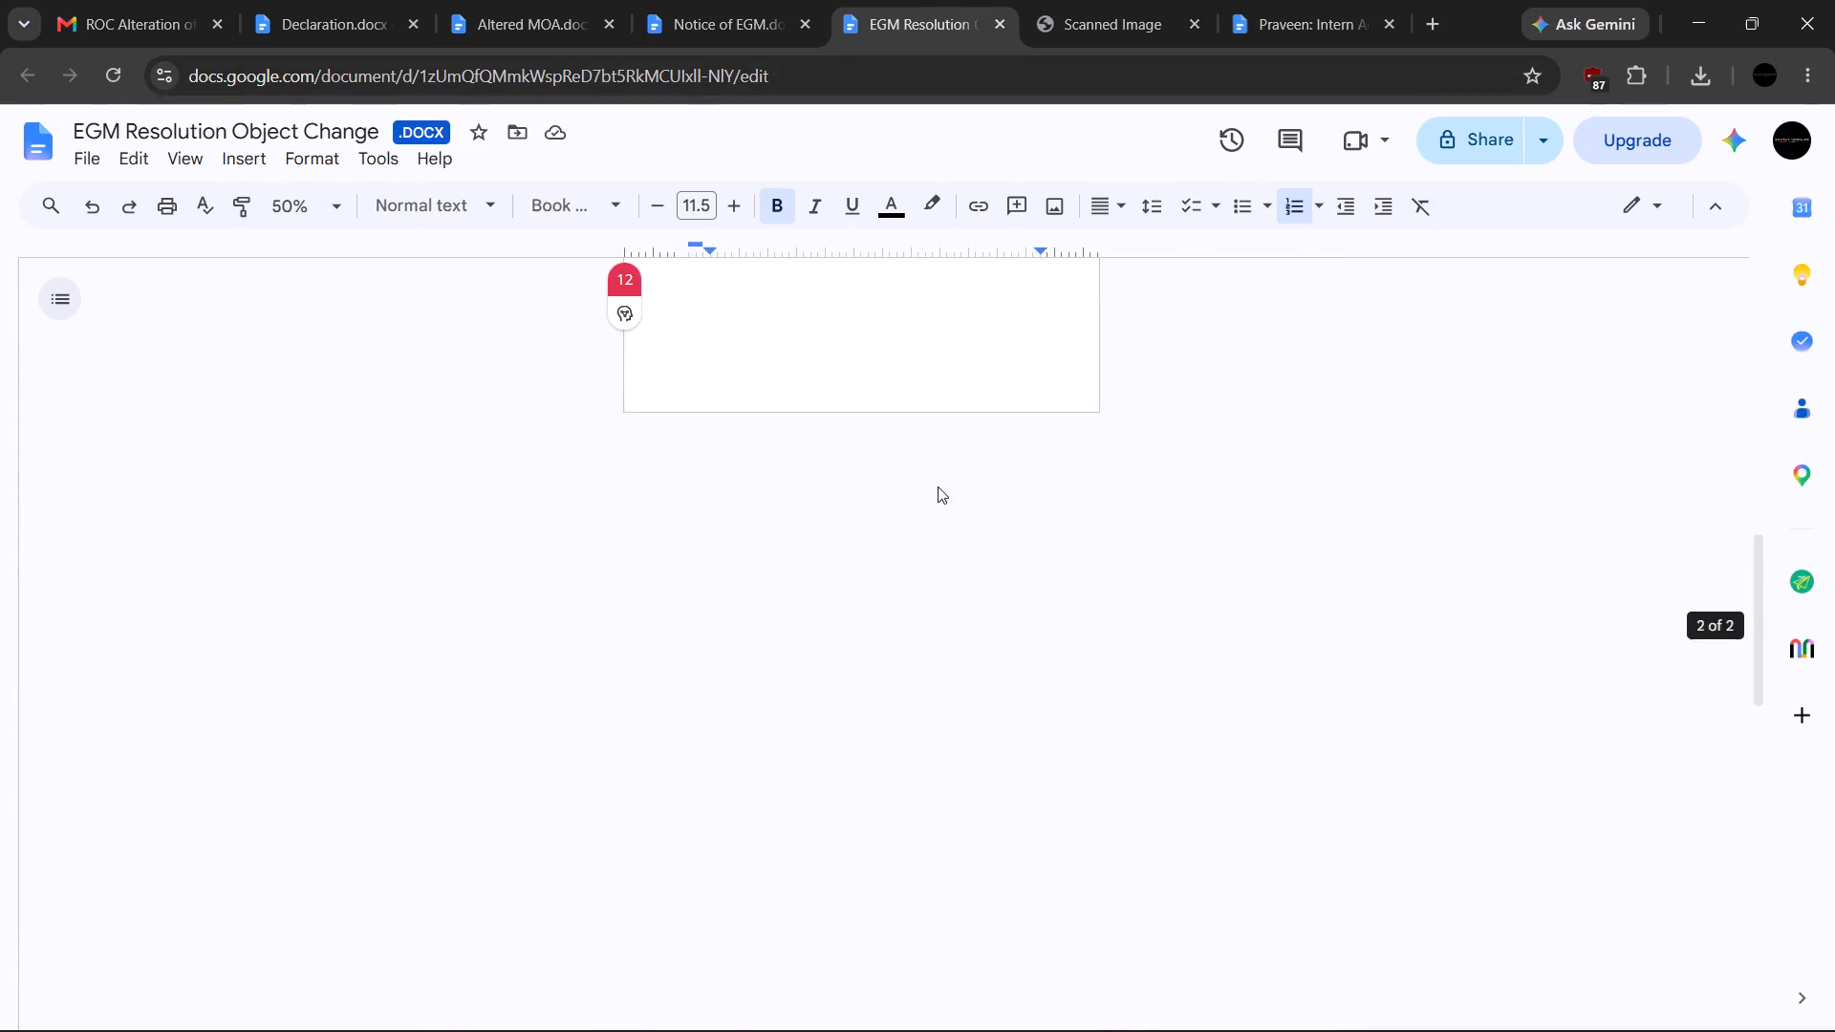
scroll(625, 371, "up", 11)
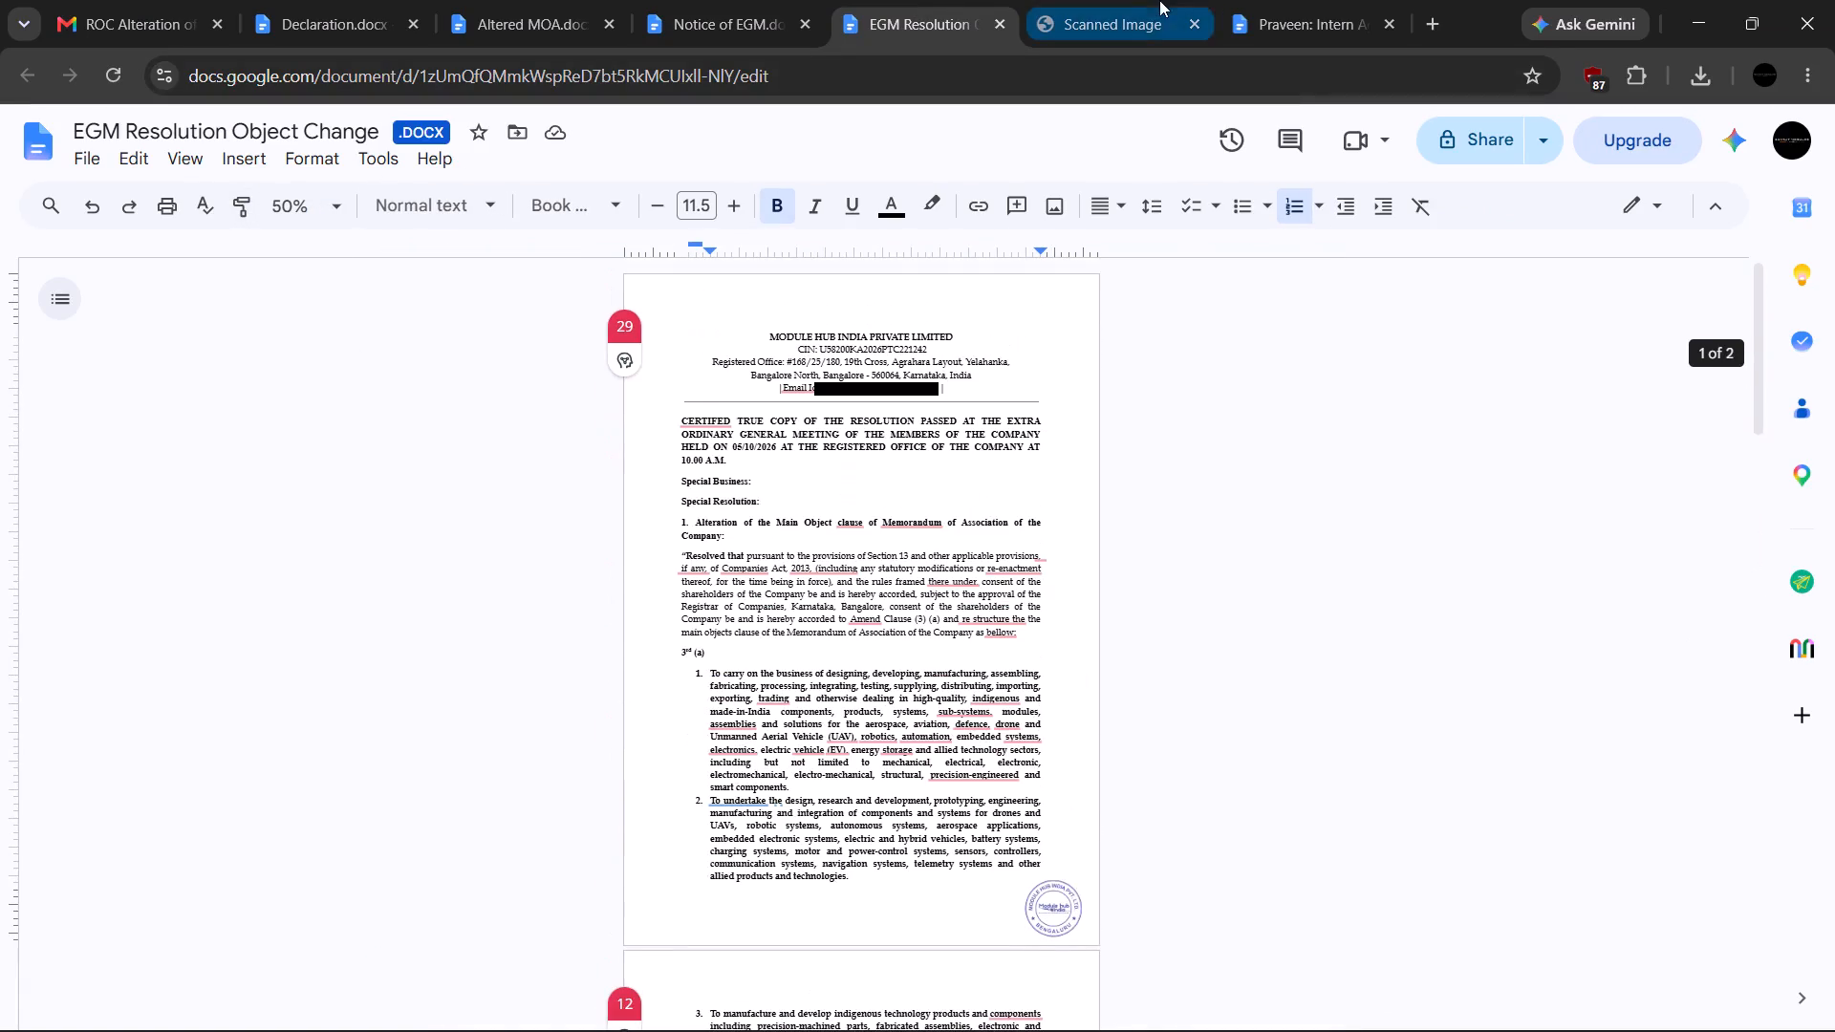
Review both pages of the scanned Subscription sheet PDF, including the subscriber details and the witness section.
left_click(1238, 0)
left_click(1115, 0)
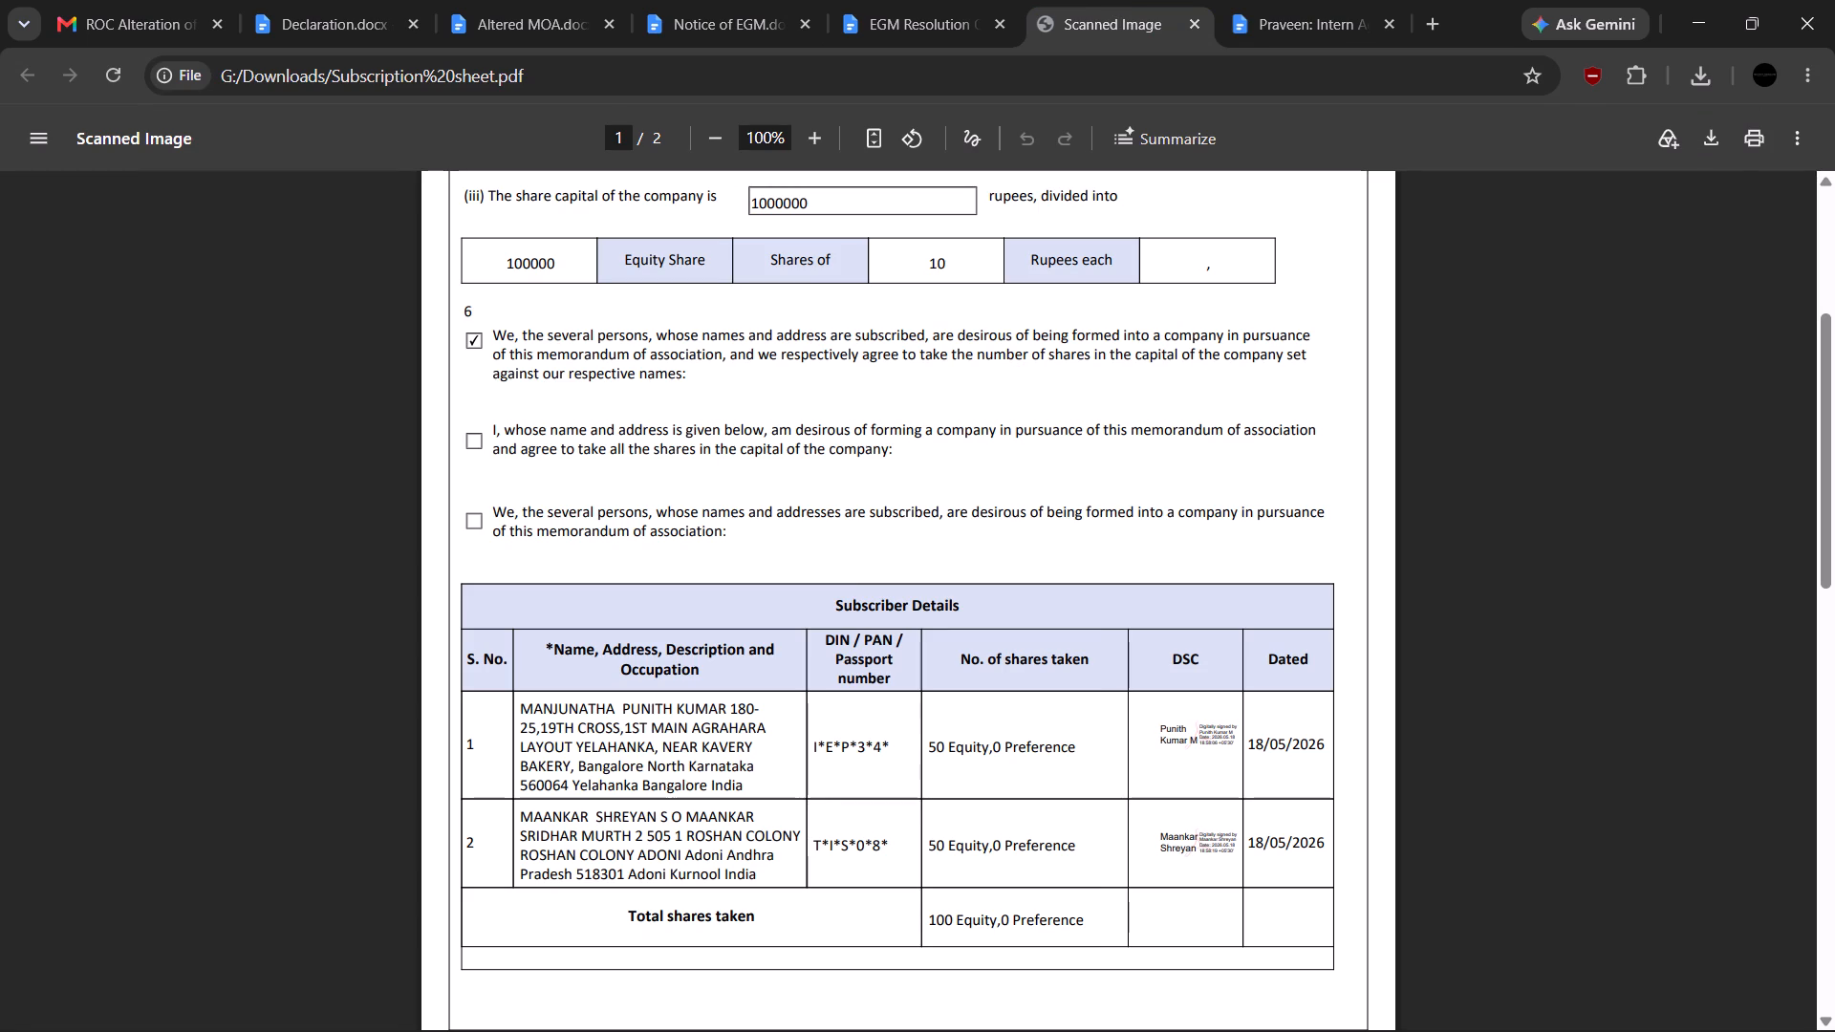
triple_click(723, 133)
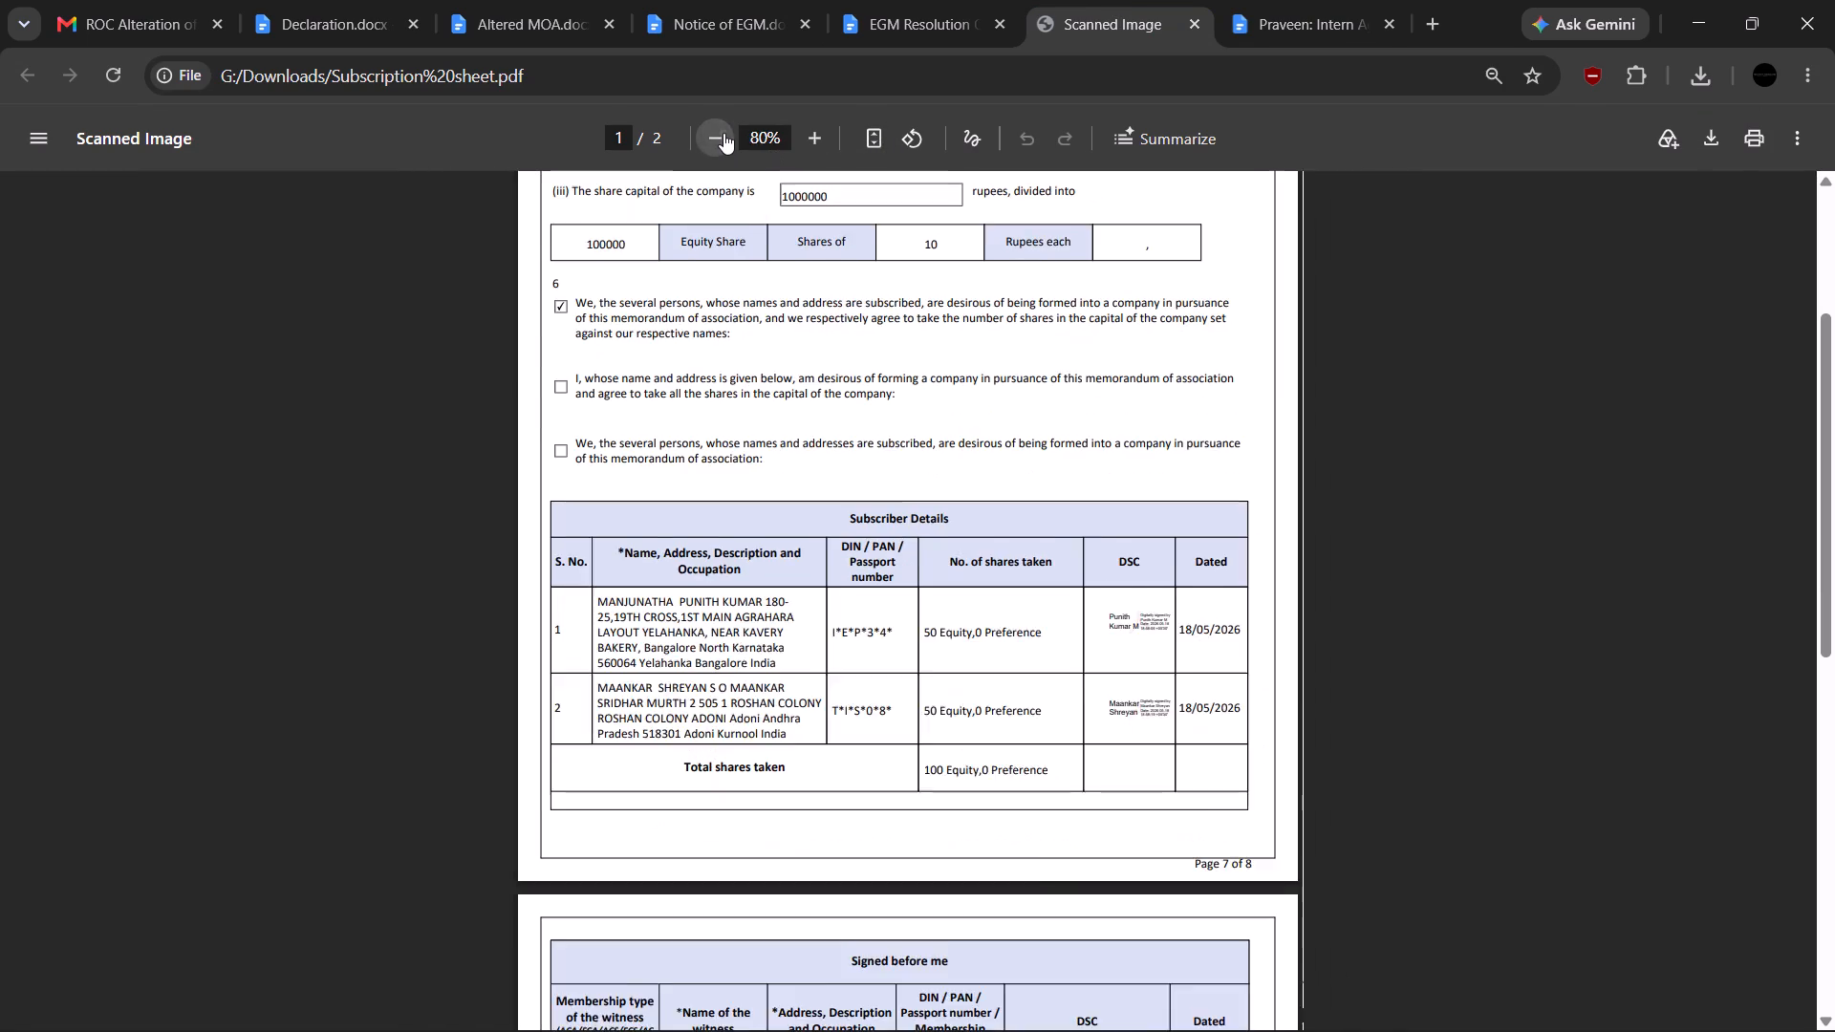
double_click(723, 133)
scroll(892, 554, "down", 2)
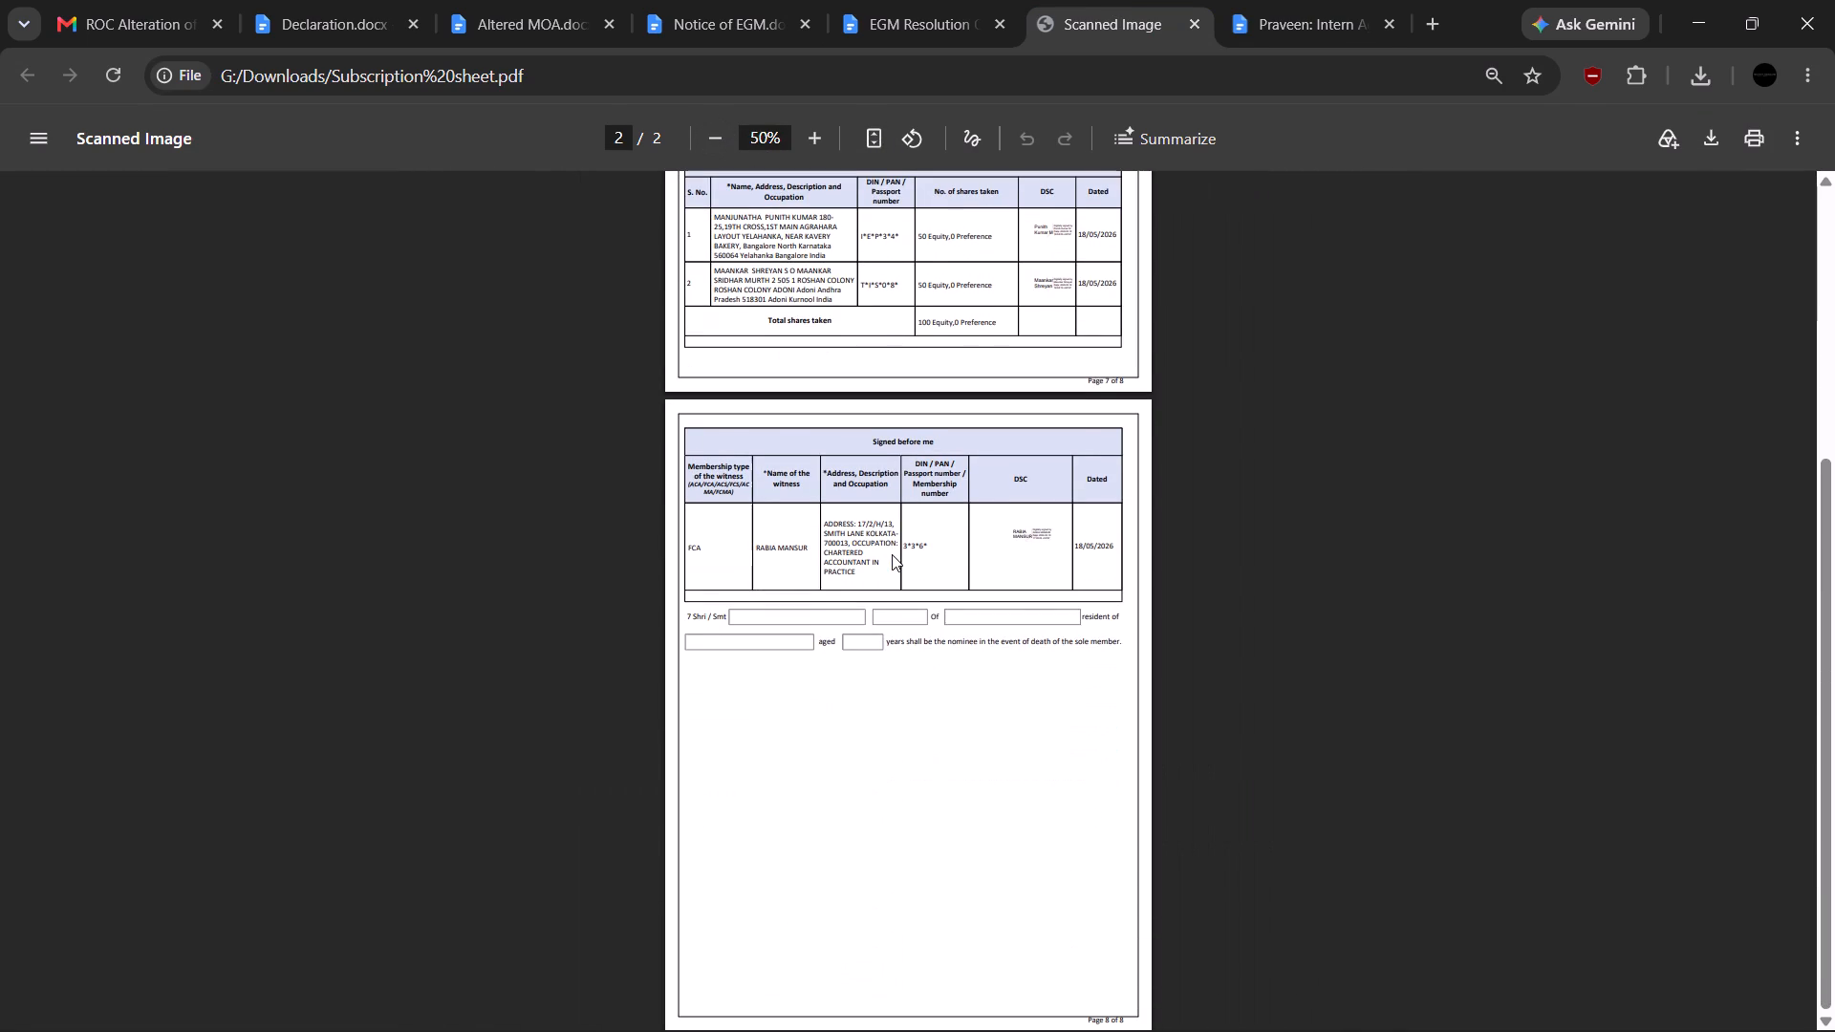
scroll(892, 554, "down", 3)
scroll(892, 554, "up", 7)
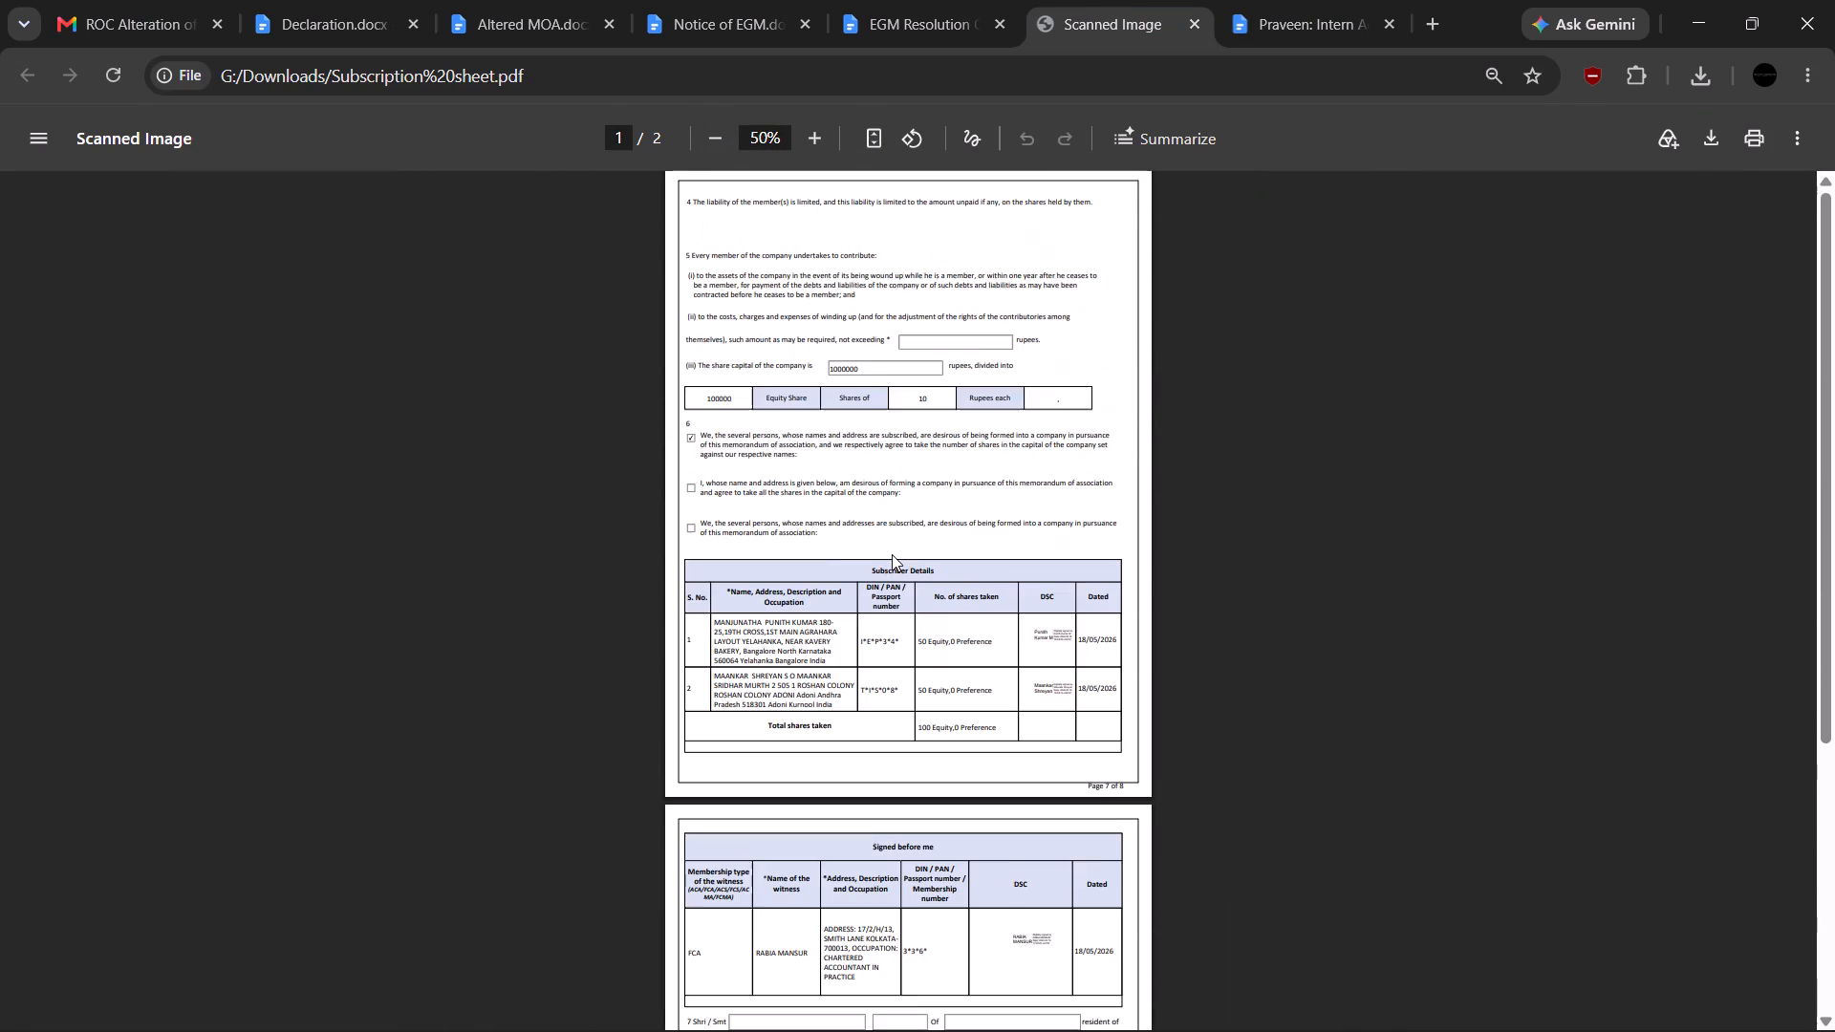
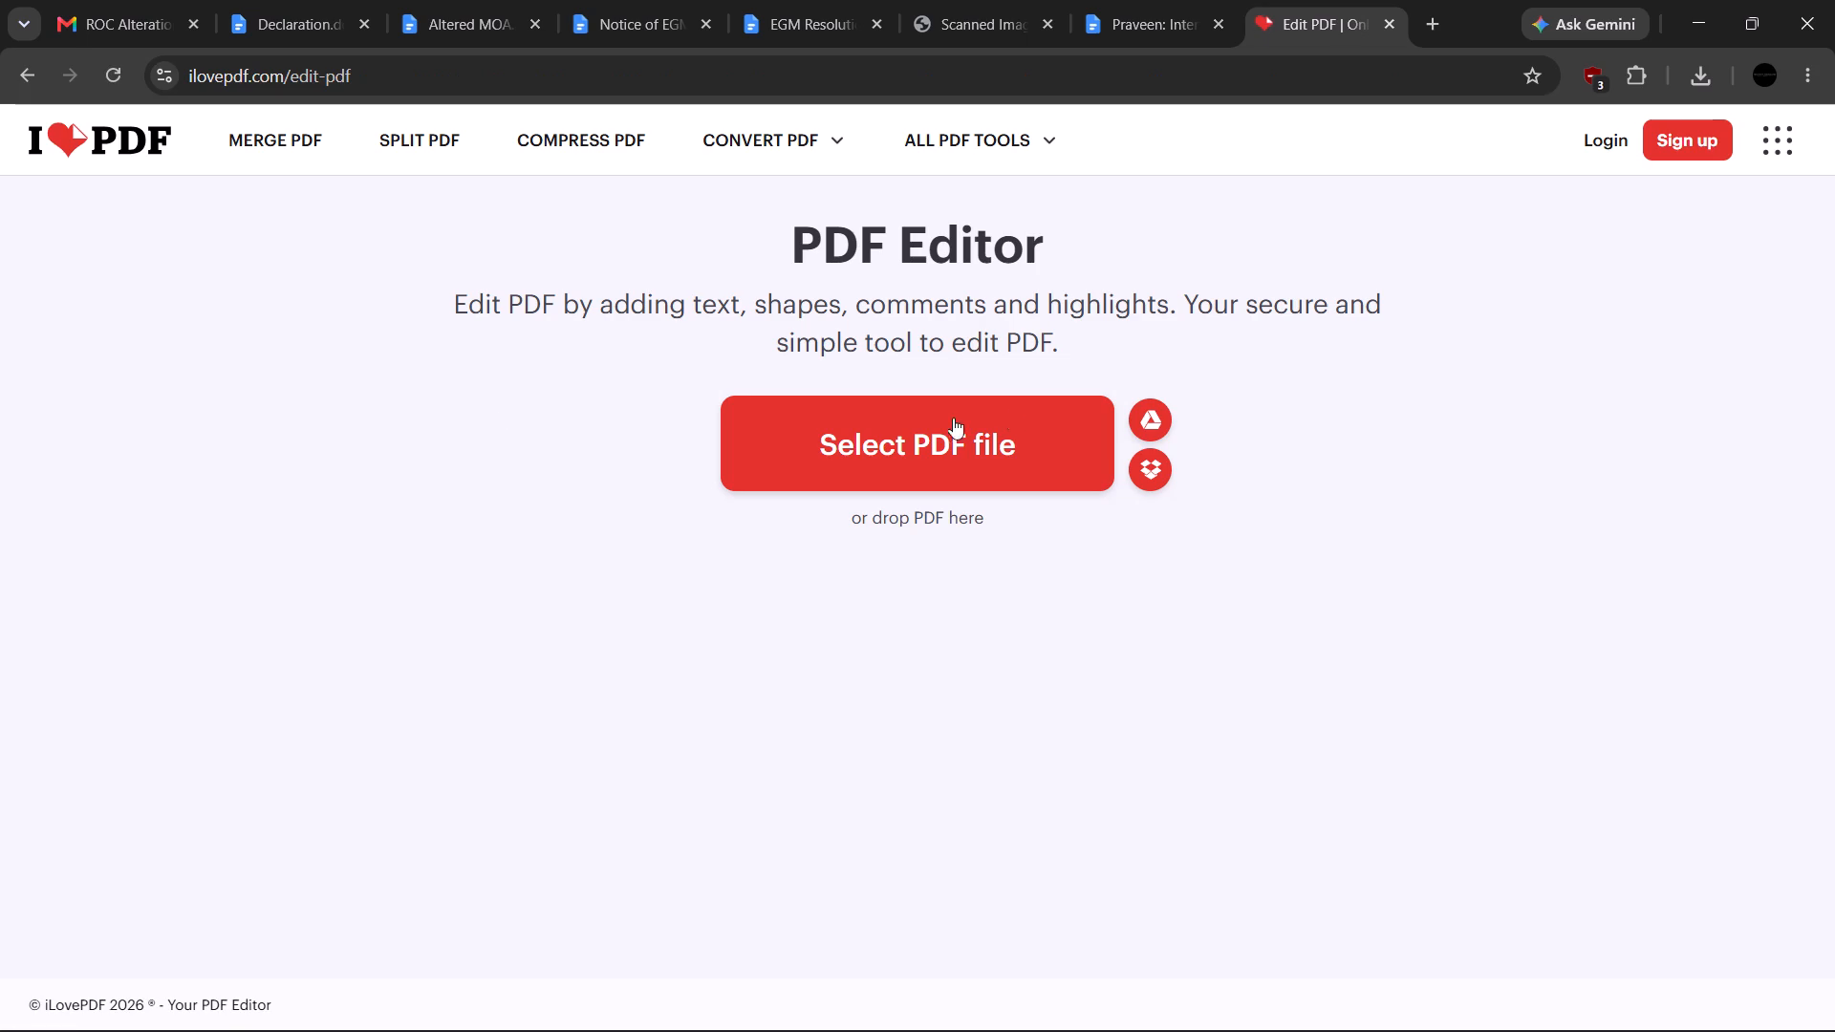
Bring up the file chooser to select a PDF from the computer for editing in the PDF Editor.
left_click(989, 426)
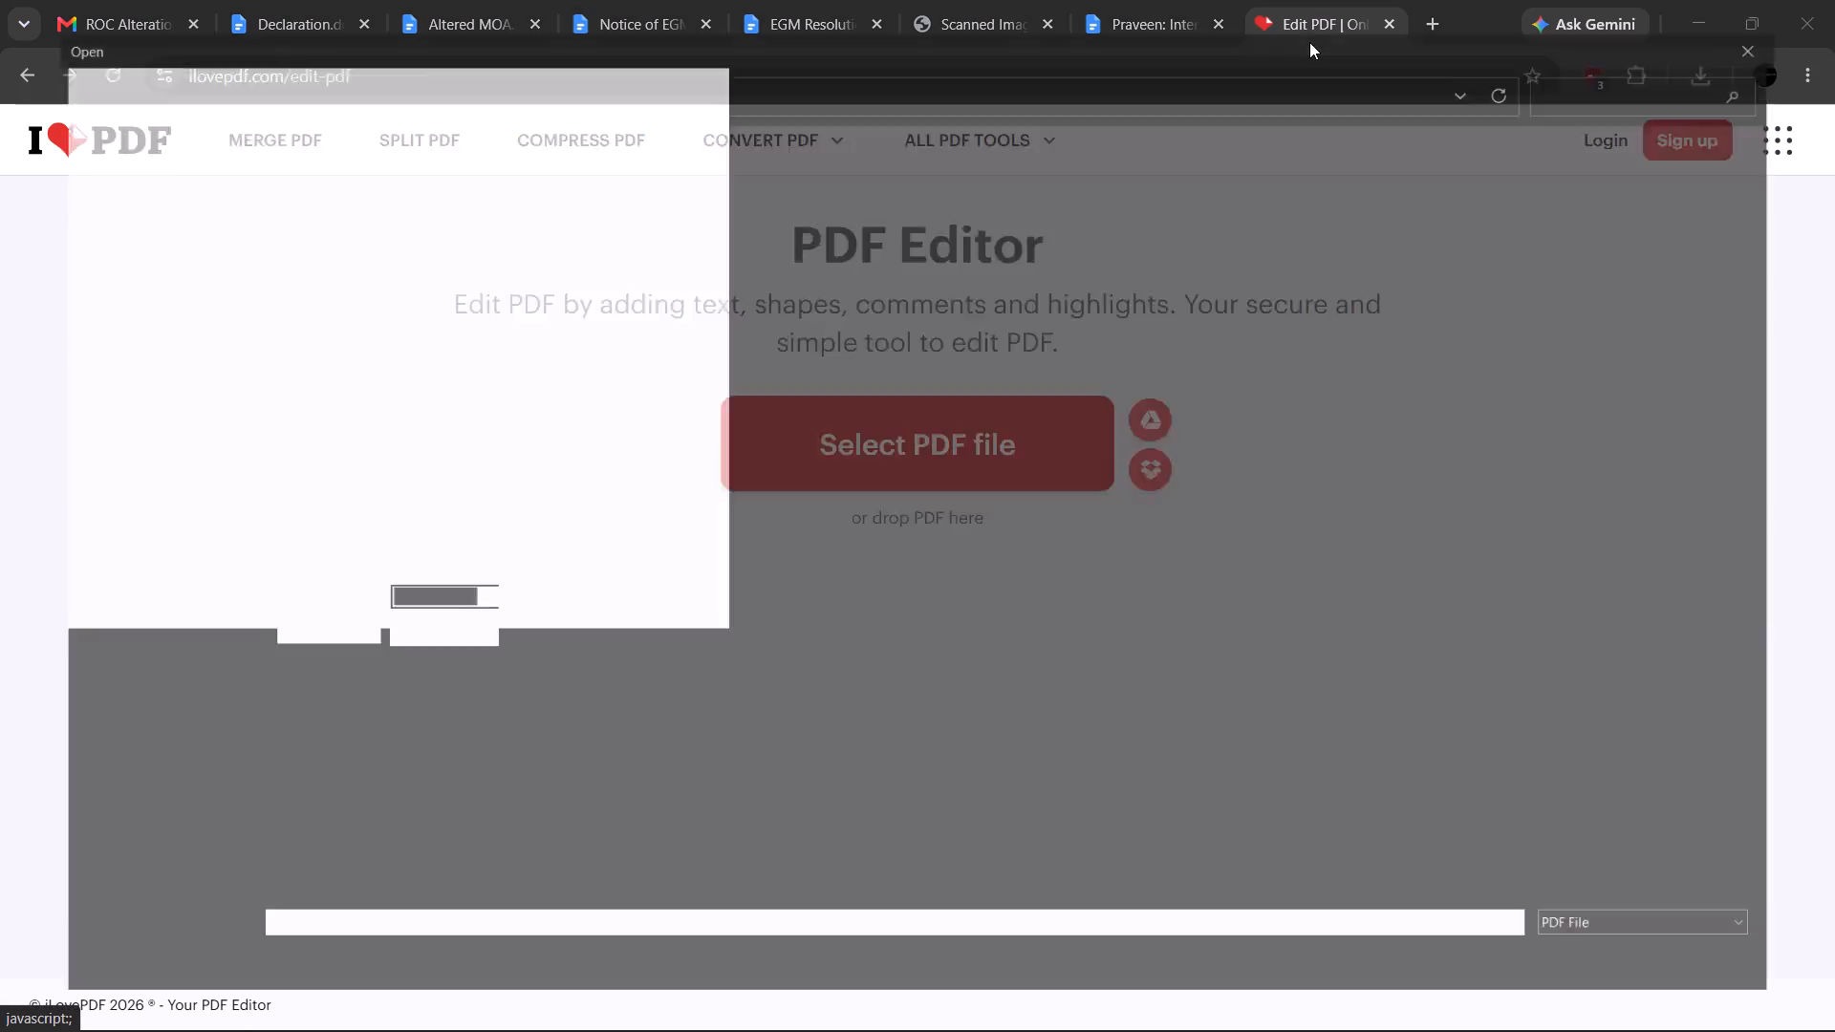
Load the downloaded Subscription sheet.pdf into the PDF editor and close the Scanned Image tab.
left_click(1834, 8)
left_click(1685, 87)
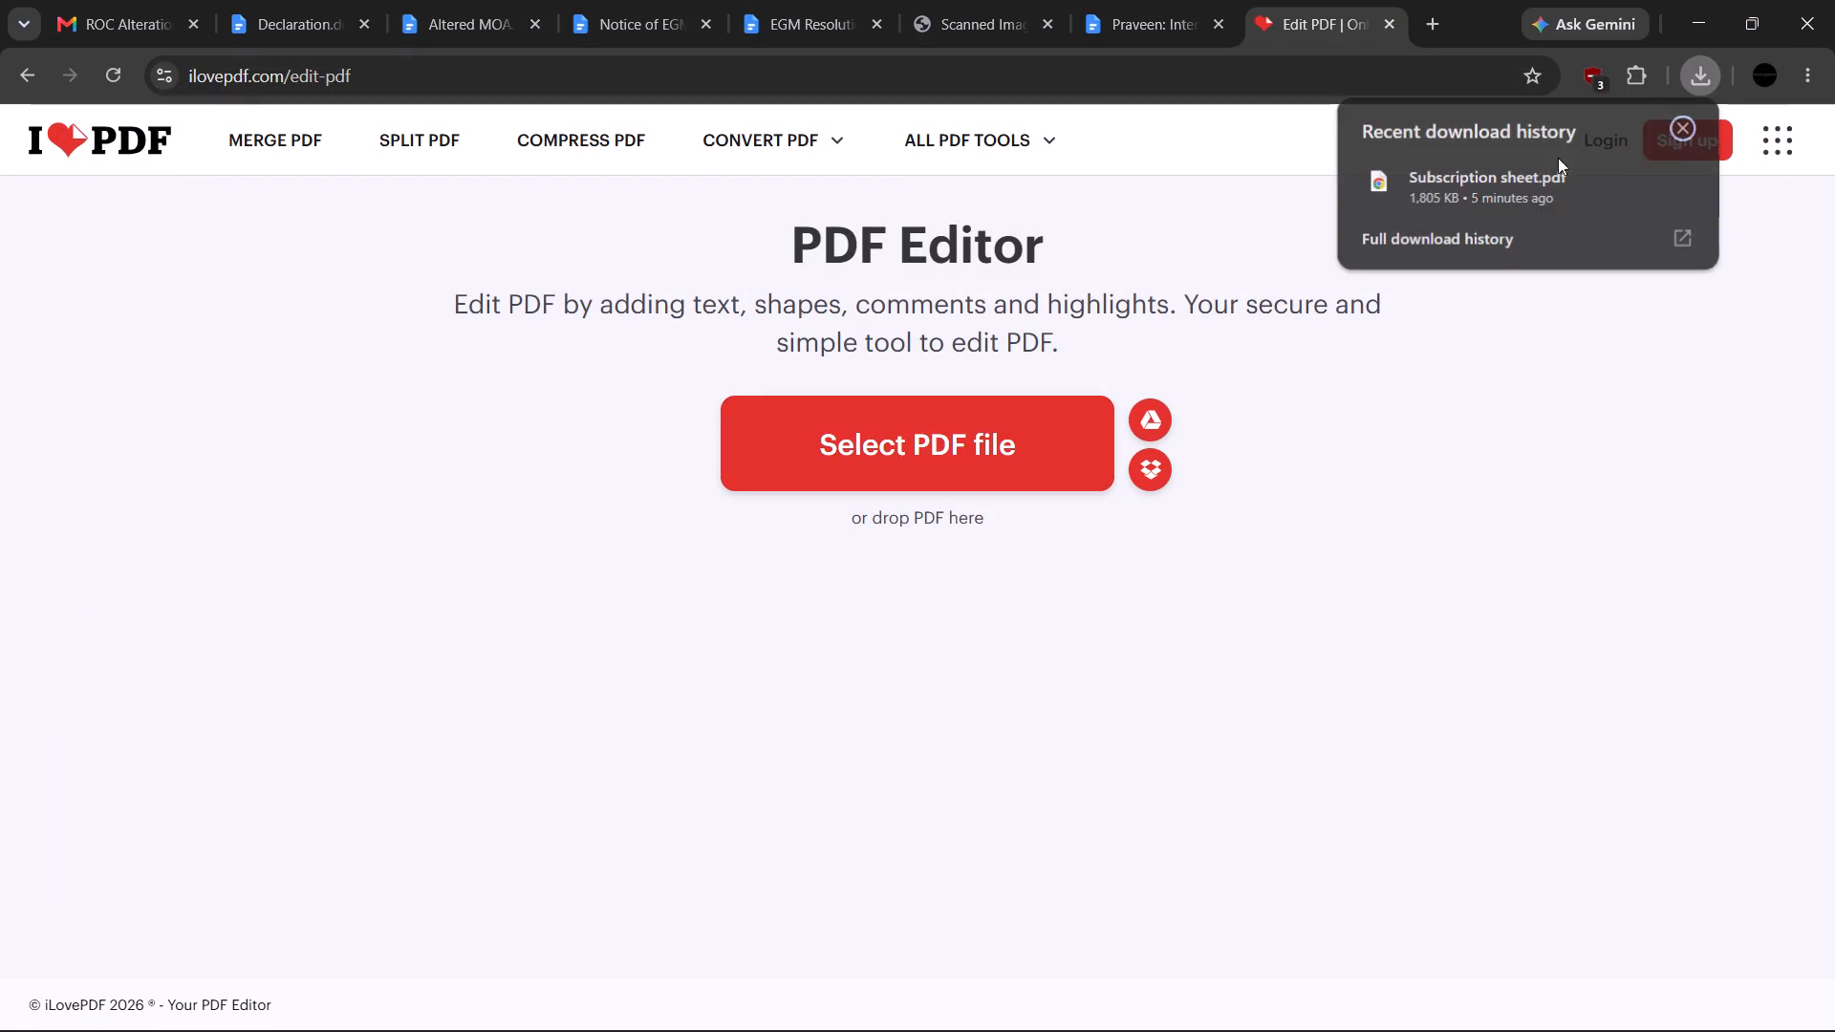
left_click_drag(1503, 183, 869, 518)
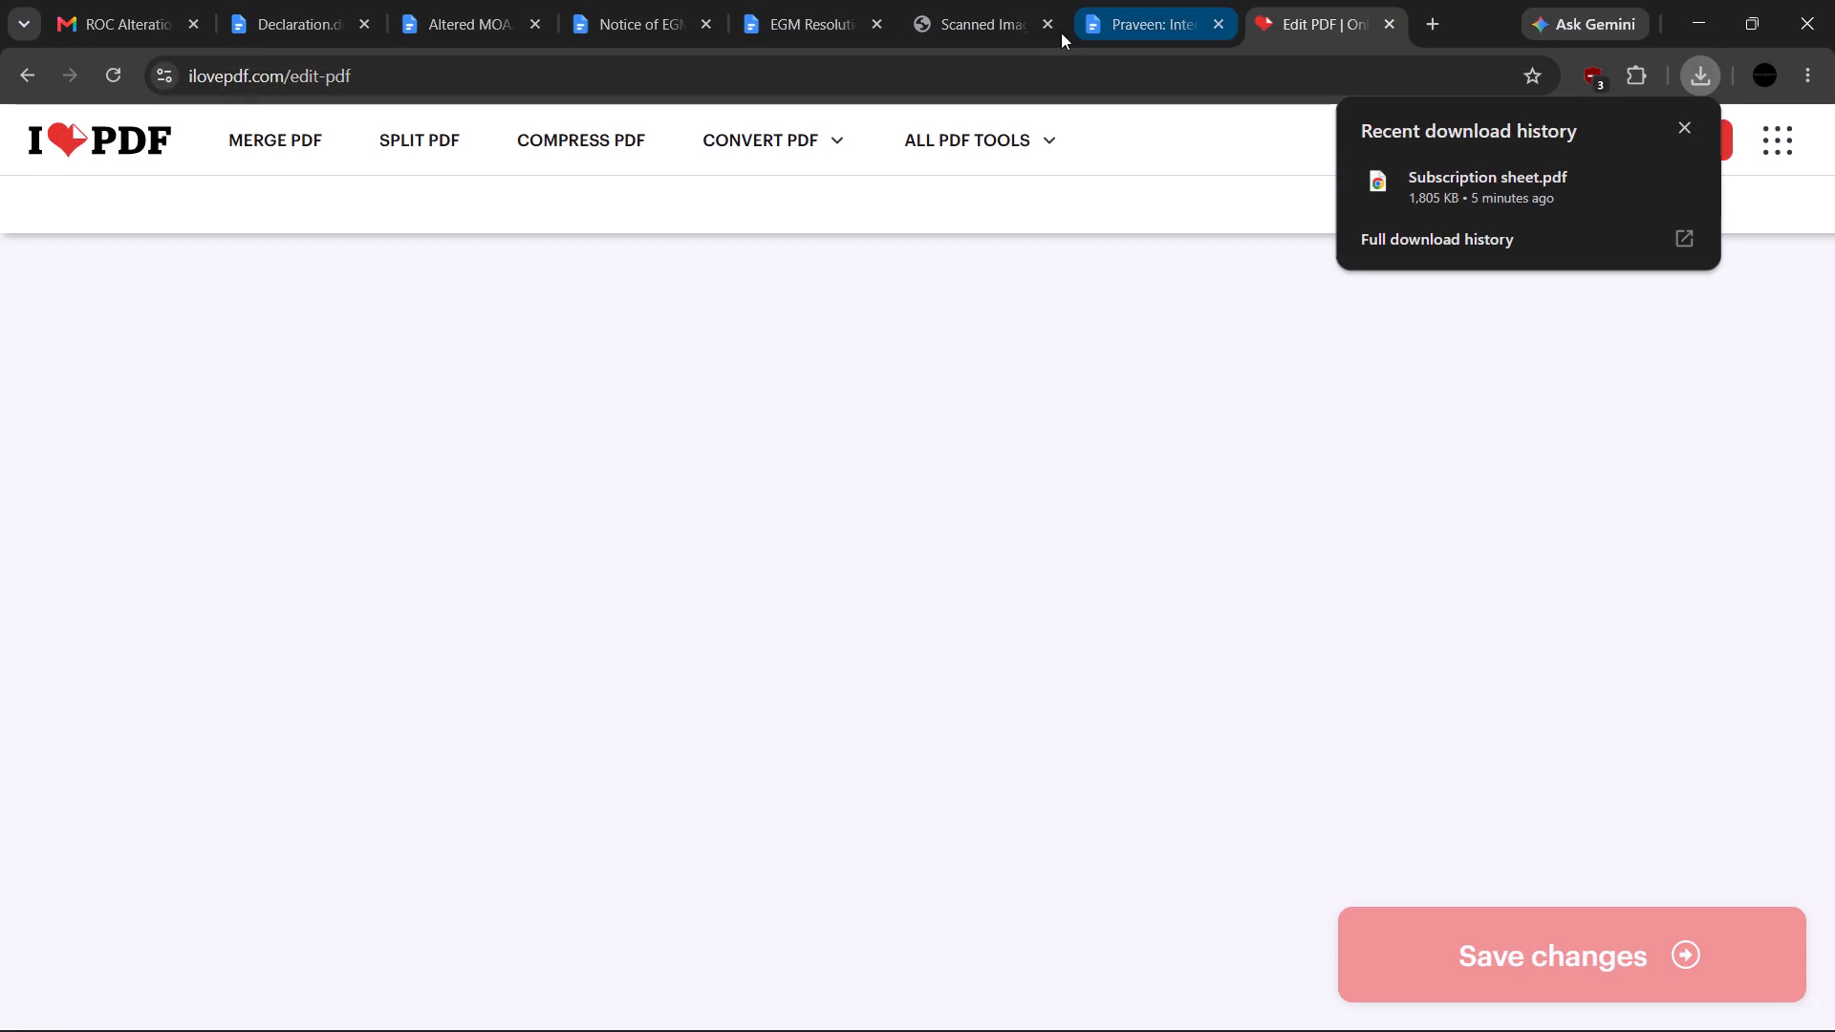
left_click(1045, 21)
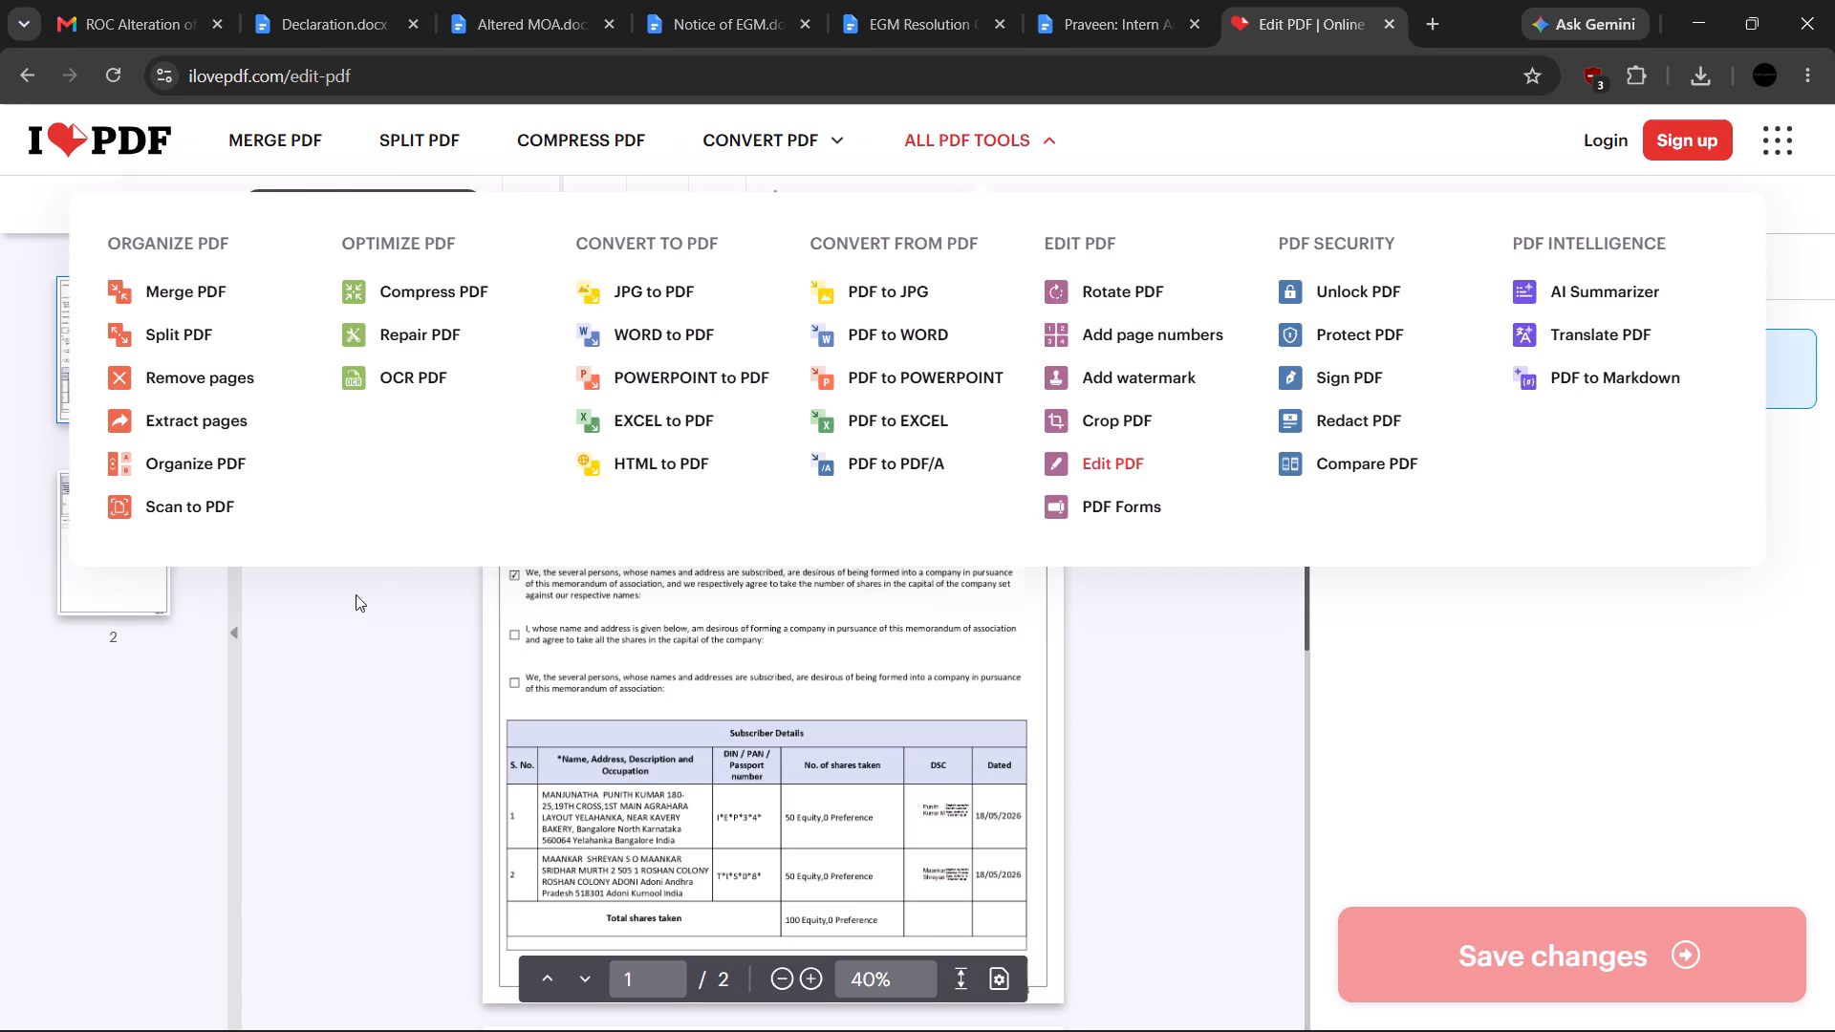
Insert the MHIPL stamp-blue image from the Module Hub India logo folder onto the first page of the subscription sheet.
scroll(813, 689, "down", 5)
scroll(821, 680, "up", 2)
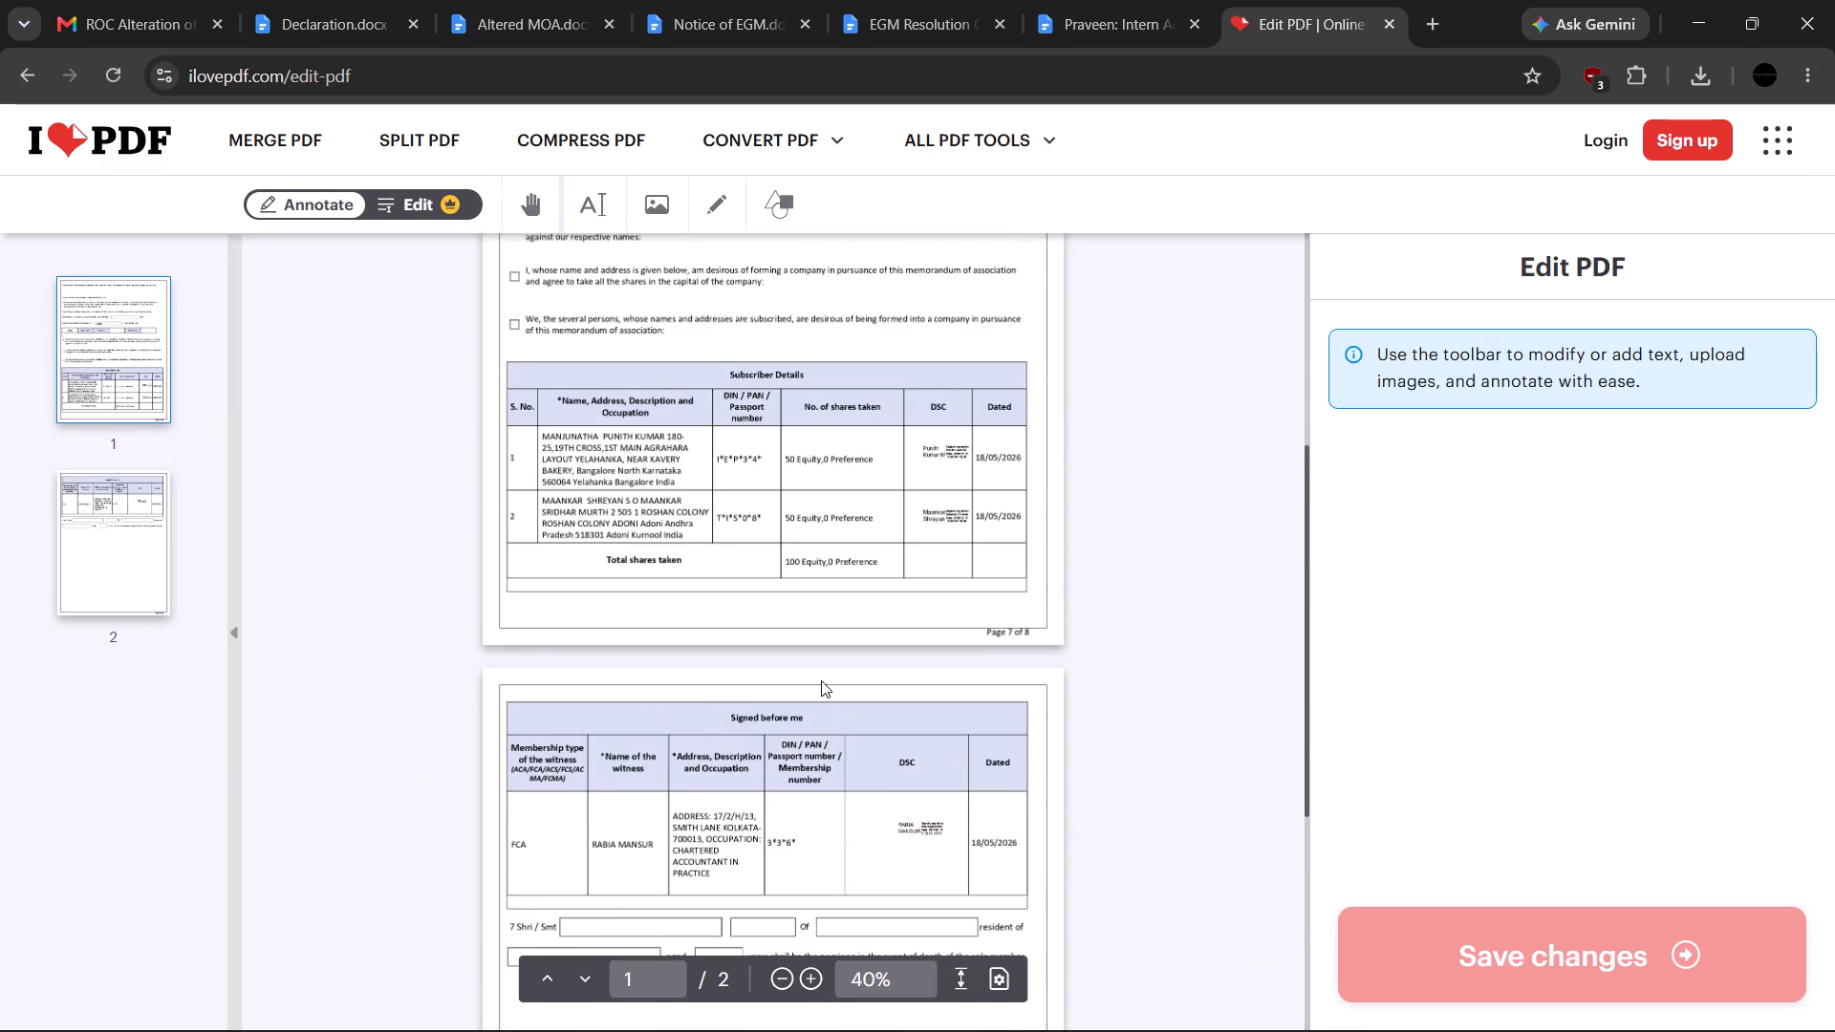
scroll(821, 680, "up", 4)
scroll(823, 683, "down", 2)
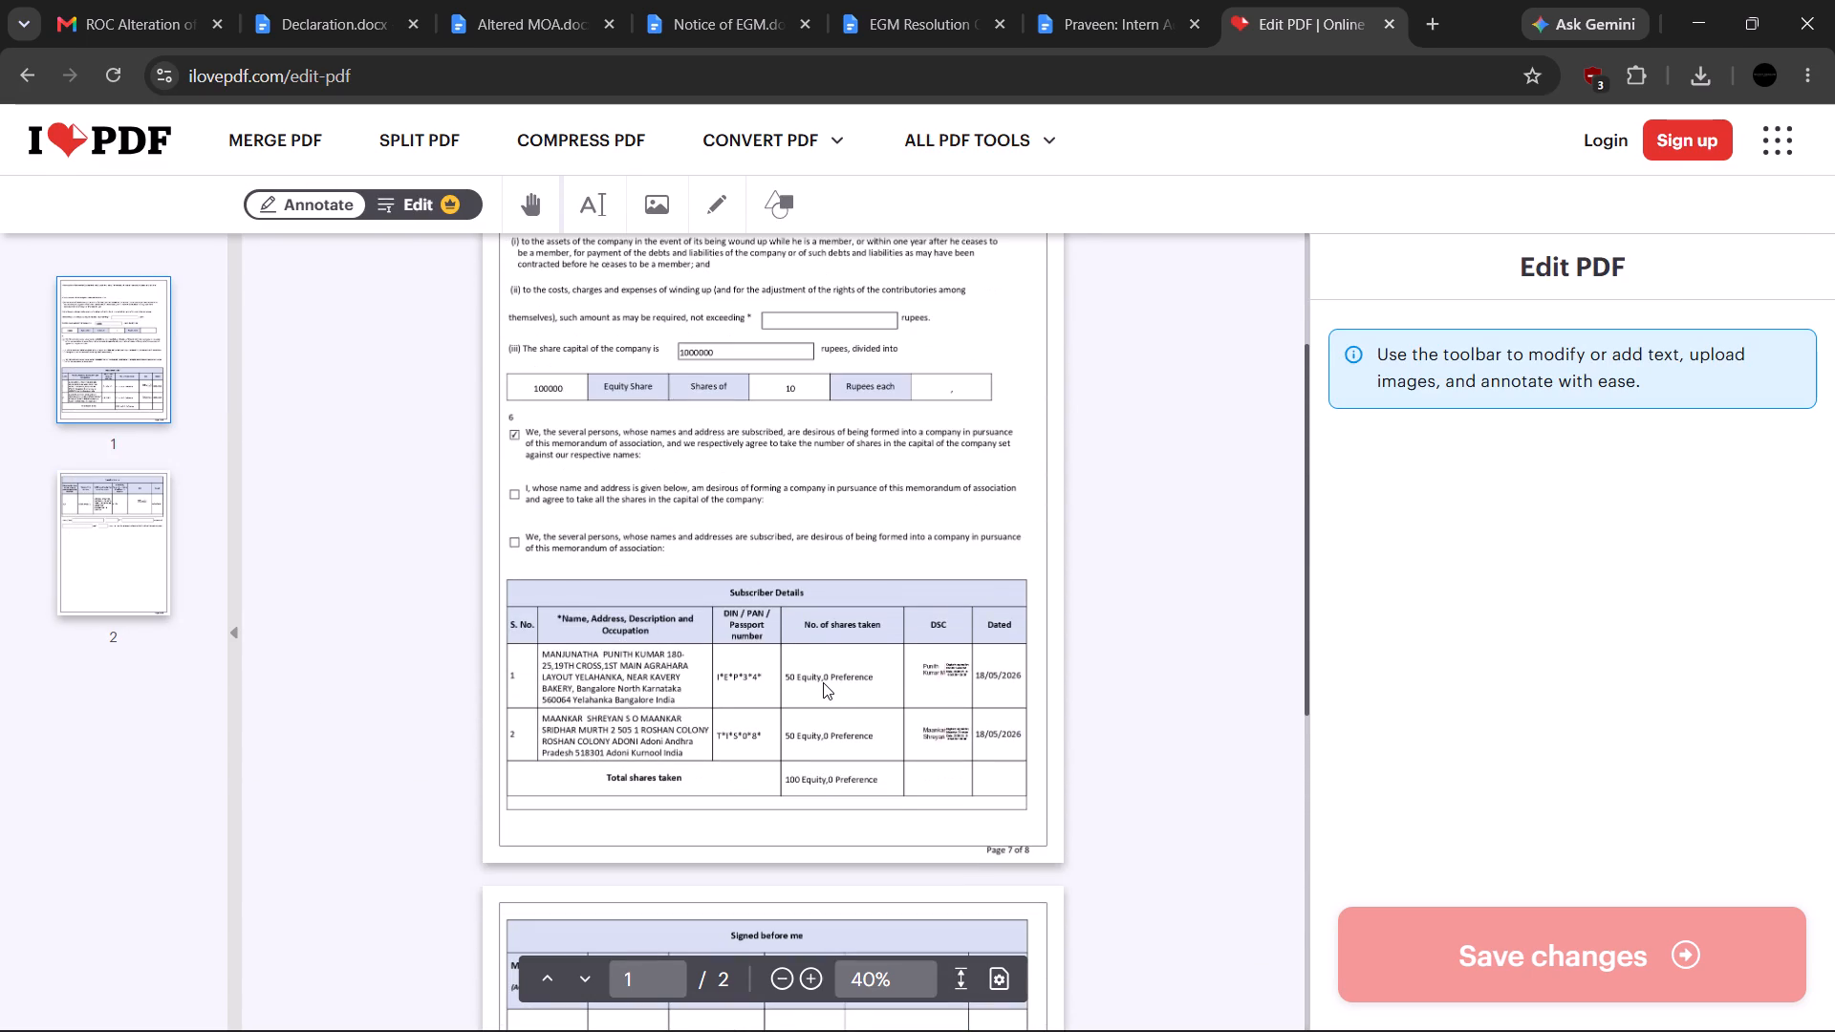
scroll(840, 607, "up", 3)
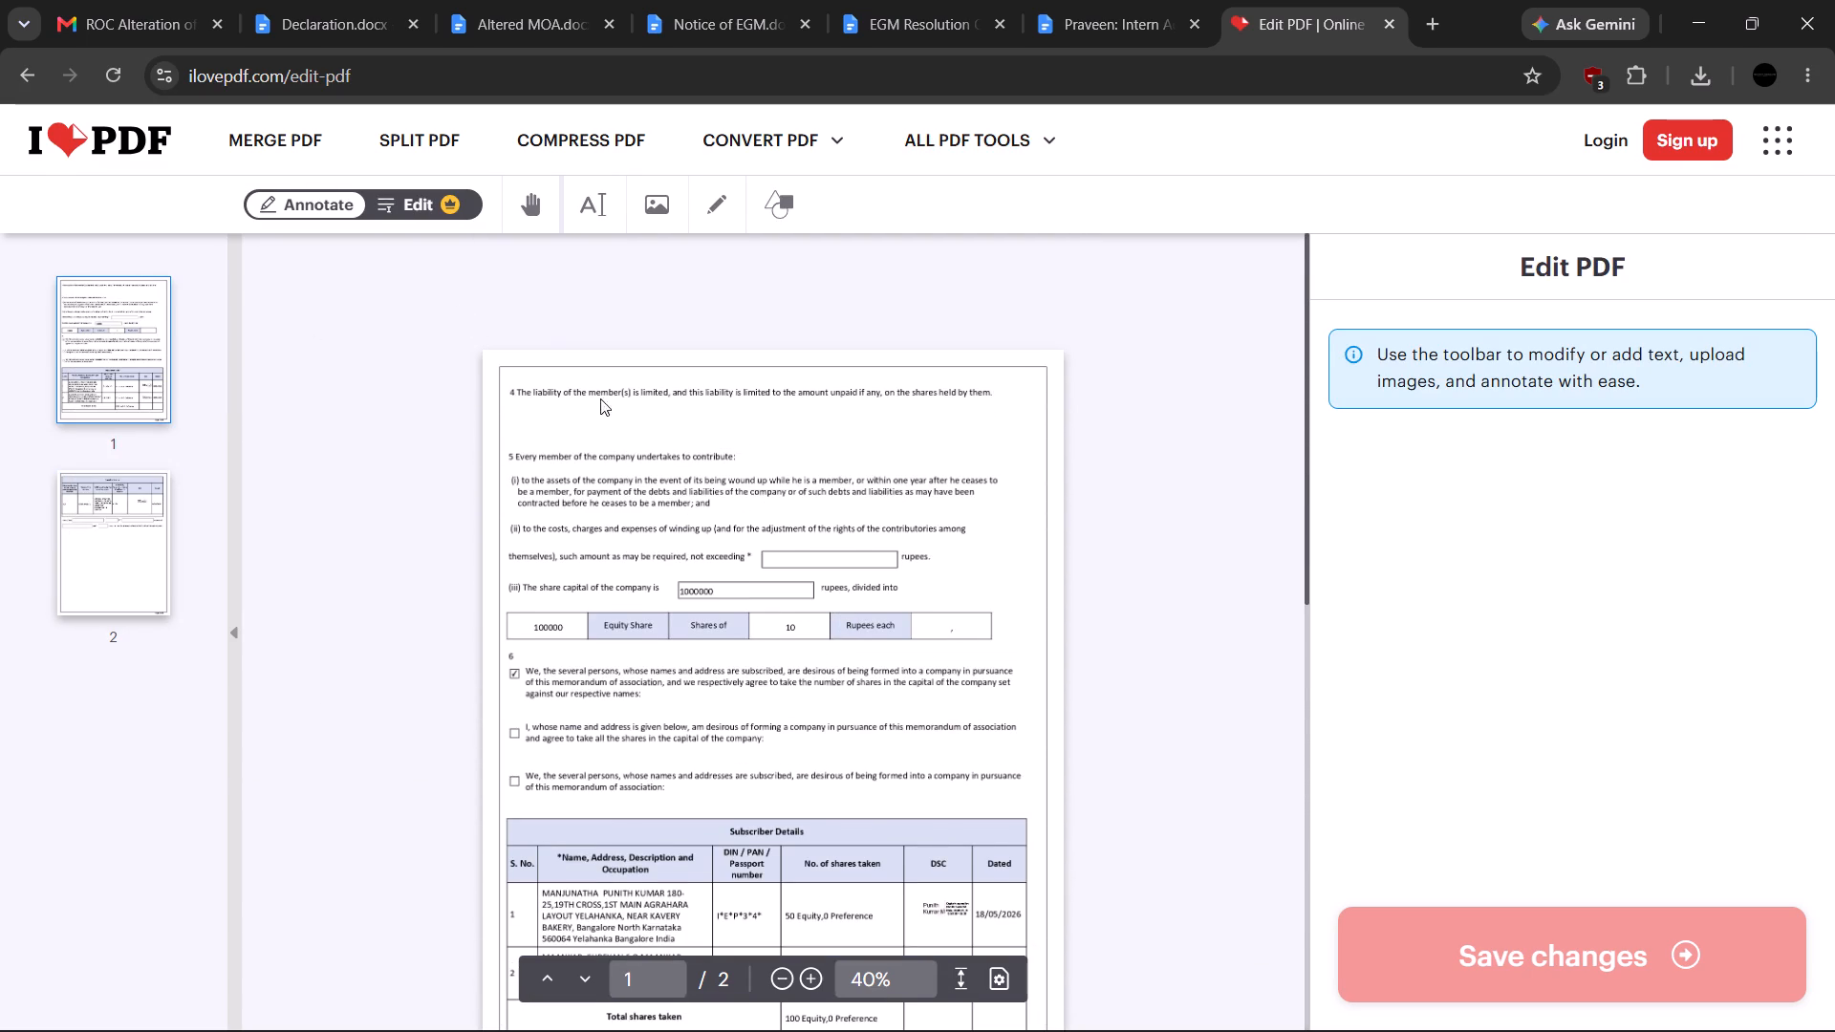
left_click(651, 204)
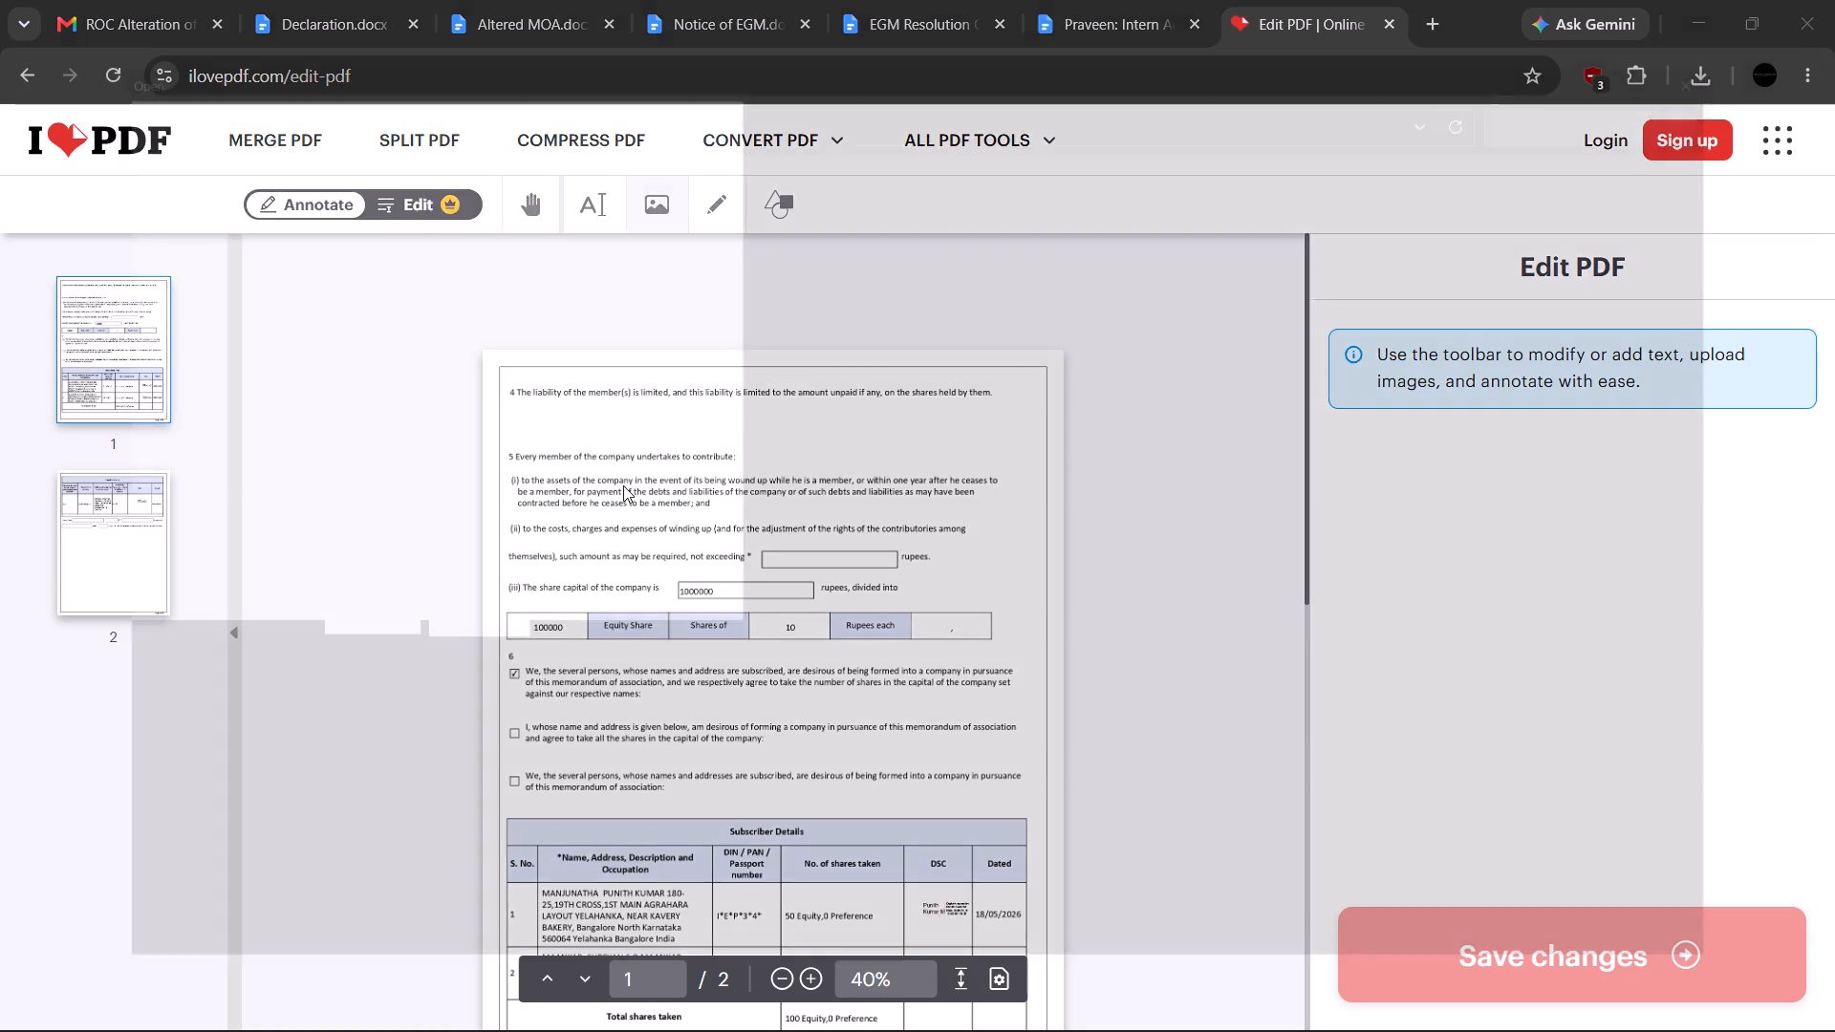
left_click(1029, 238)
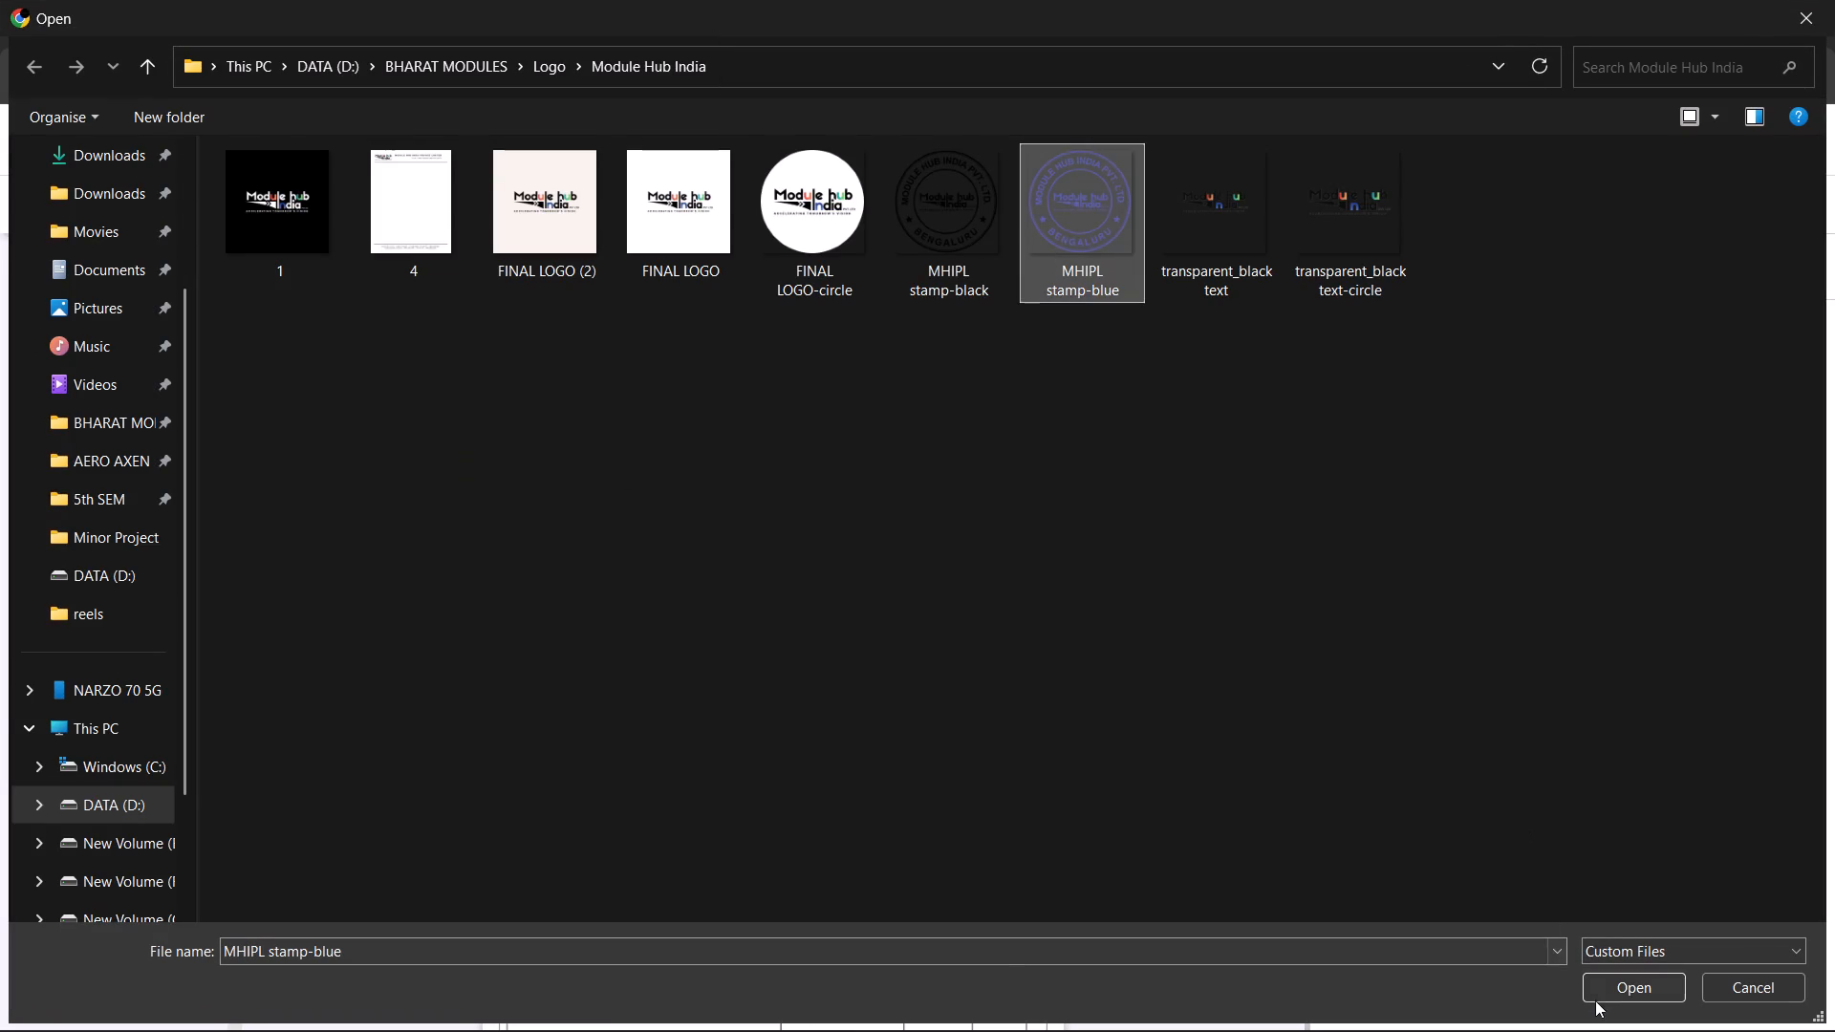
left_click(1595, 1000)
Shrink the company stamp to a small seal and place it in the first page's lower-right corner, just above "Page 7 of 8".
scroll(865, 620, "down", 2)
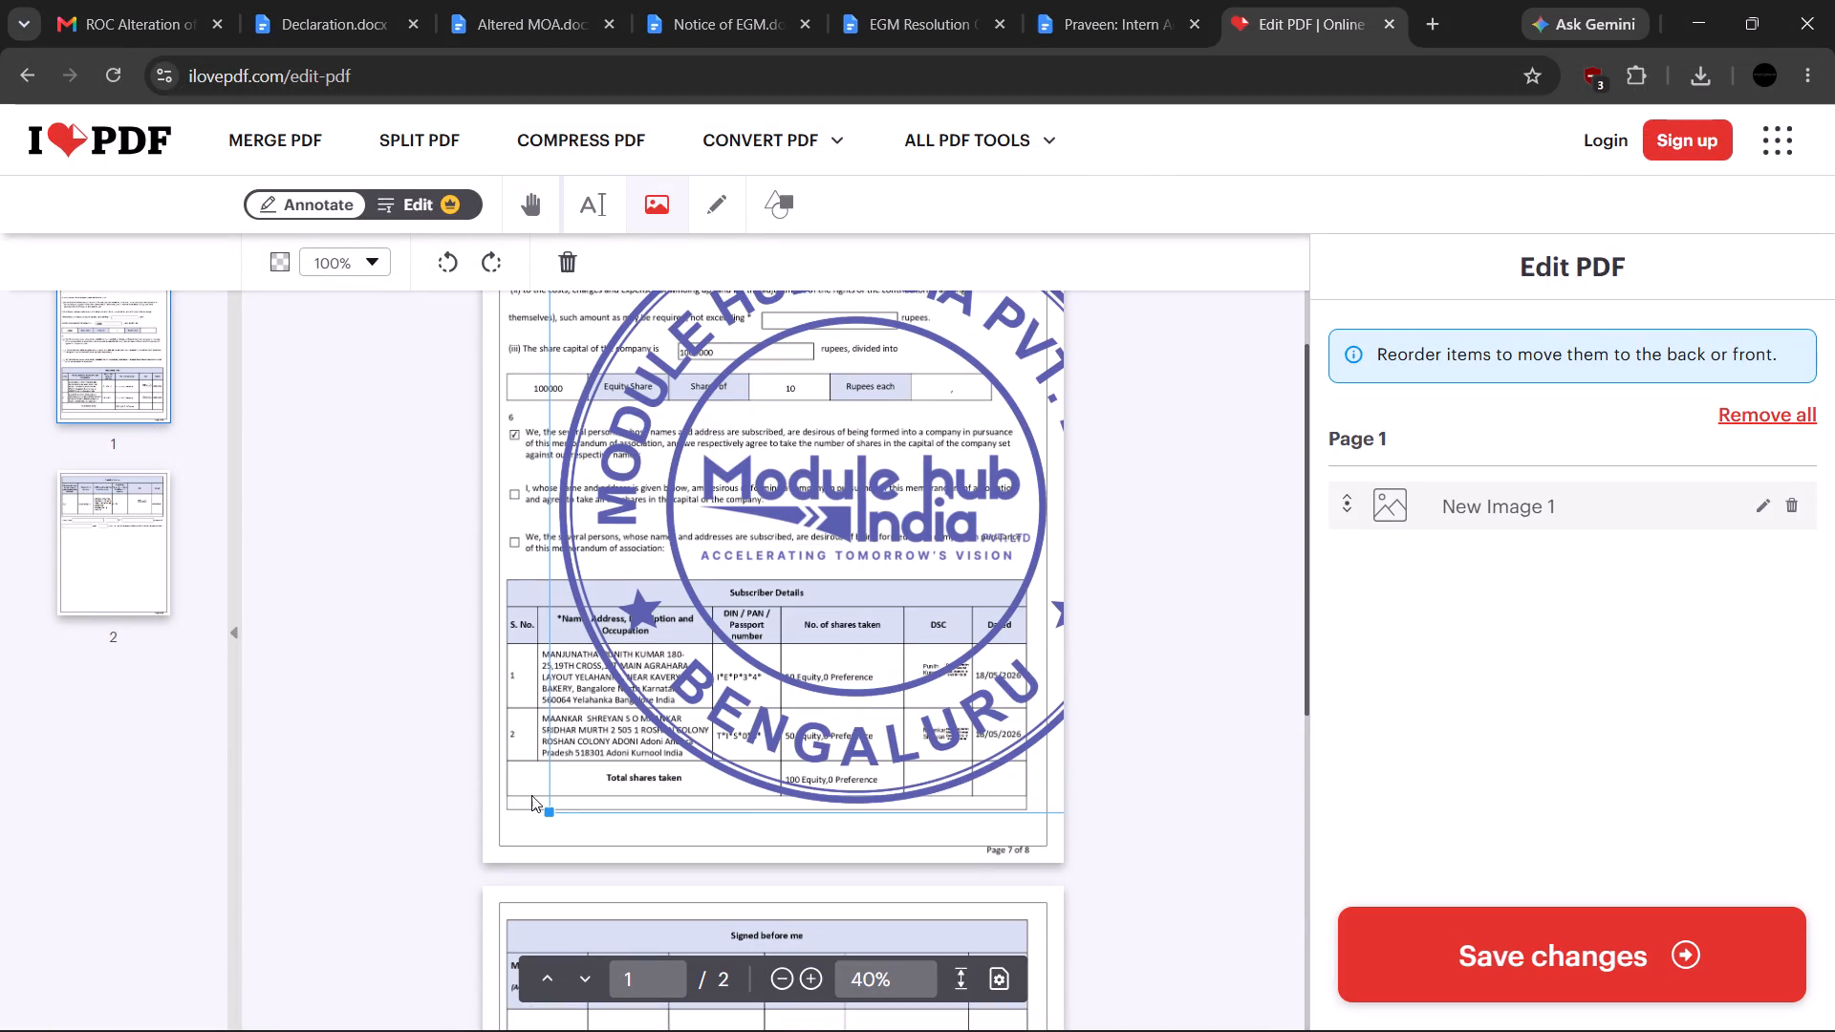
left_click_drag(548, 808, 897, 556)
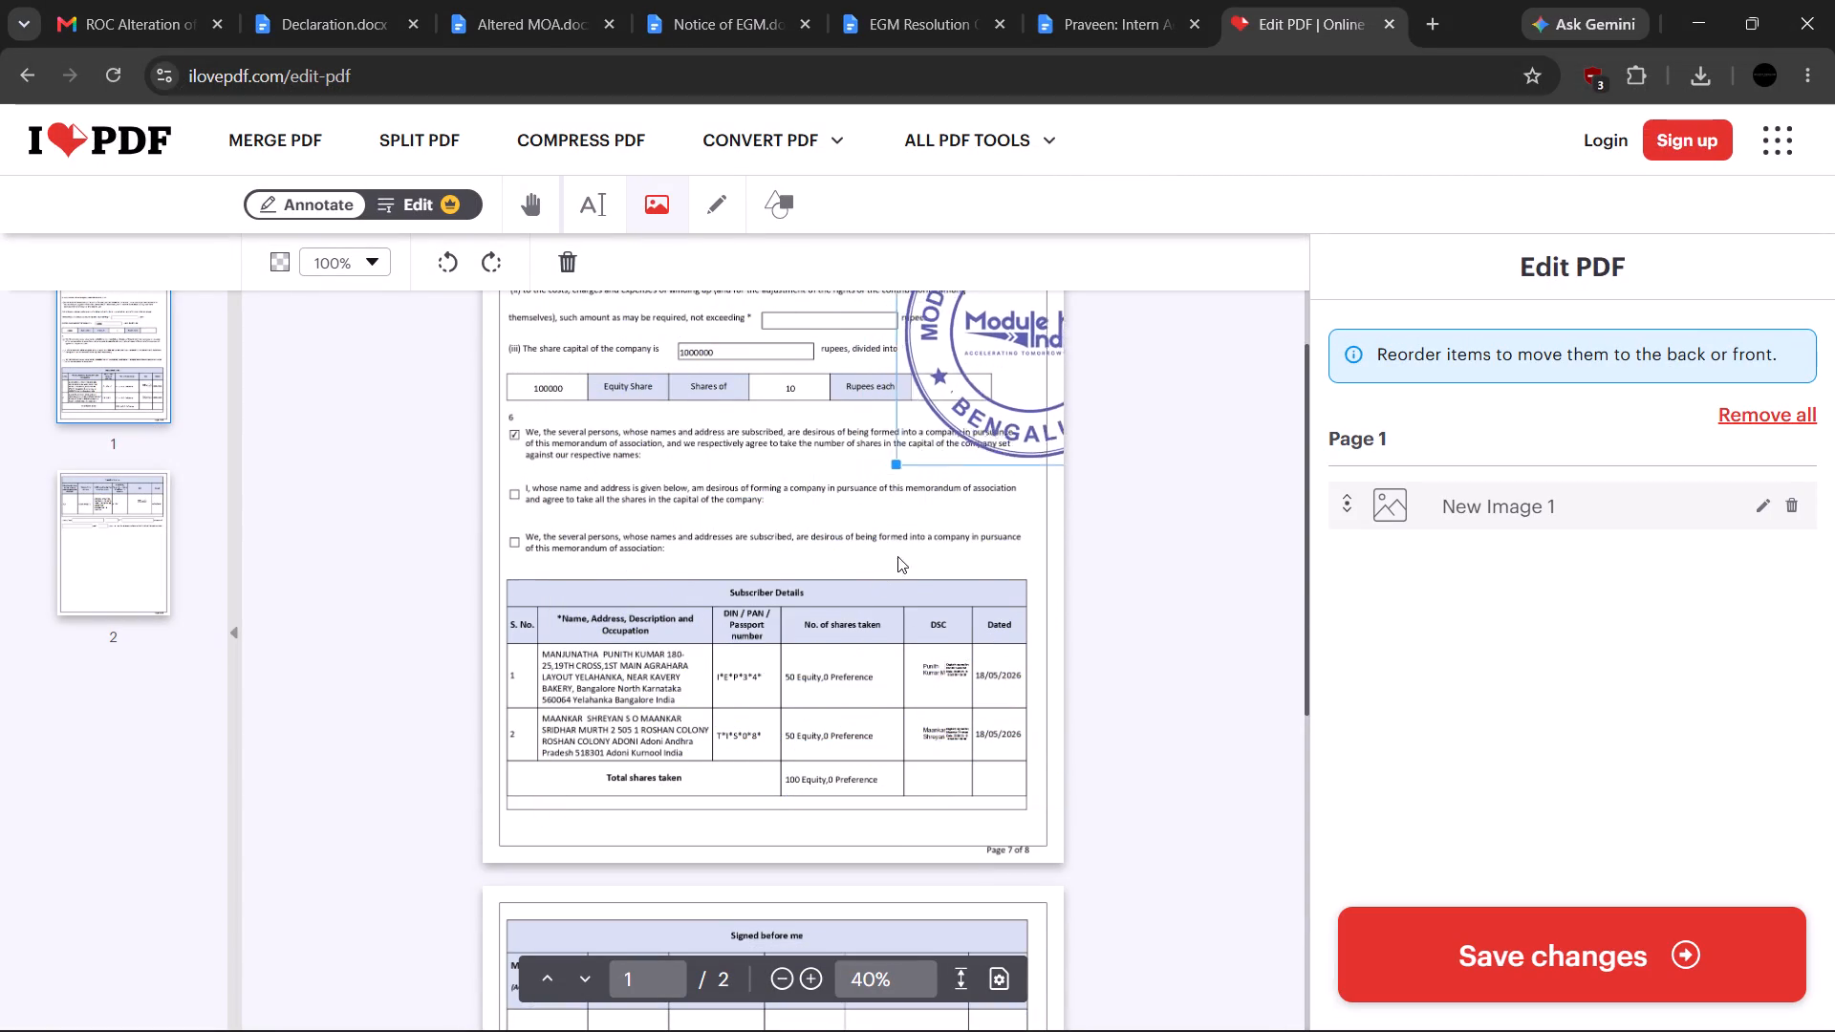
left_click_drag(897, 556, 912, 548)
left_click_drag(1001, 383, 604, 762)
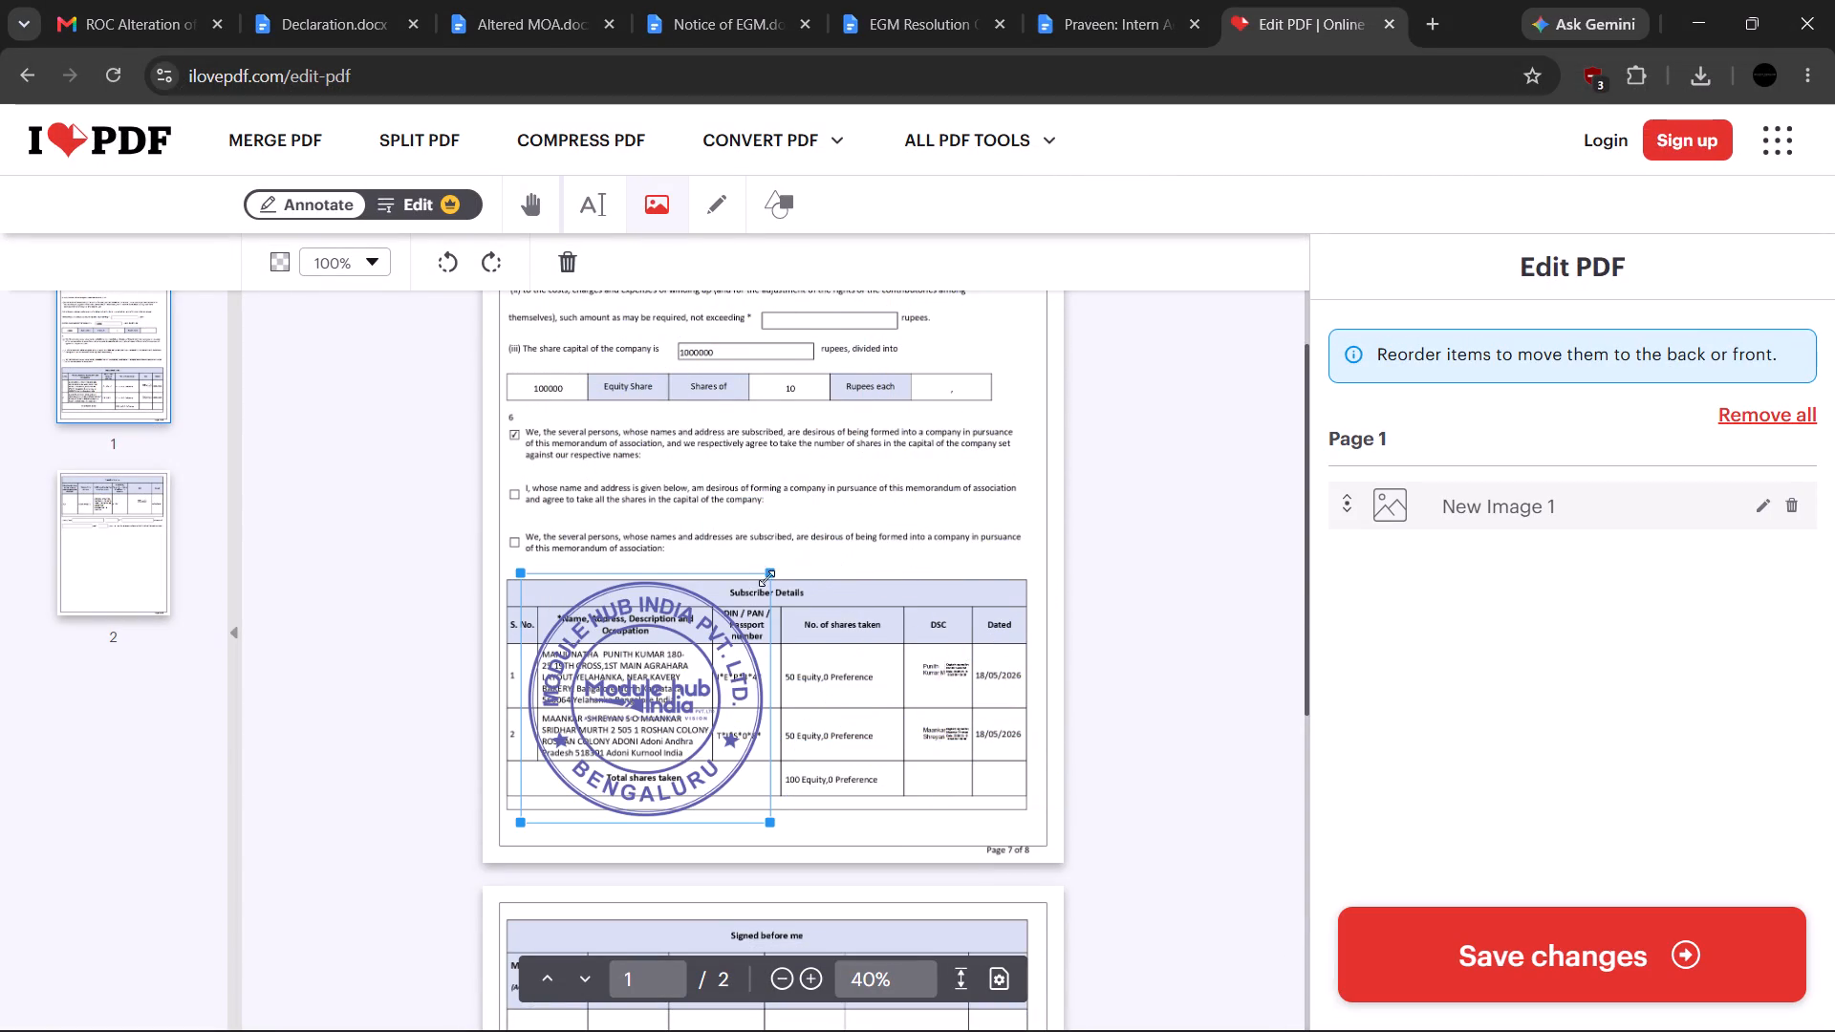
left_click_drag(766, 578, 597, 771)
left_click_drag(552, 796, 977, 824)
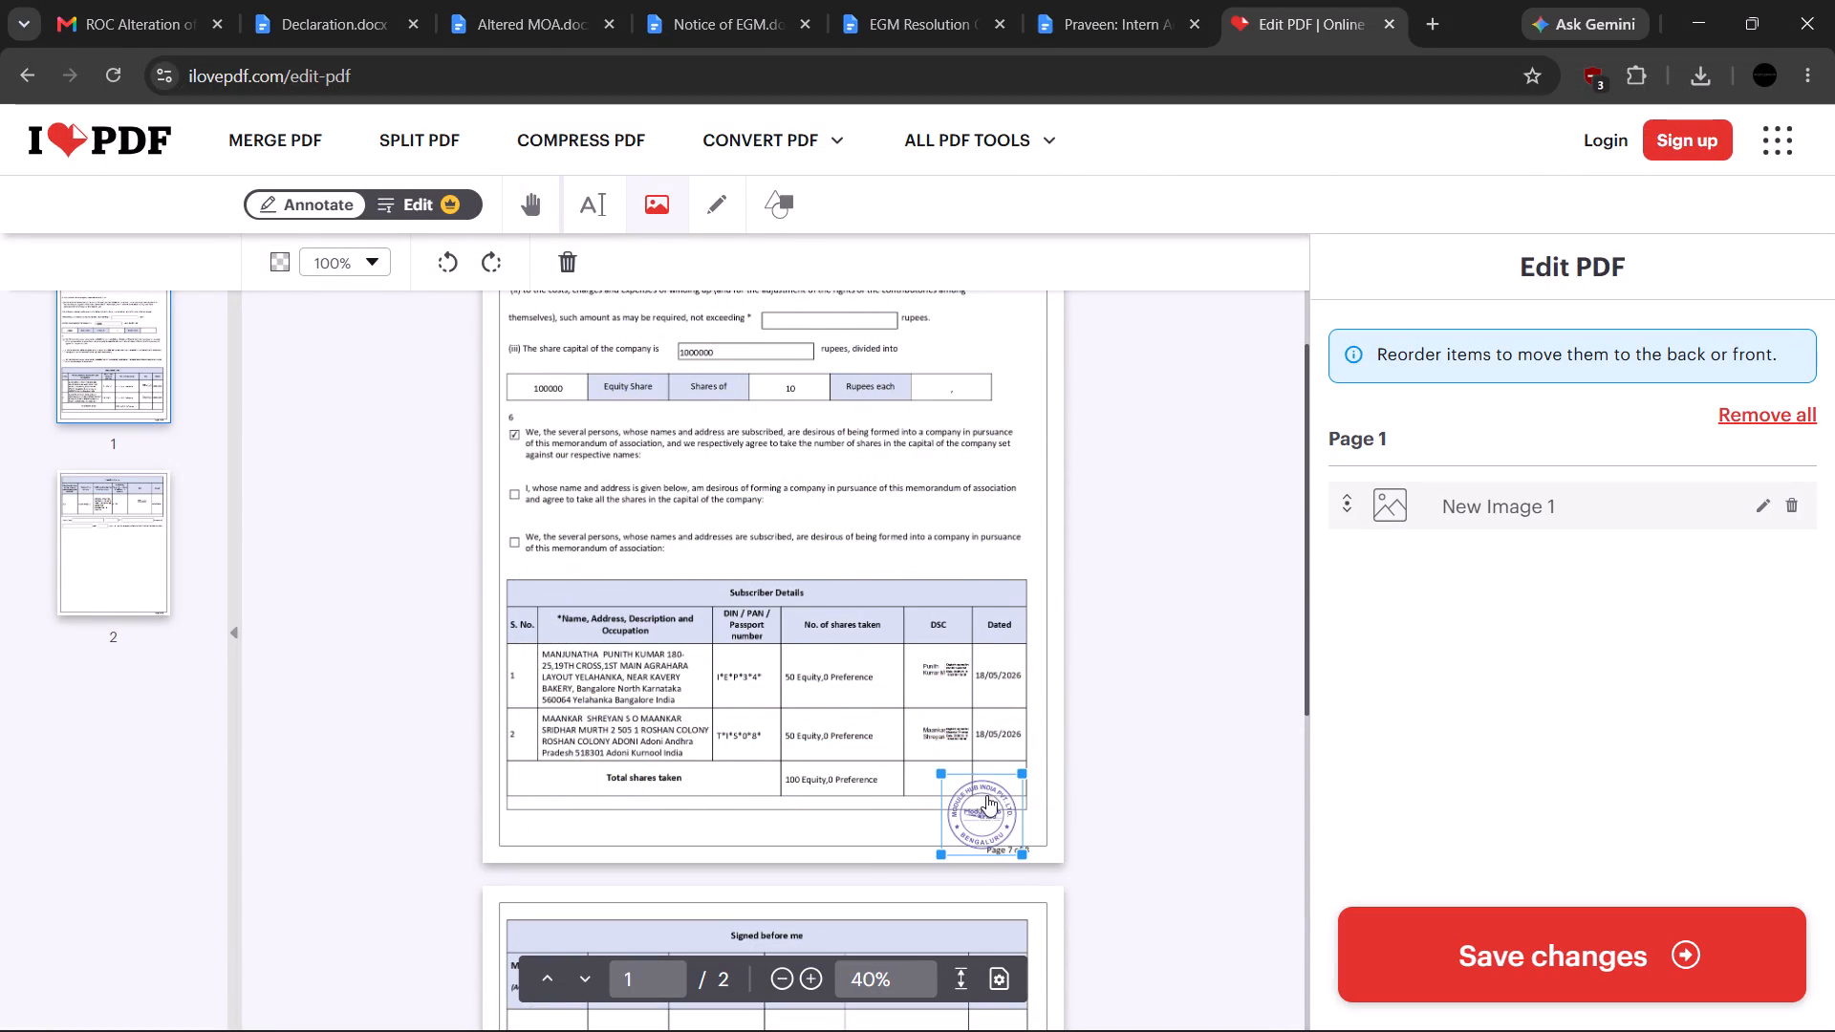
left_click_drag(939, 769, 958, 785)
left_click_drag(993, 819, 1003, 817)
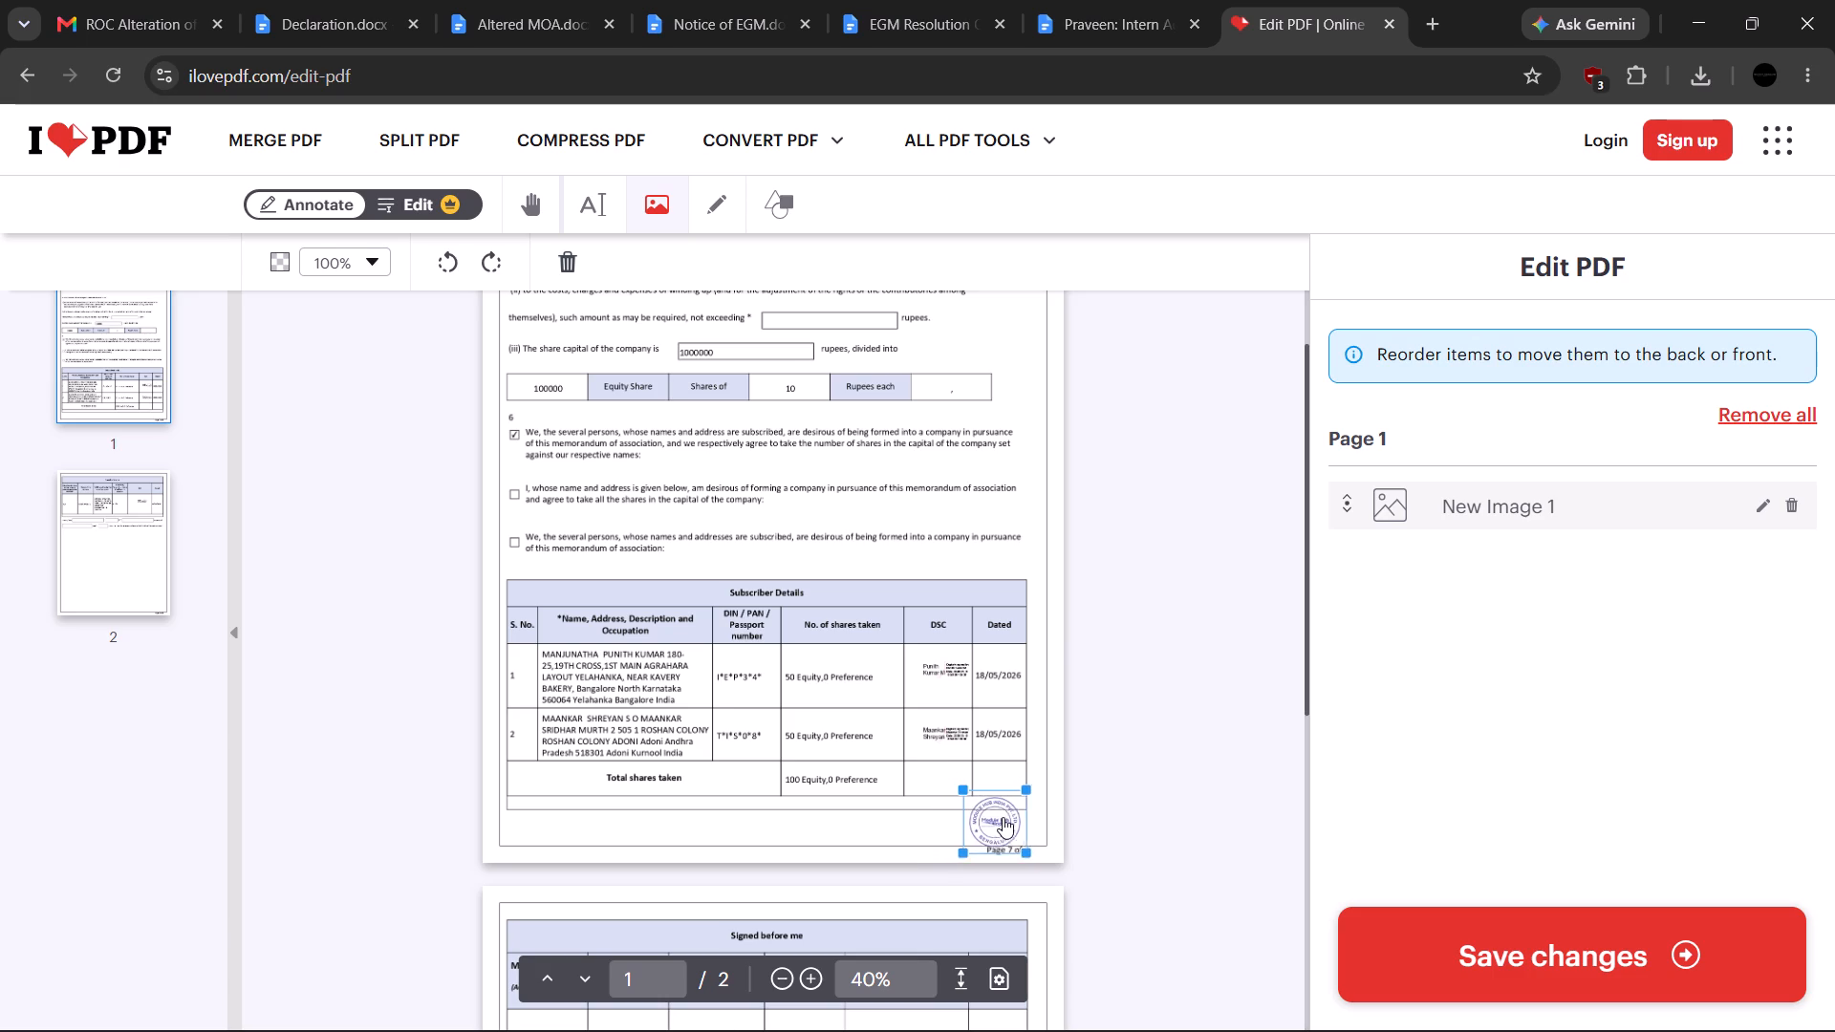
left_click_drag(1003, 817, 1008, 812)
left_click(1081, 772)
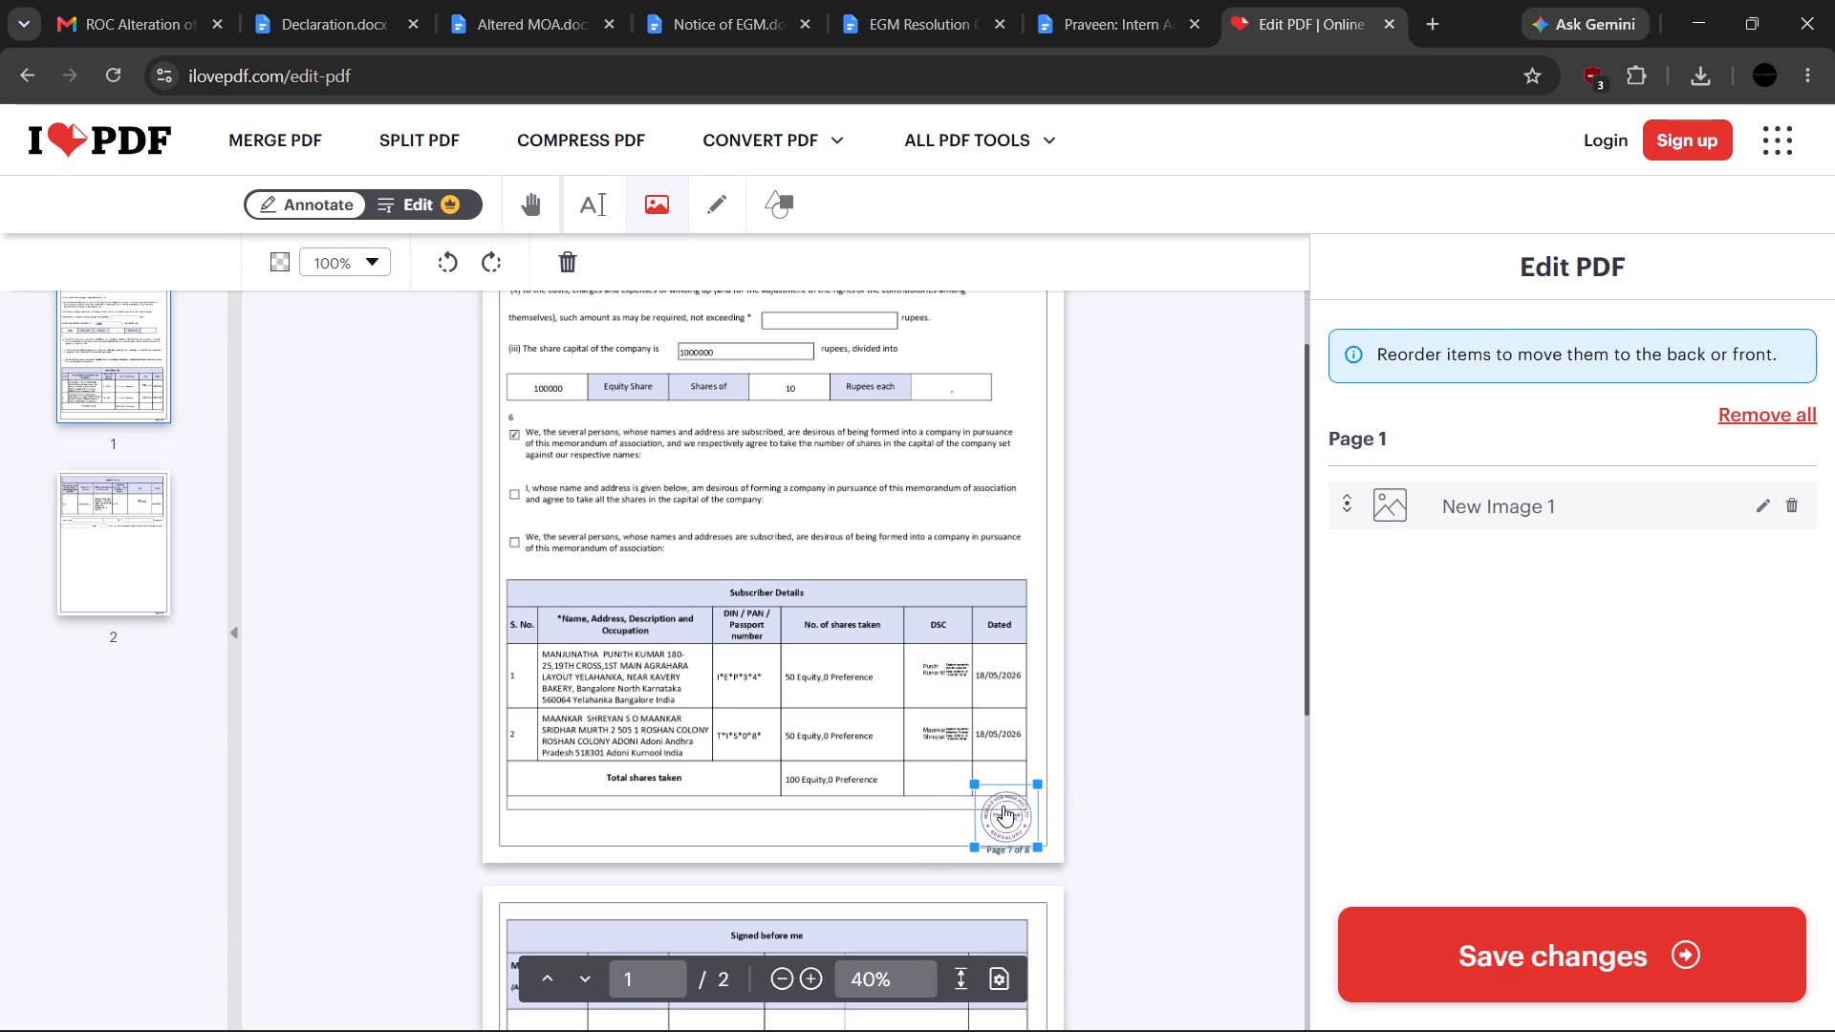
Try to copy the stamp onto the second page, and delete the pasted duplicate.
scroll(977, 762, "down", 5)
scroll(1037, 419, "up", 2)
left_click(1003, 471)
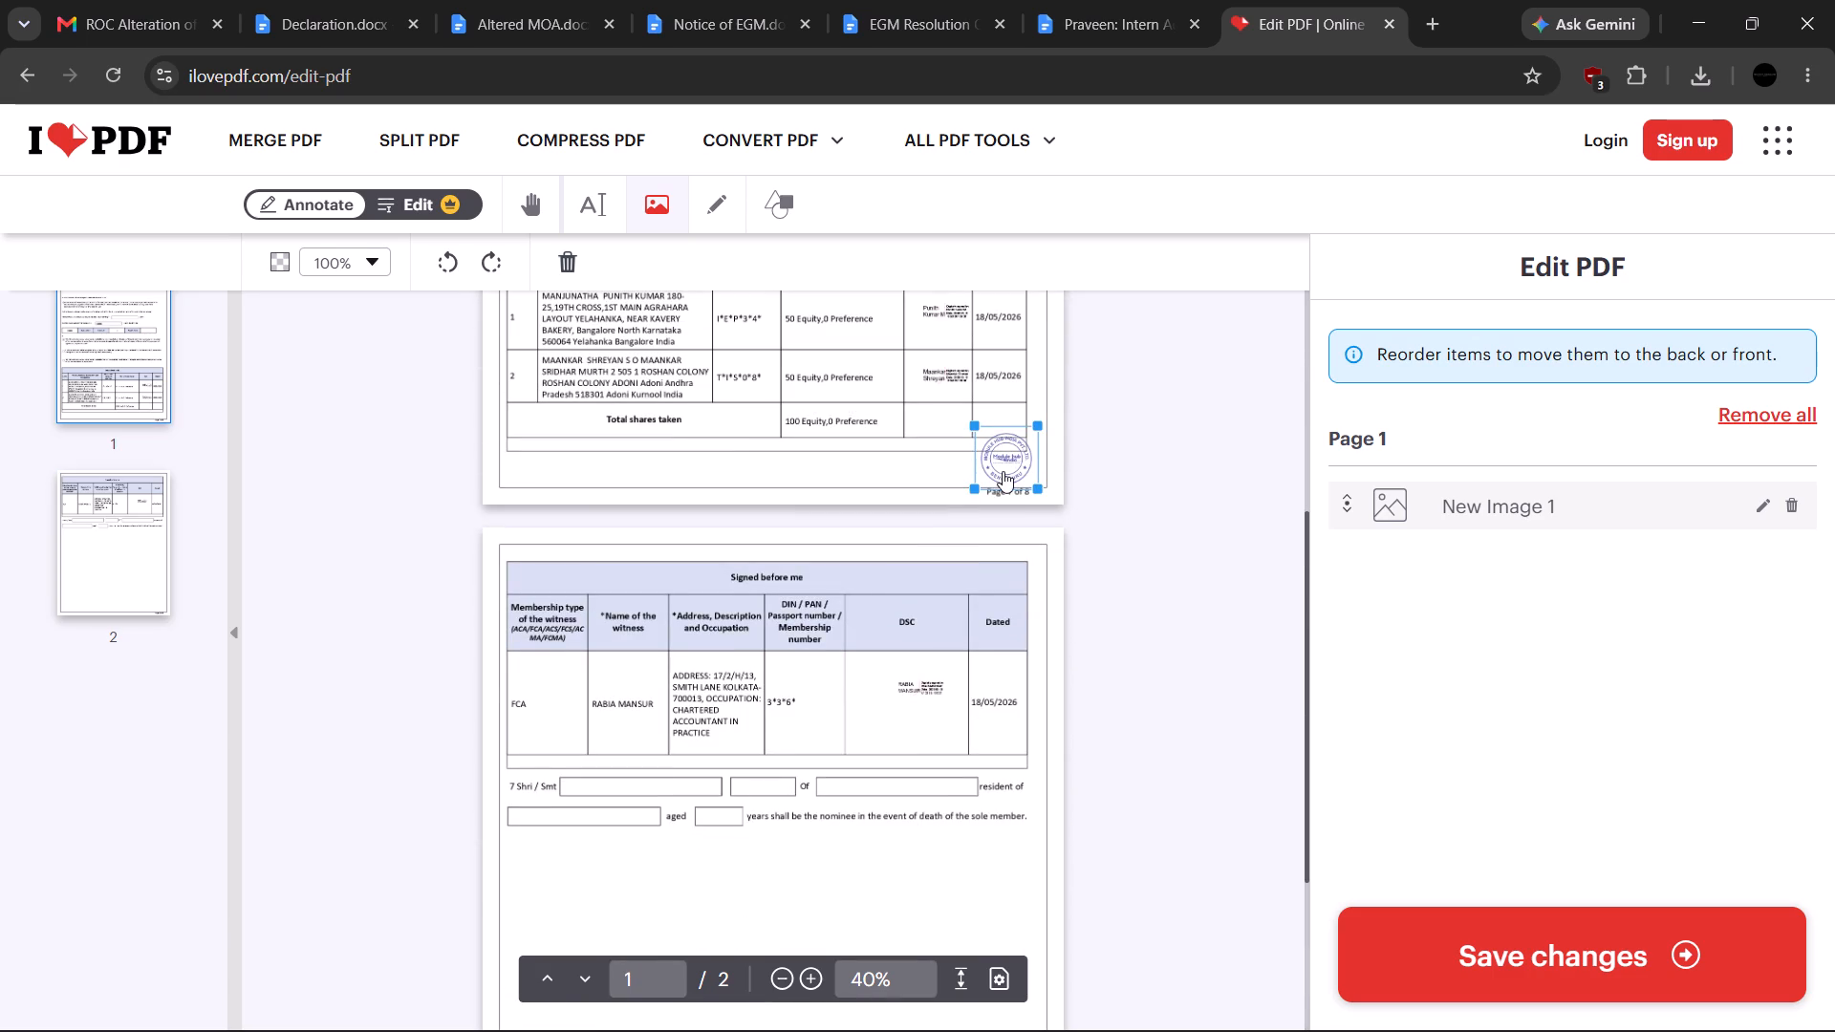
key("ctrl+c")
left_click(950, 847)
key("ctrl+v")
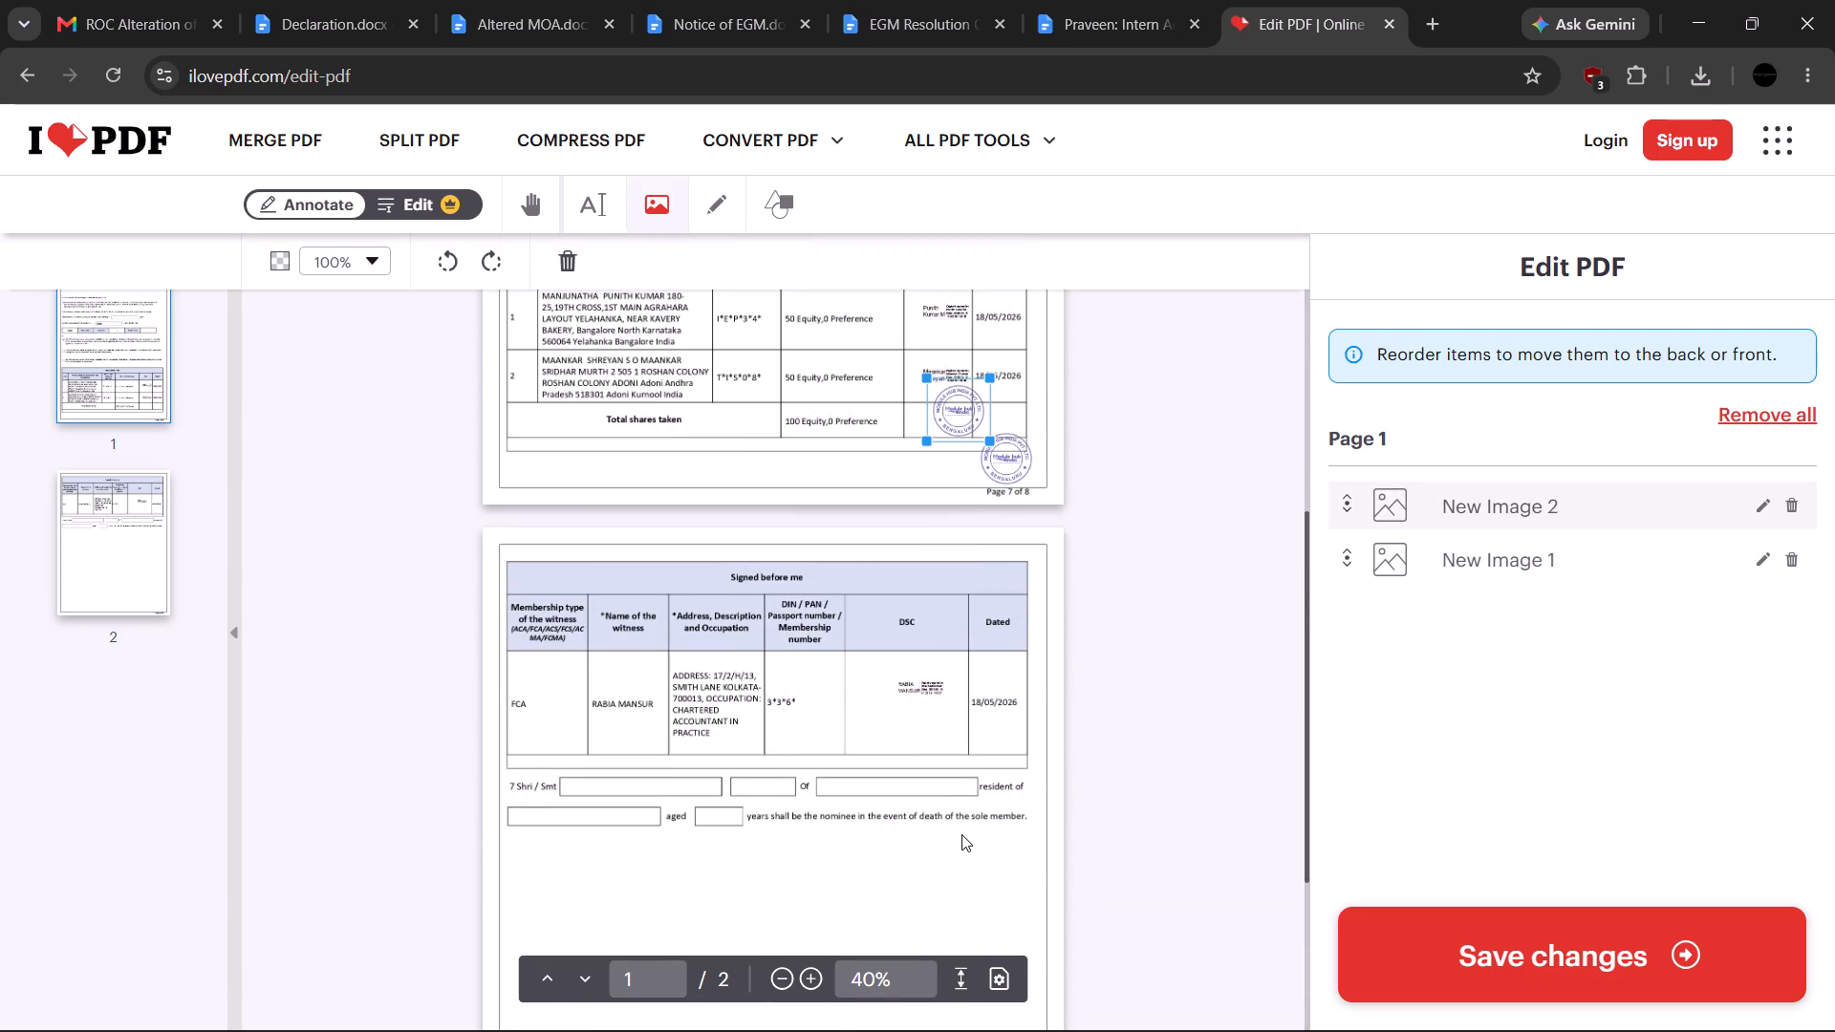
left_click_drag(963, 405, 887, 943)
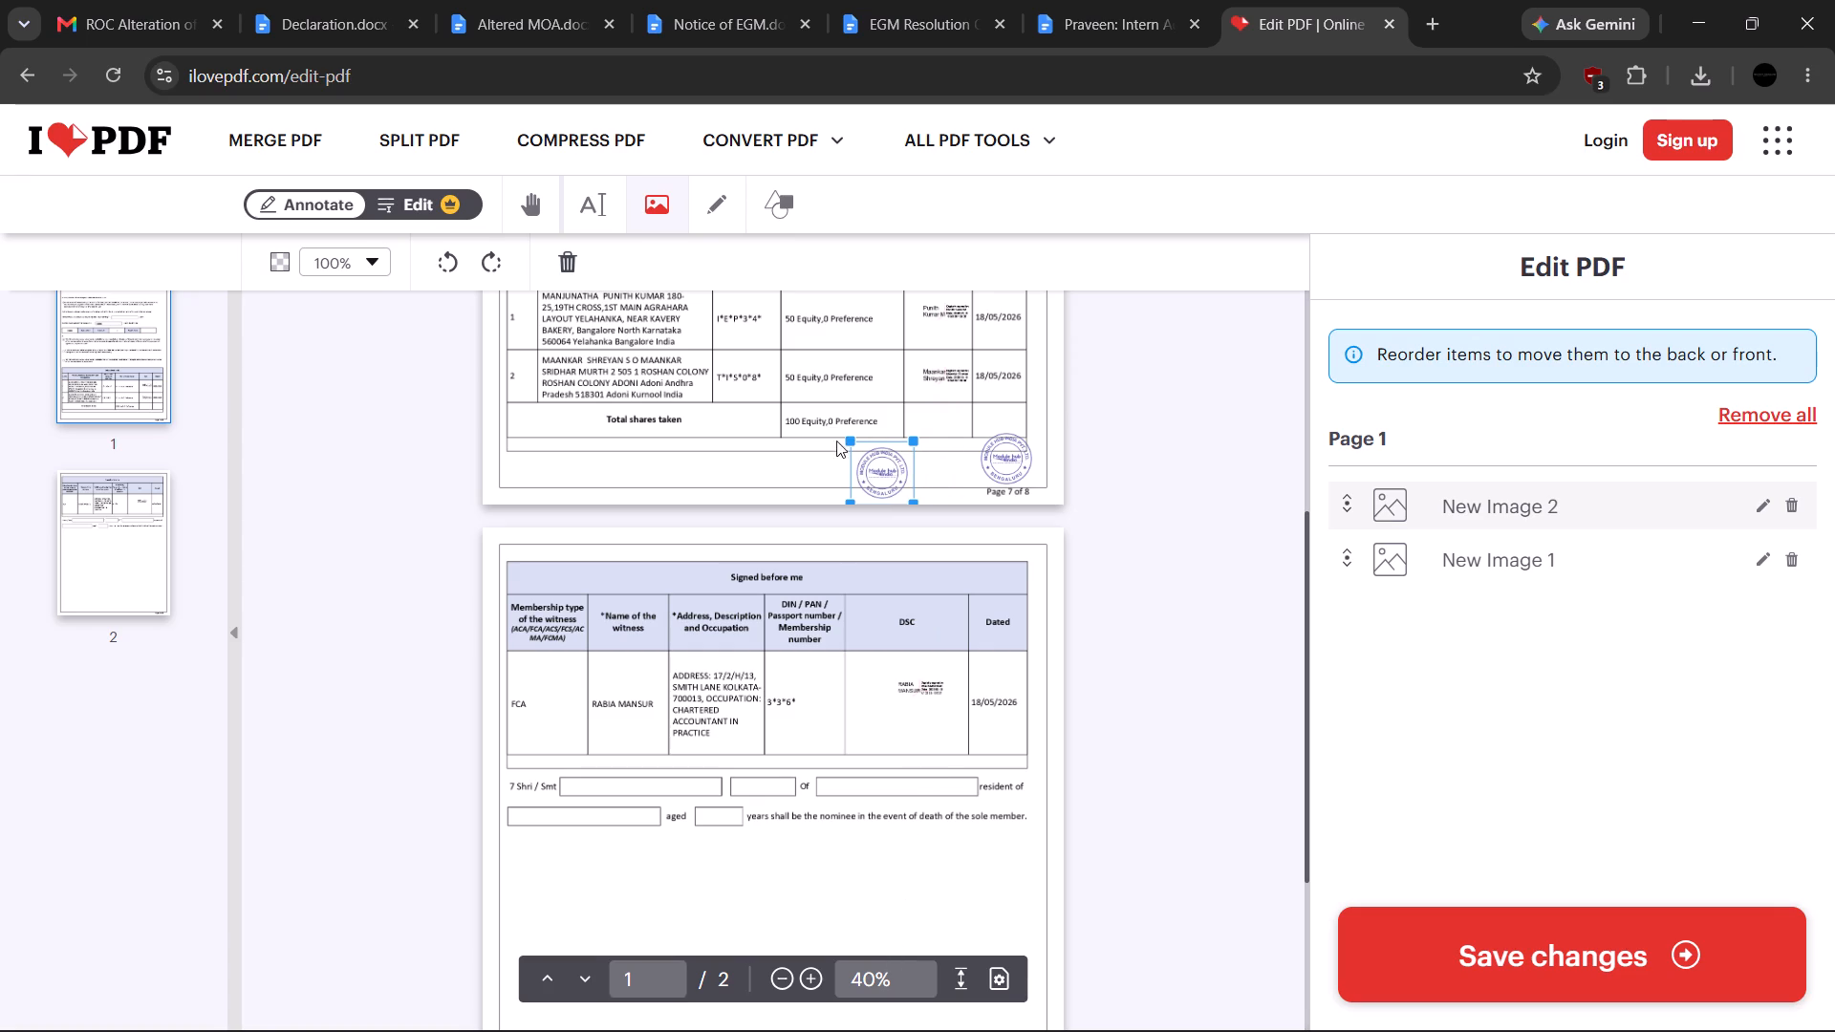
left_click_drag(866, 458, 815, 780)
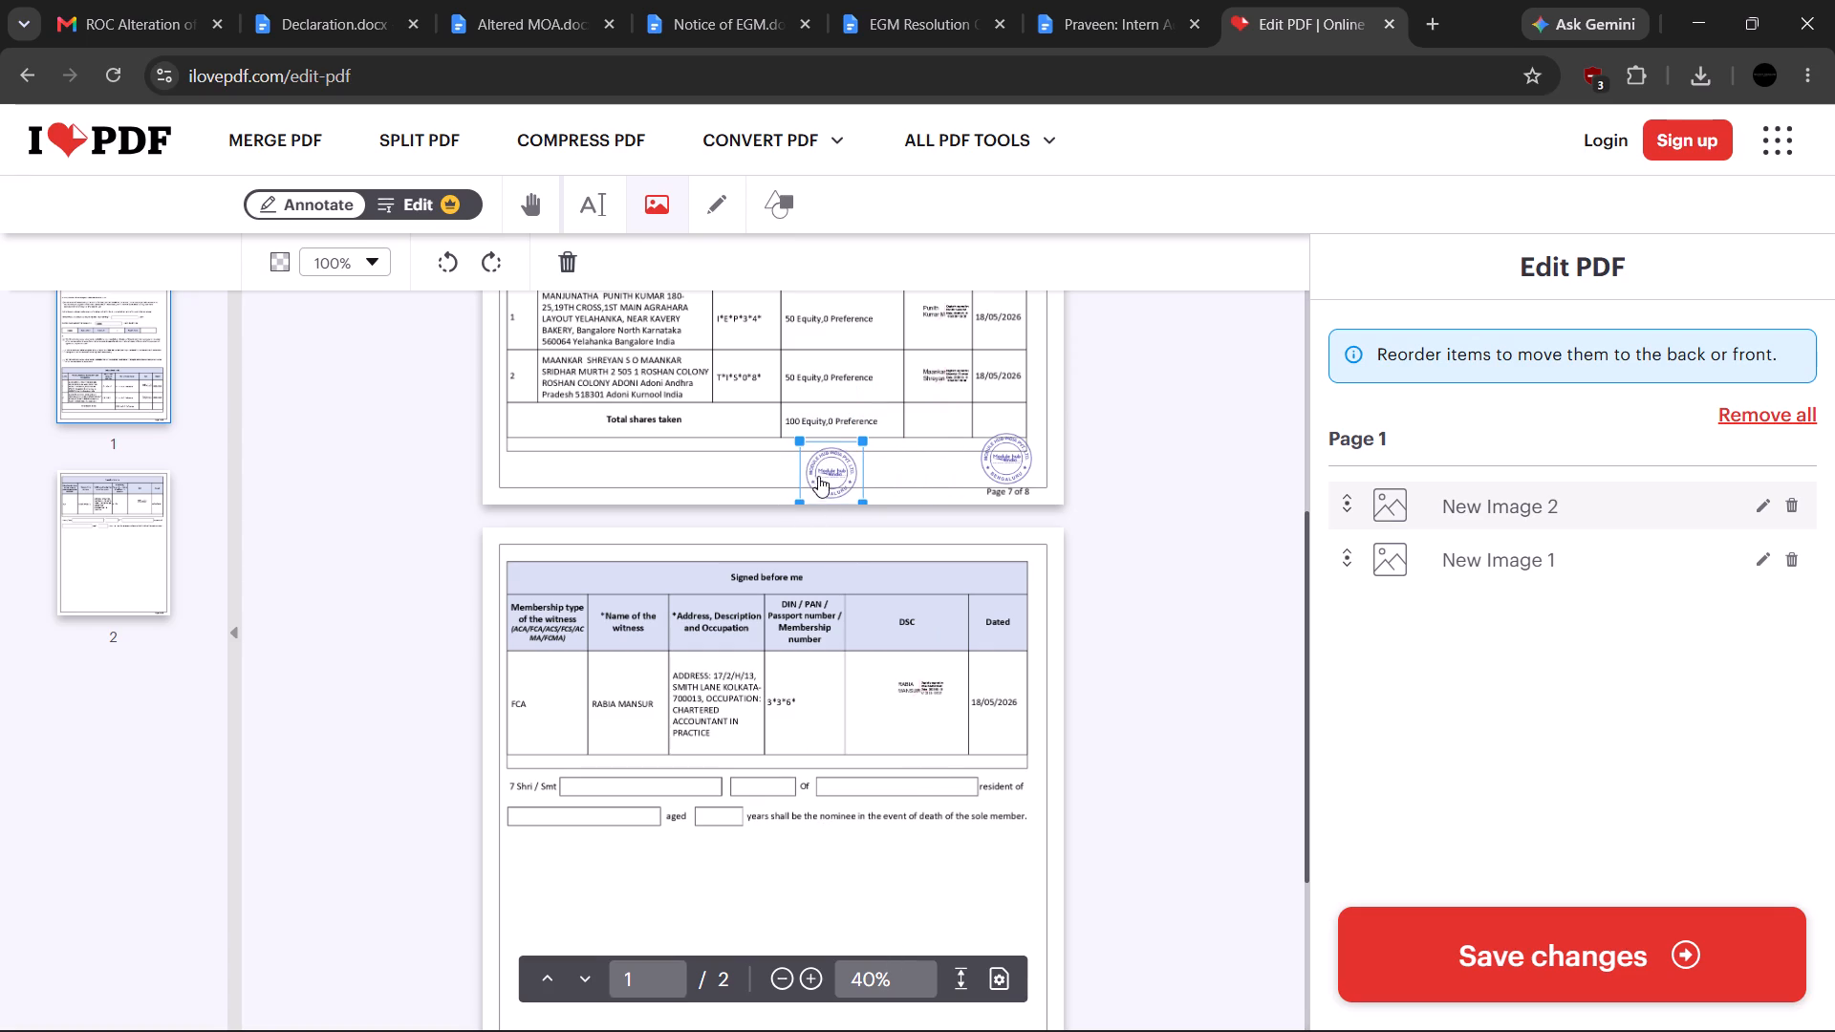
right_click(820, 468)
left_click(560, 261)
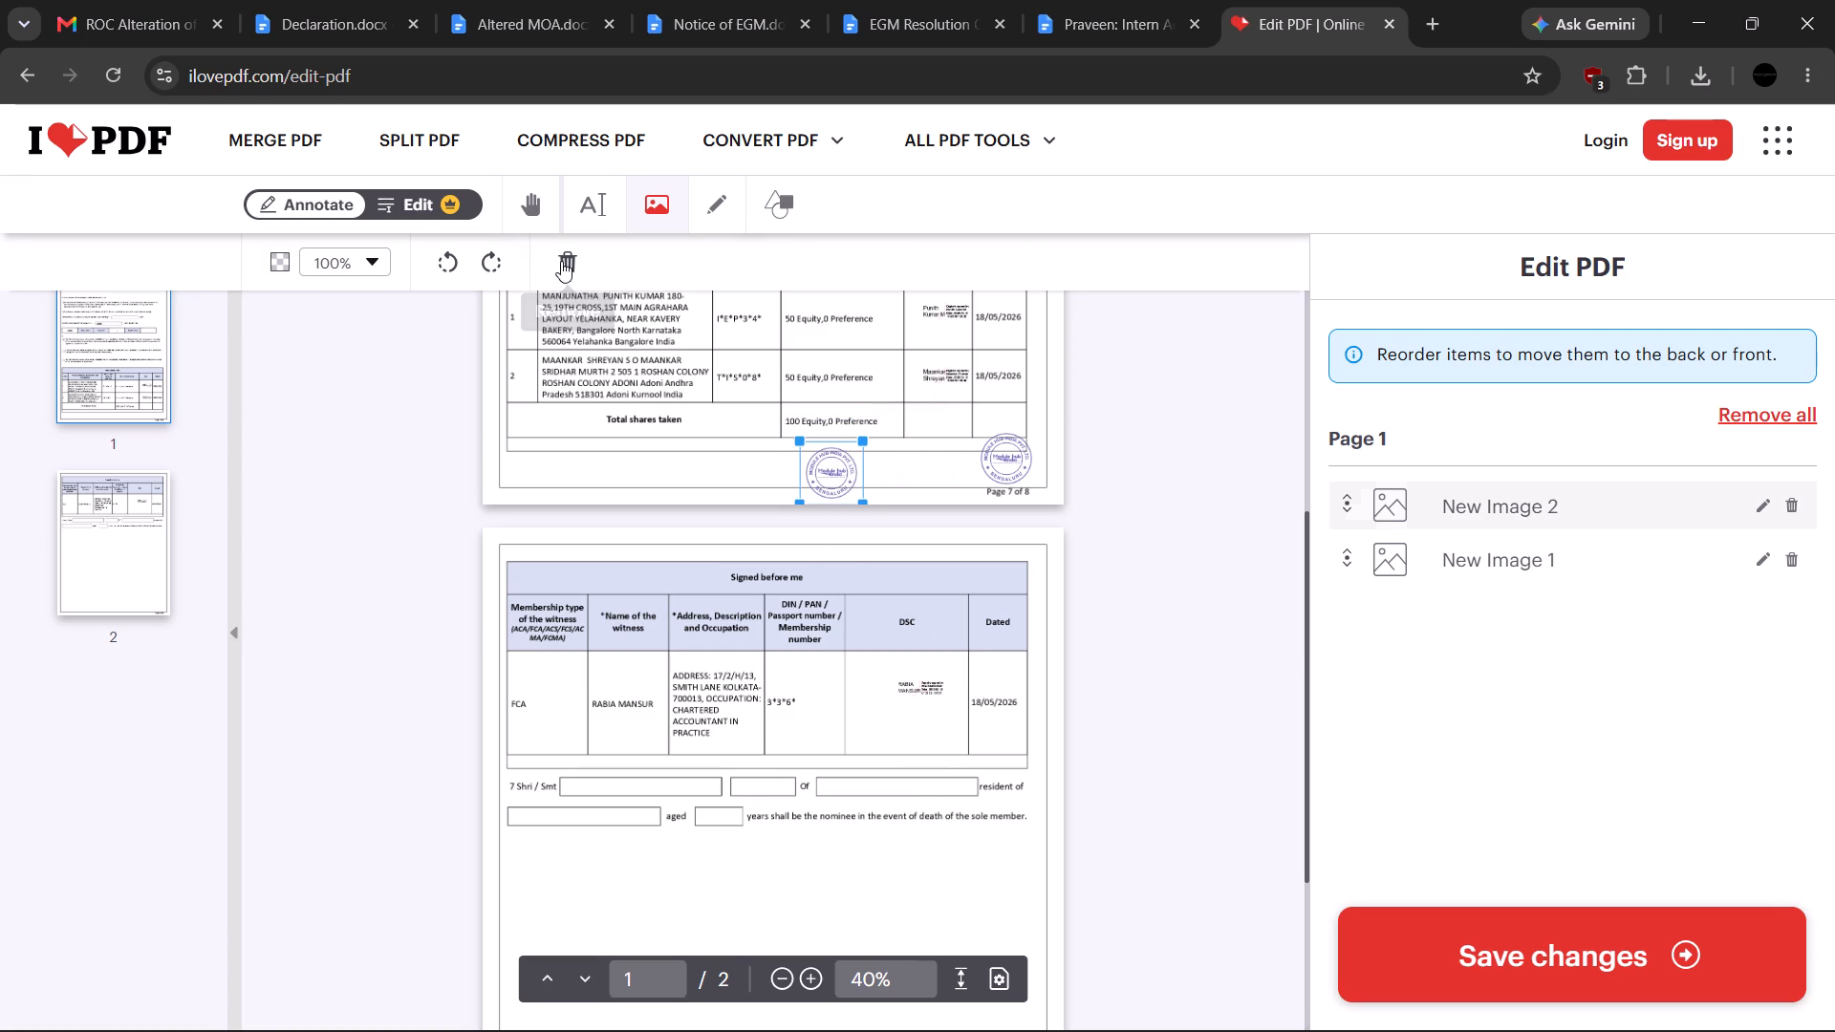
Move the first page's stamp up over the lower-right corner of the Subscriber Details table and enlarge it.
scroll(783, 525, "down", 8)
scroll(968, 726, "up", 3)
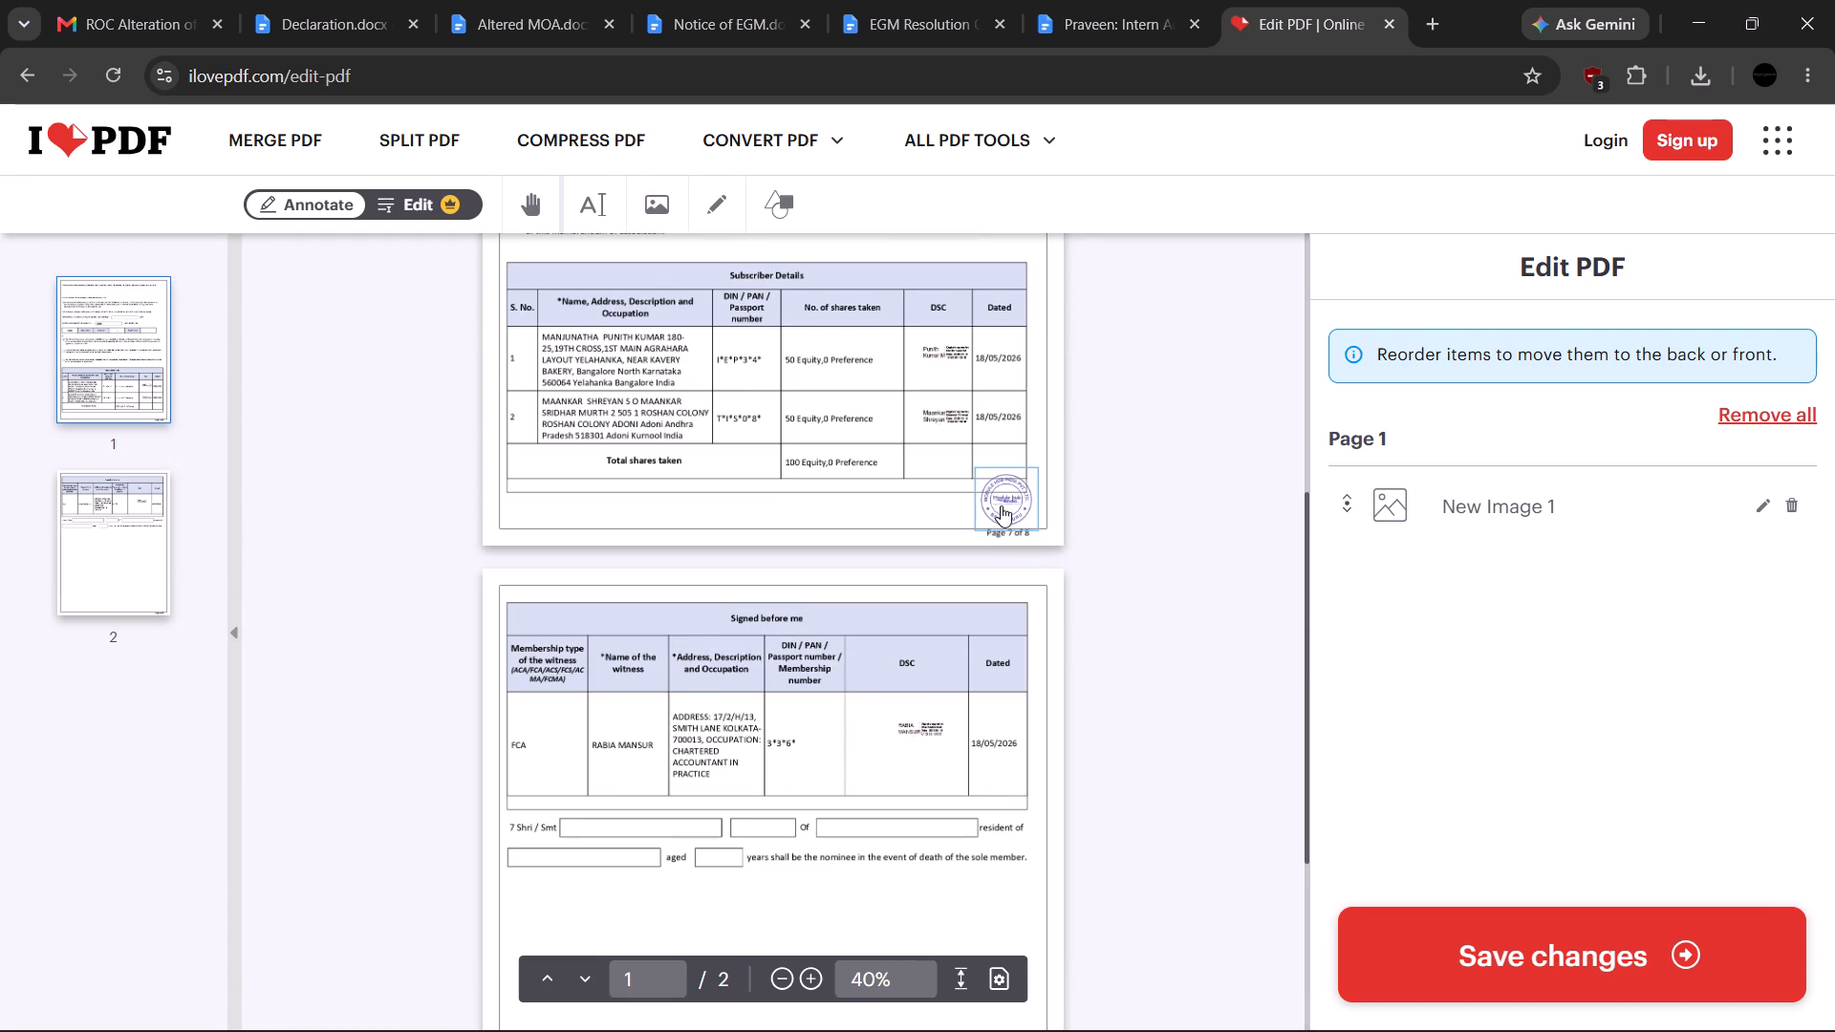
left_click_drag(1001, 505, 990, 480)
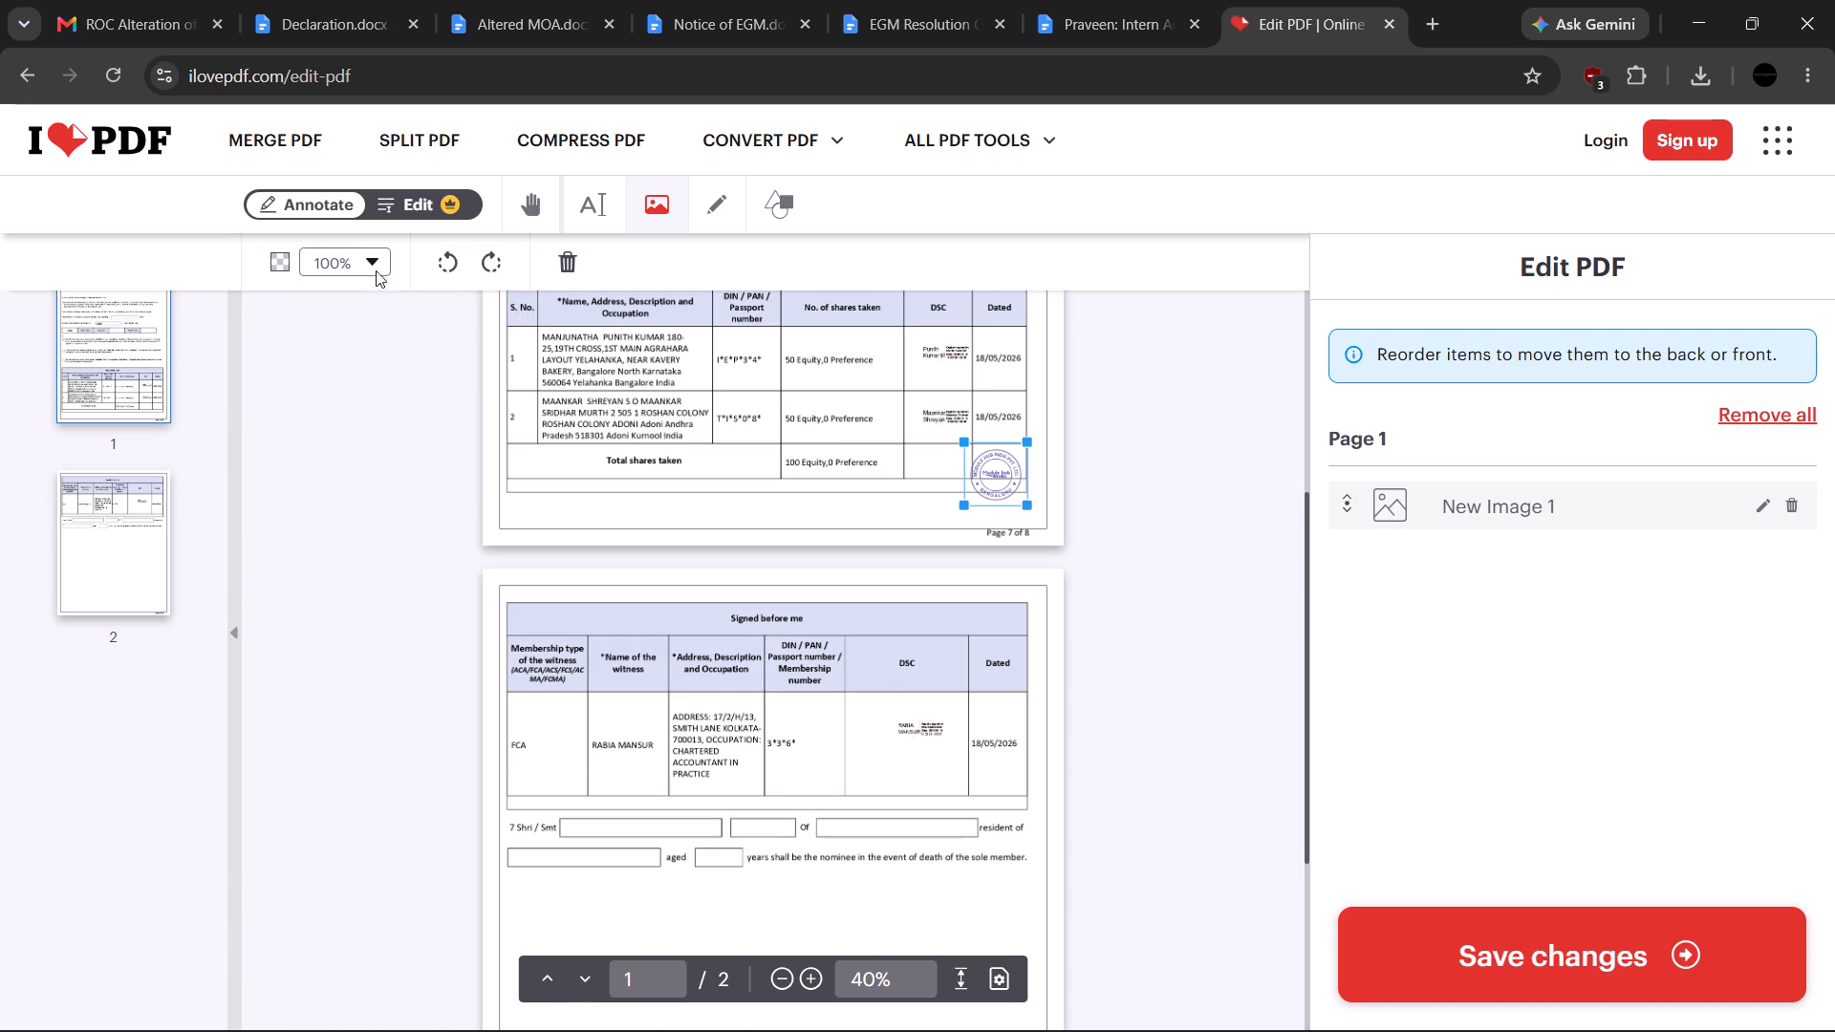
scroll(620, 466, "up", 3)
left_click(785, 510)
scroll(910, 614, "up", 4, "ctrl")
scroll(911, 617, "down", 5)
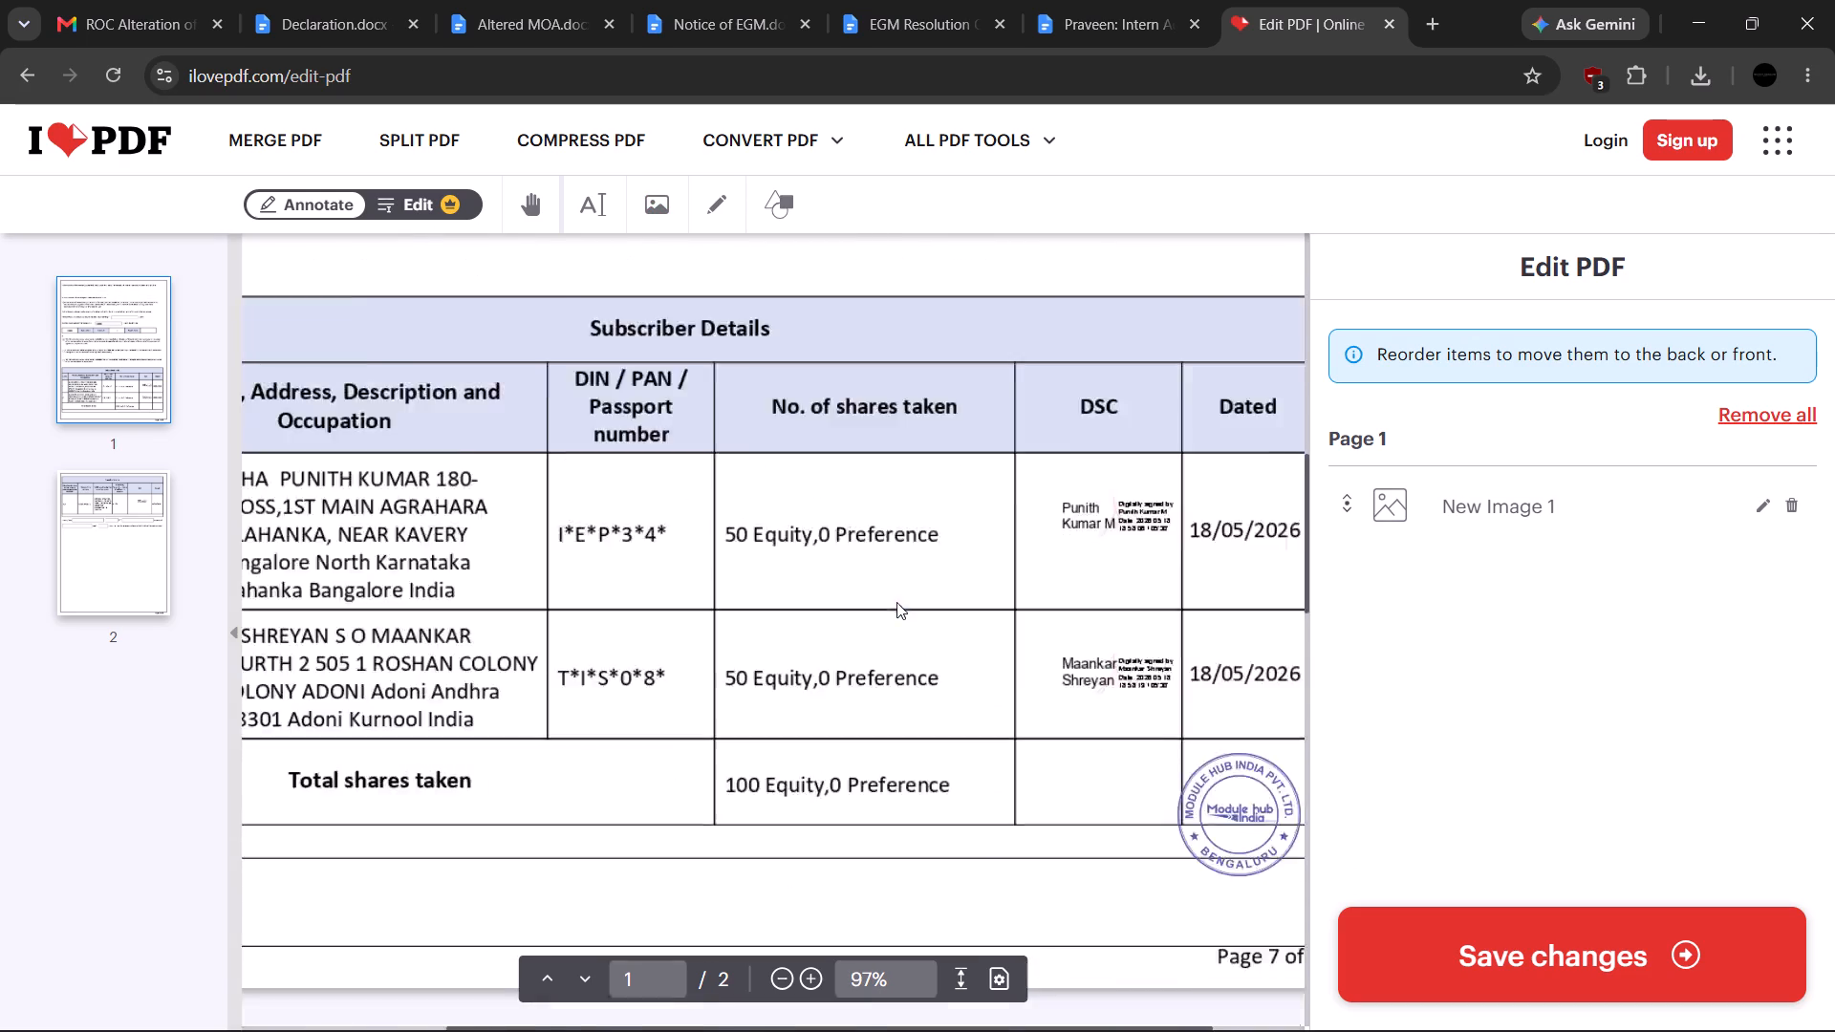
scroll(896, 576, "down", 3, "ctrl")
scroll(1056, 591, "up", 2, "ctrl")
left_click(1162, 548)
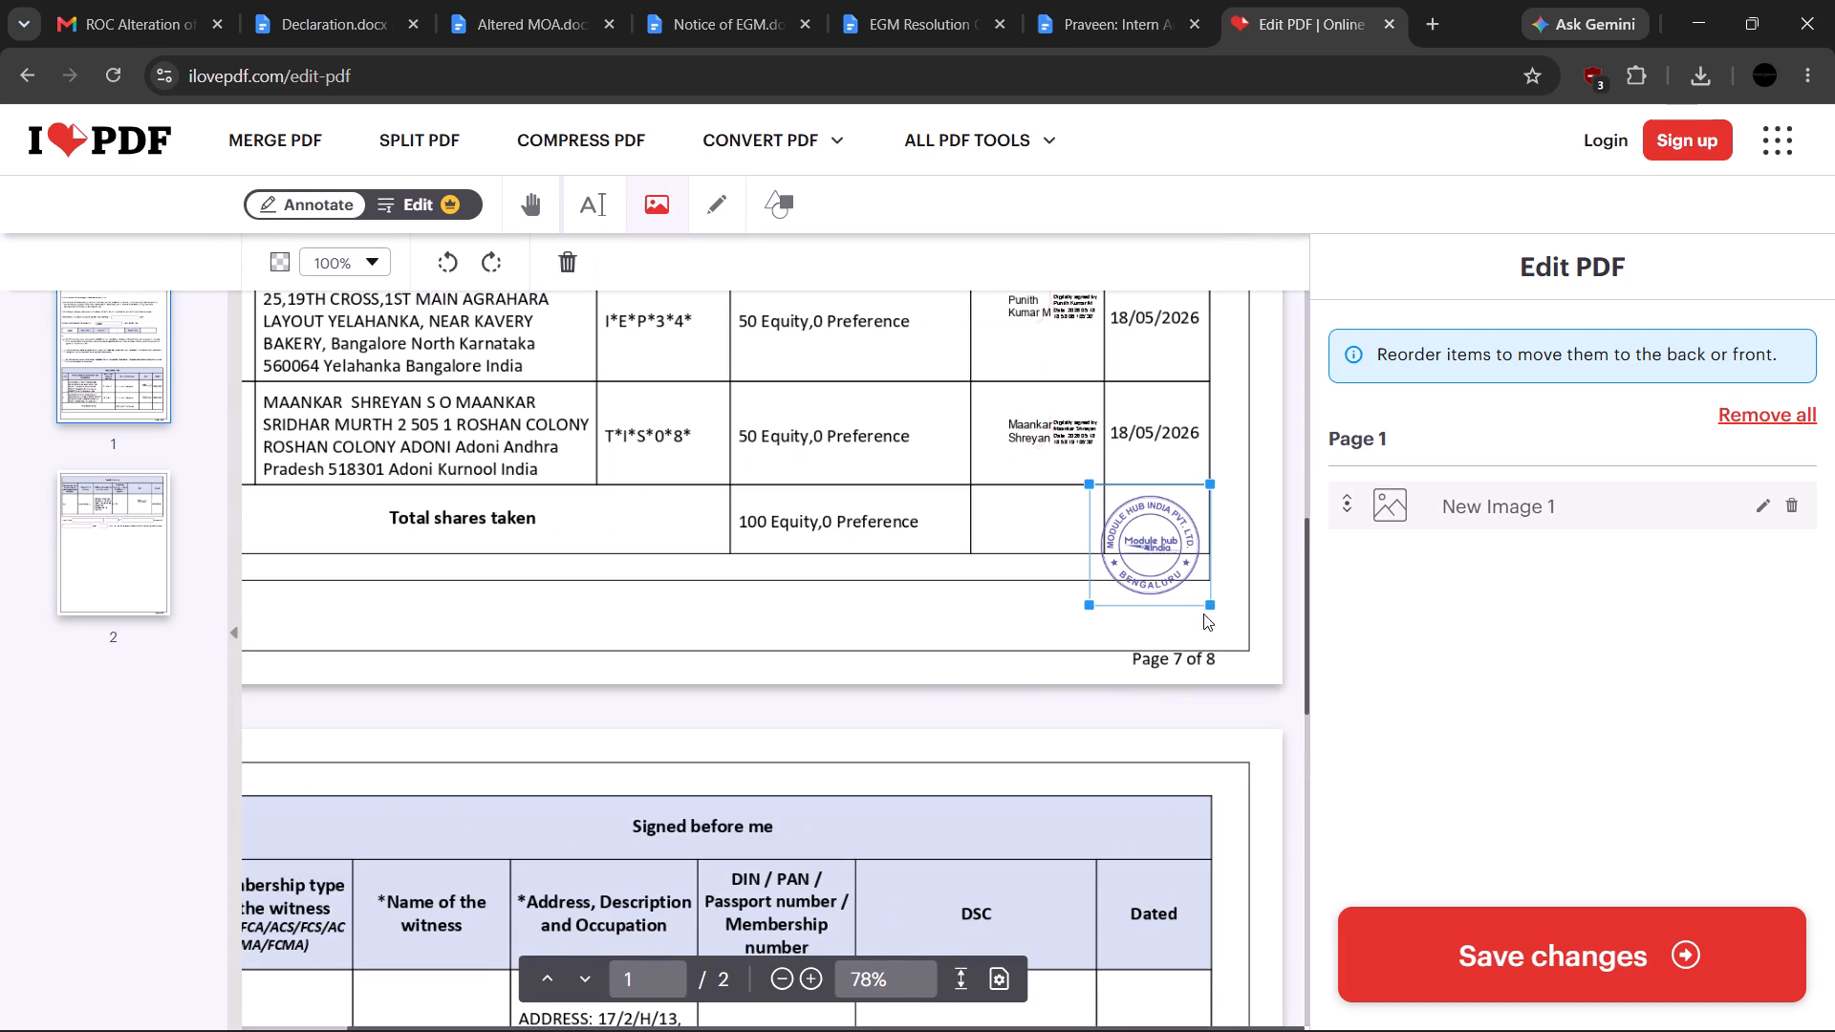
left_click_drag(1211, 605, 1271, 657)
left_click_drag(1213, 608, 1182, 587)
Reduce the stamp slightly from its upper-left corner, keeping it just above "Page 7 of 8".
scroll(1005, 577, "up", 6)
scroll(1005, 577, "down", 3, "ctrl")
scroll(1001, 572, "up", 3)
scroll(1001, 572, "down", 5)
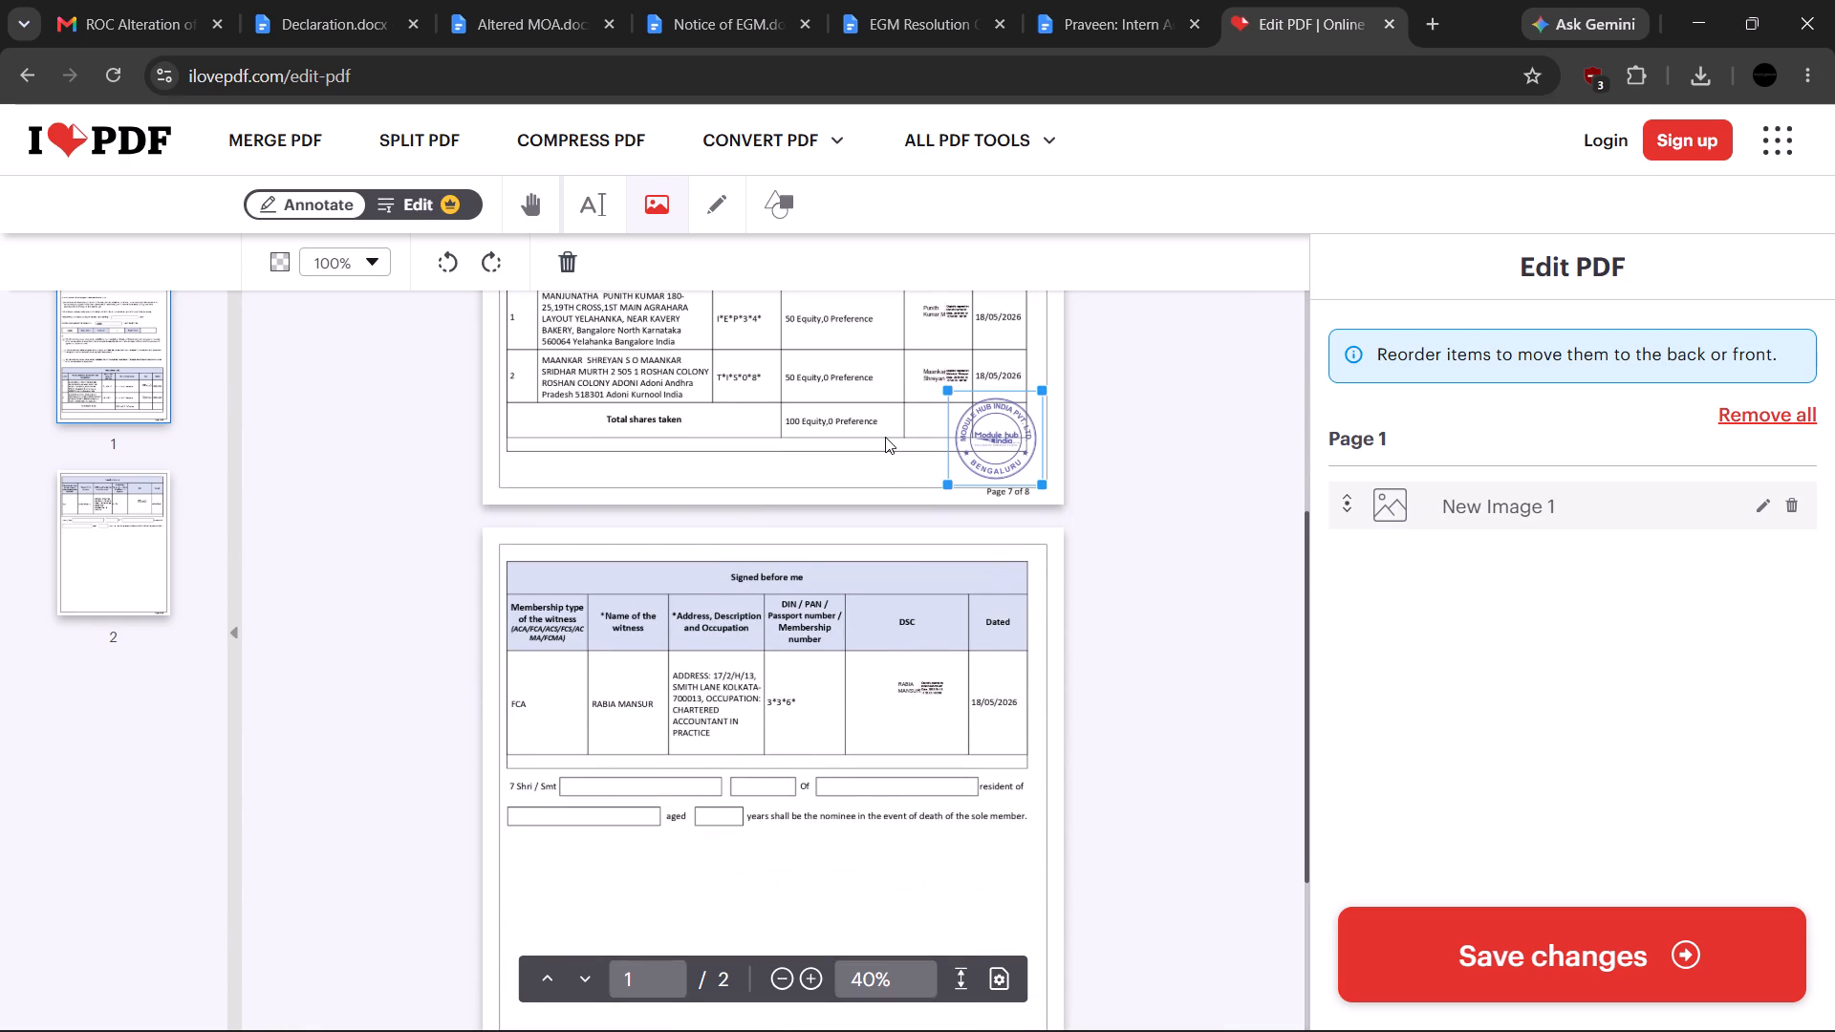
left_click(885, 437)
left_click(993, 447)
left_click_drag(946, 385, 960, 405)
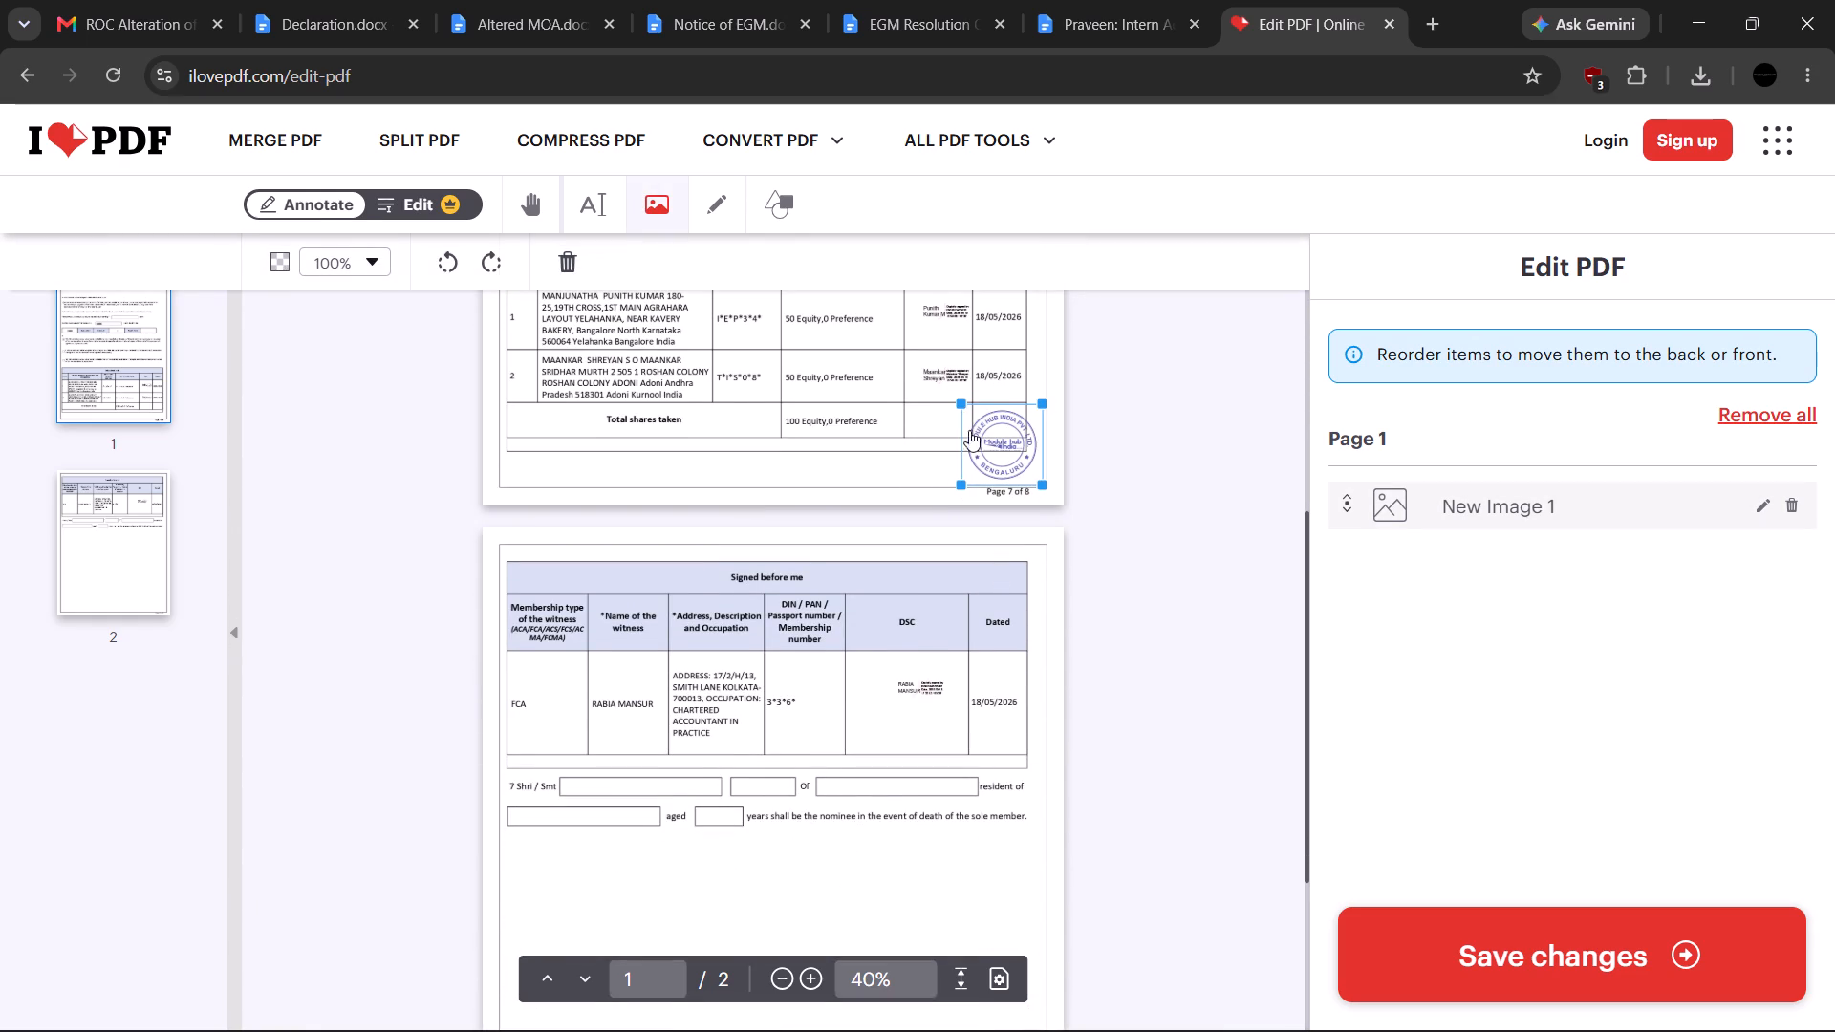
left_click(931, 462)
Select the stamp's entry in the list of items added to Page 1.
right_click(992, 449)
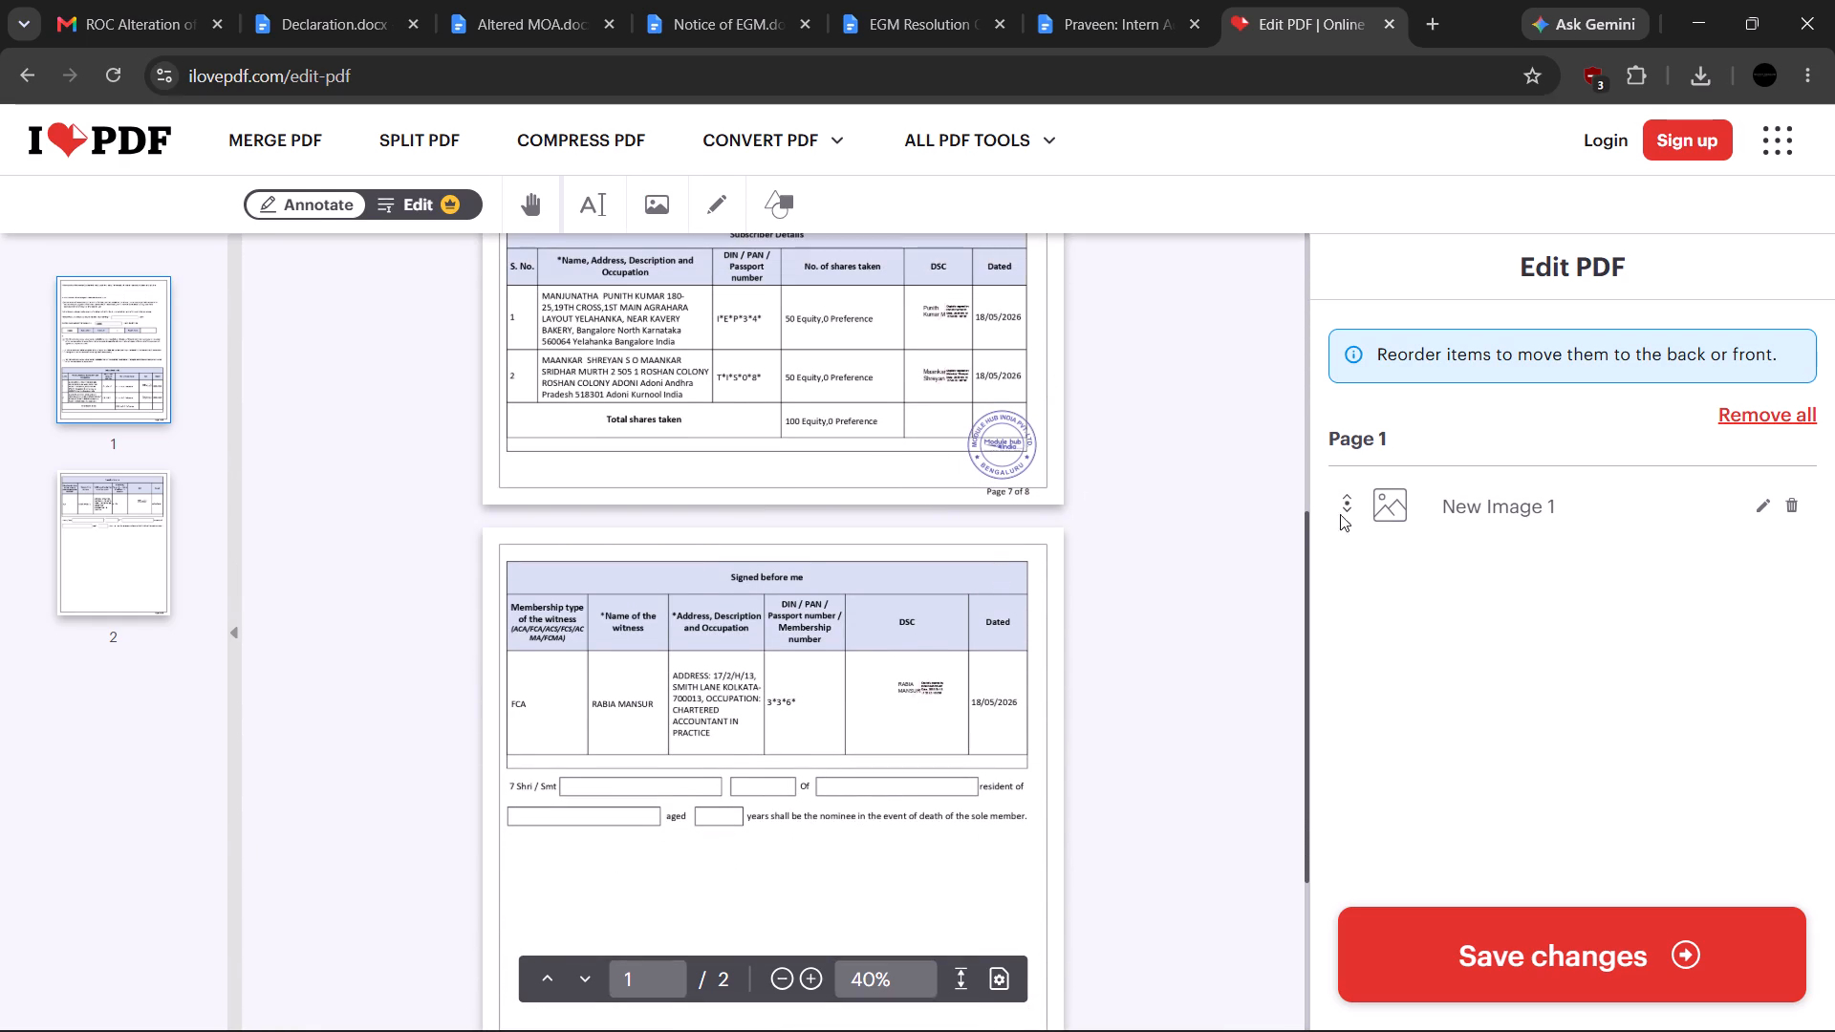
left_click(1518, 506)
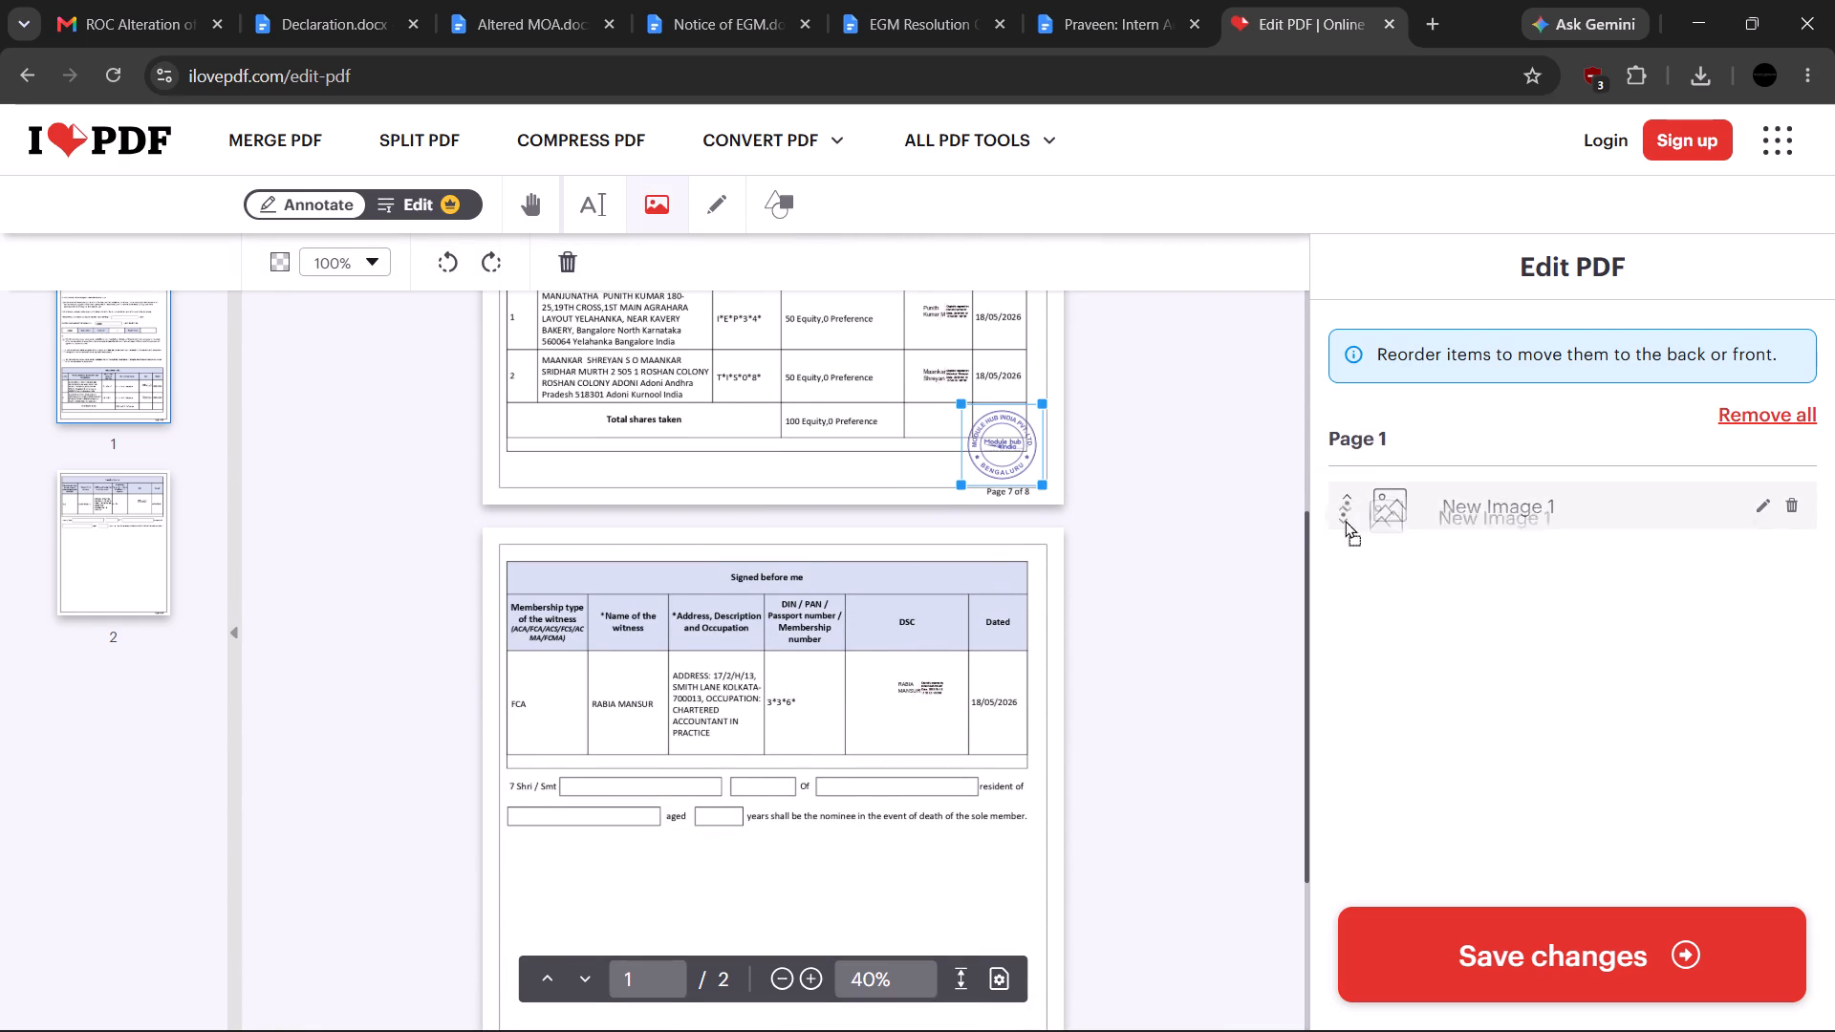
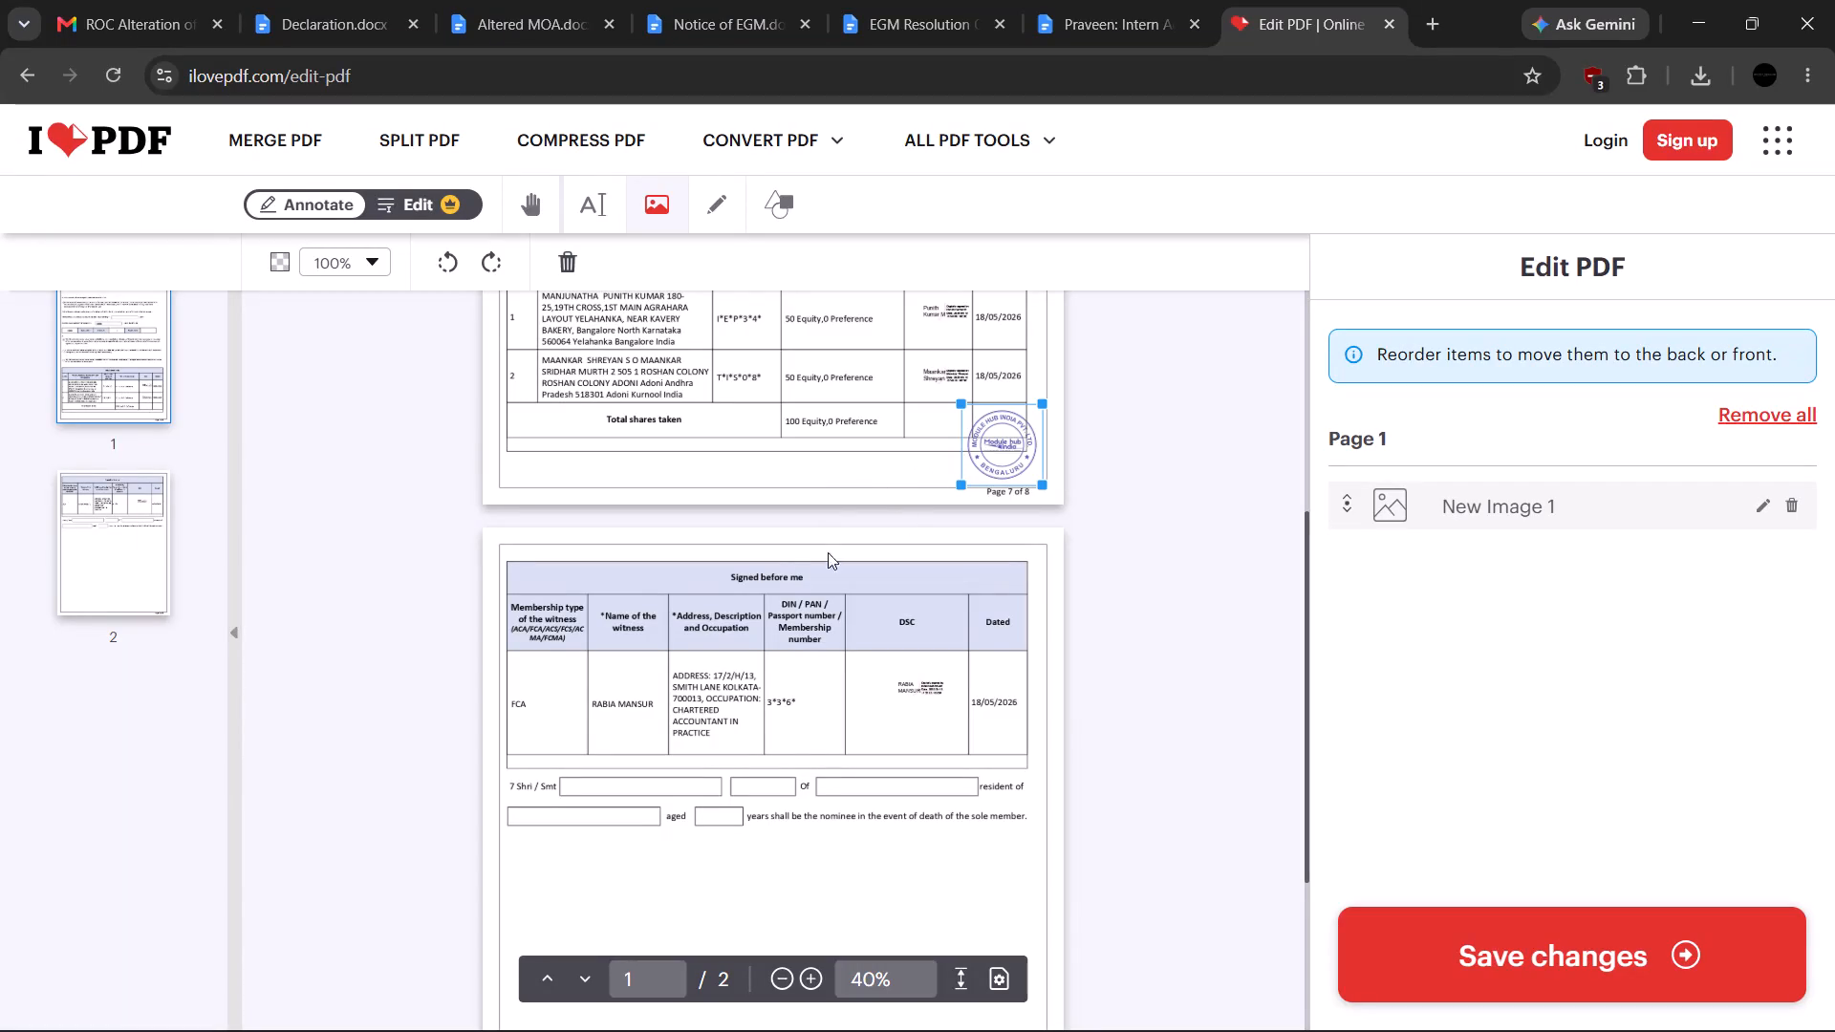
Copy the first page's company stamp onto the second page and place it in the page's lower-right corner, just above "Page 8 of 8".
right_click(1007, 437)
key("ctrl+c")
left_click(779, 730)
scroll(785, 721, "down", 7)
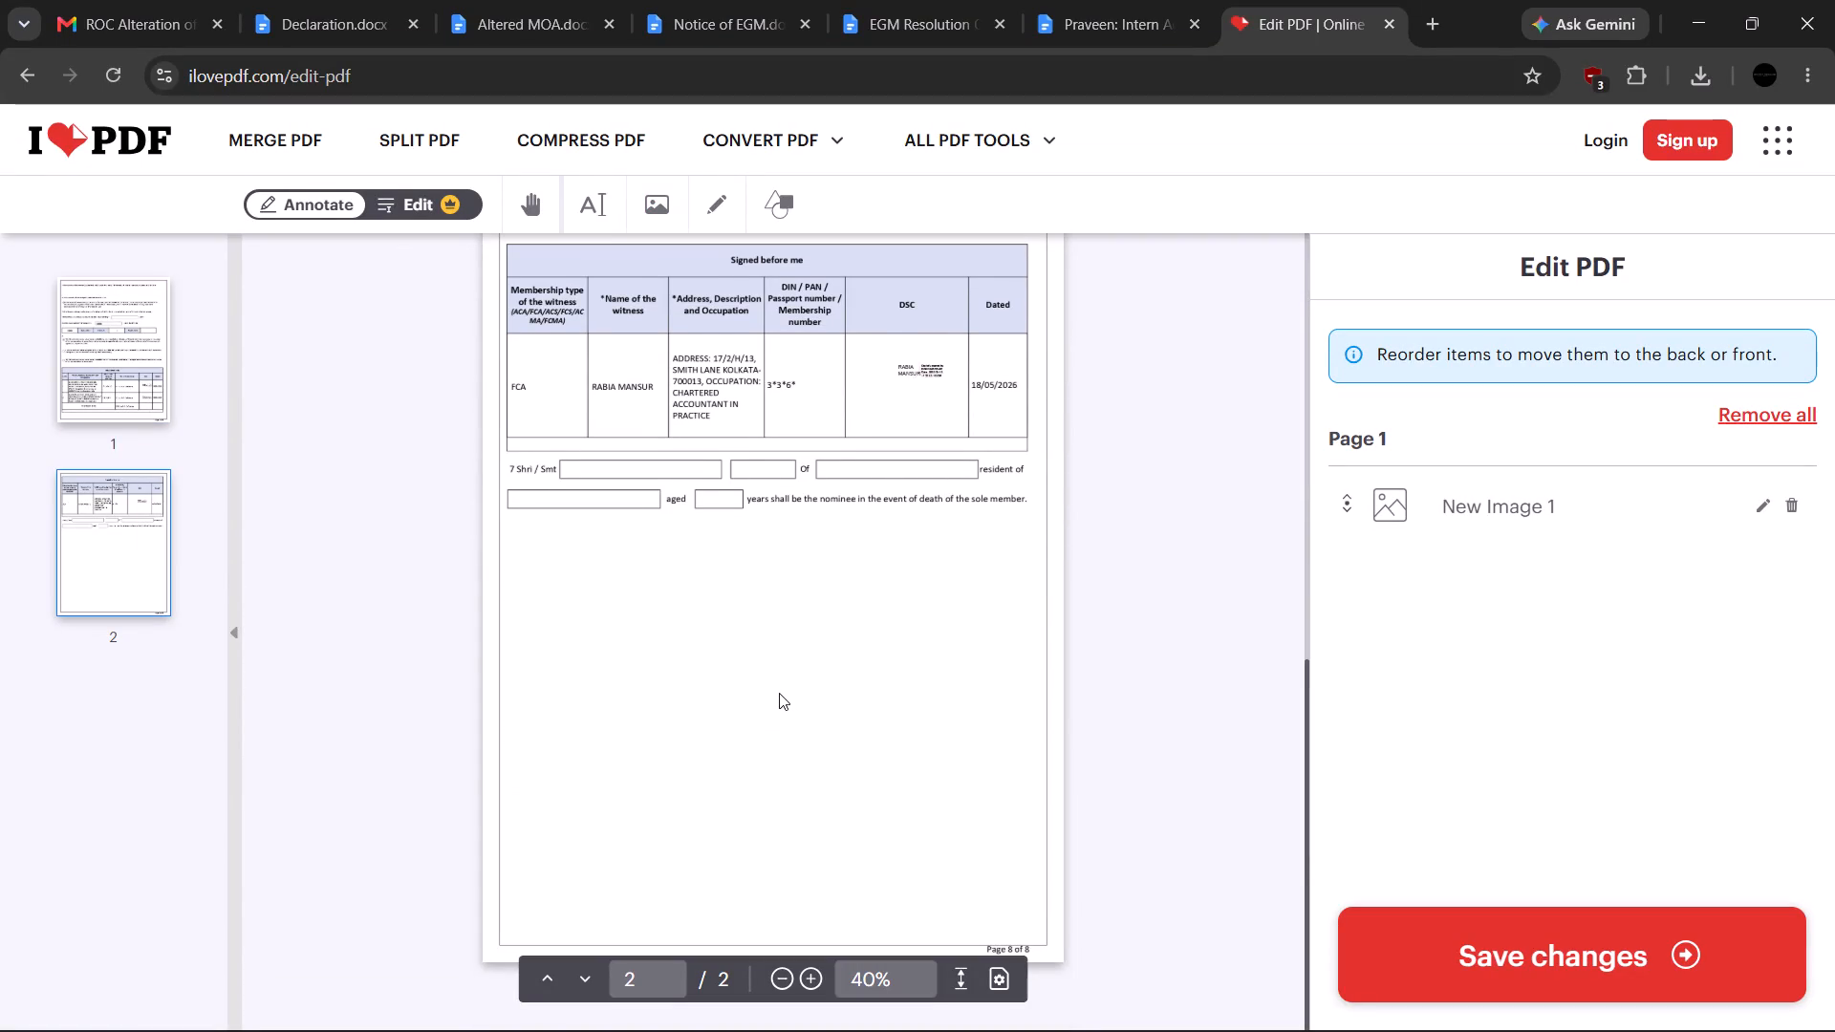
left_click(785, 690)
key("ctrl+v")
left_click_drag(775, 607, 965, 831)
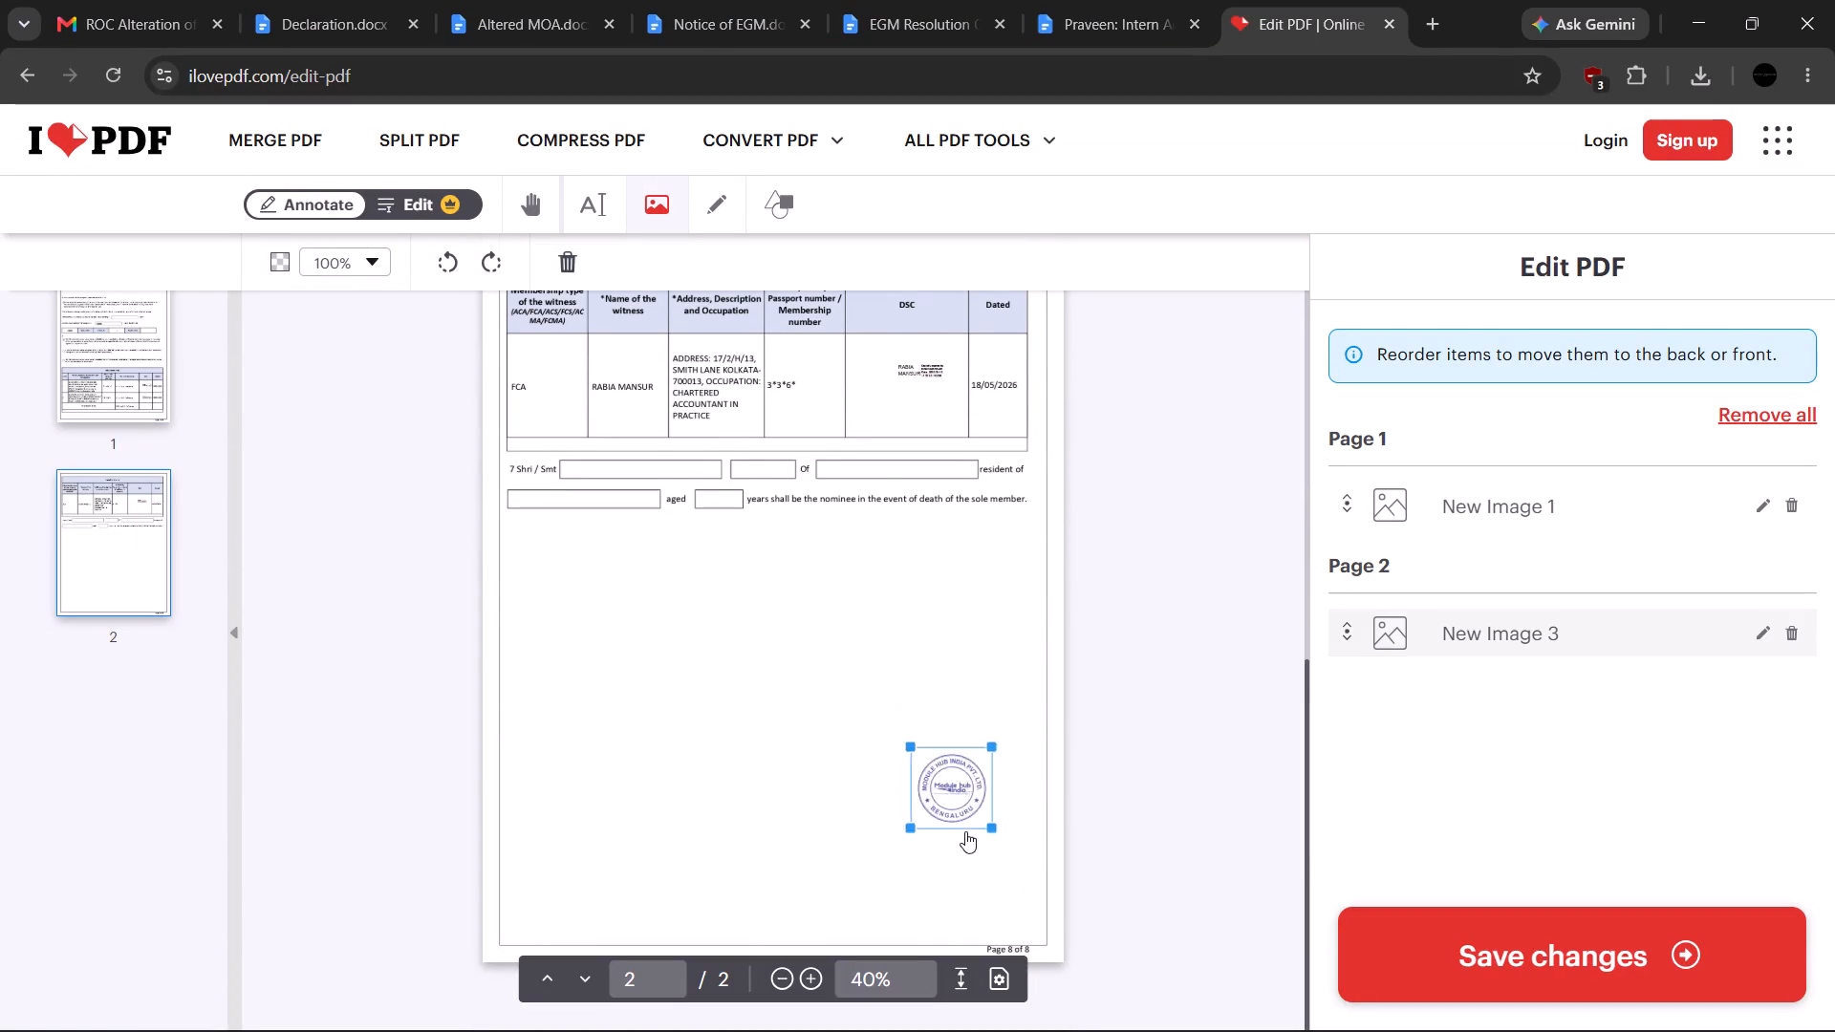
left_click_drag(965, 831, 995, 898)
left_click(896, 729)
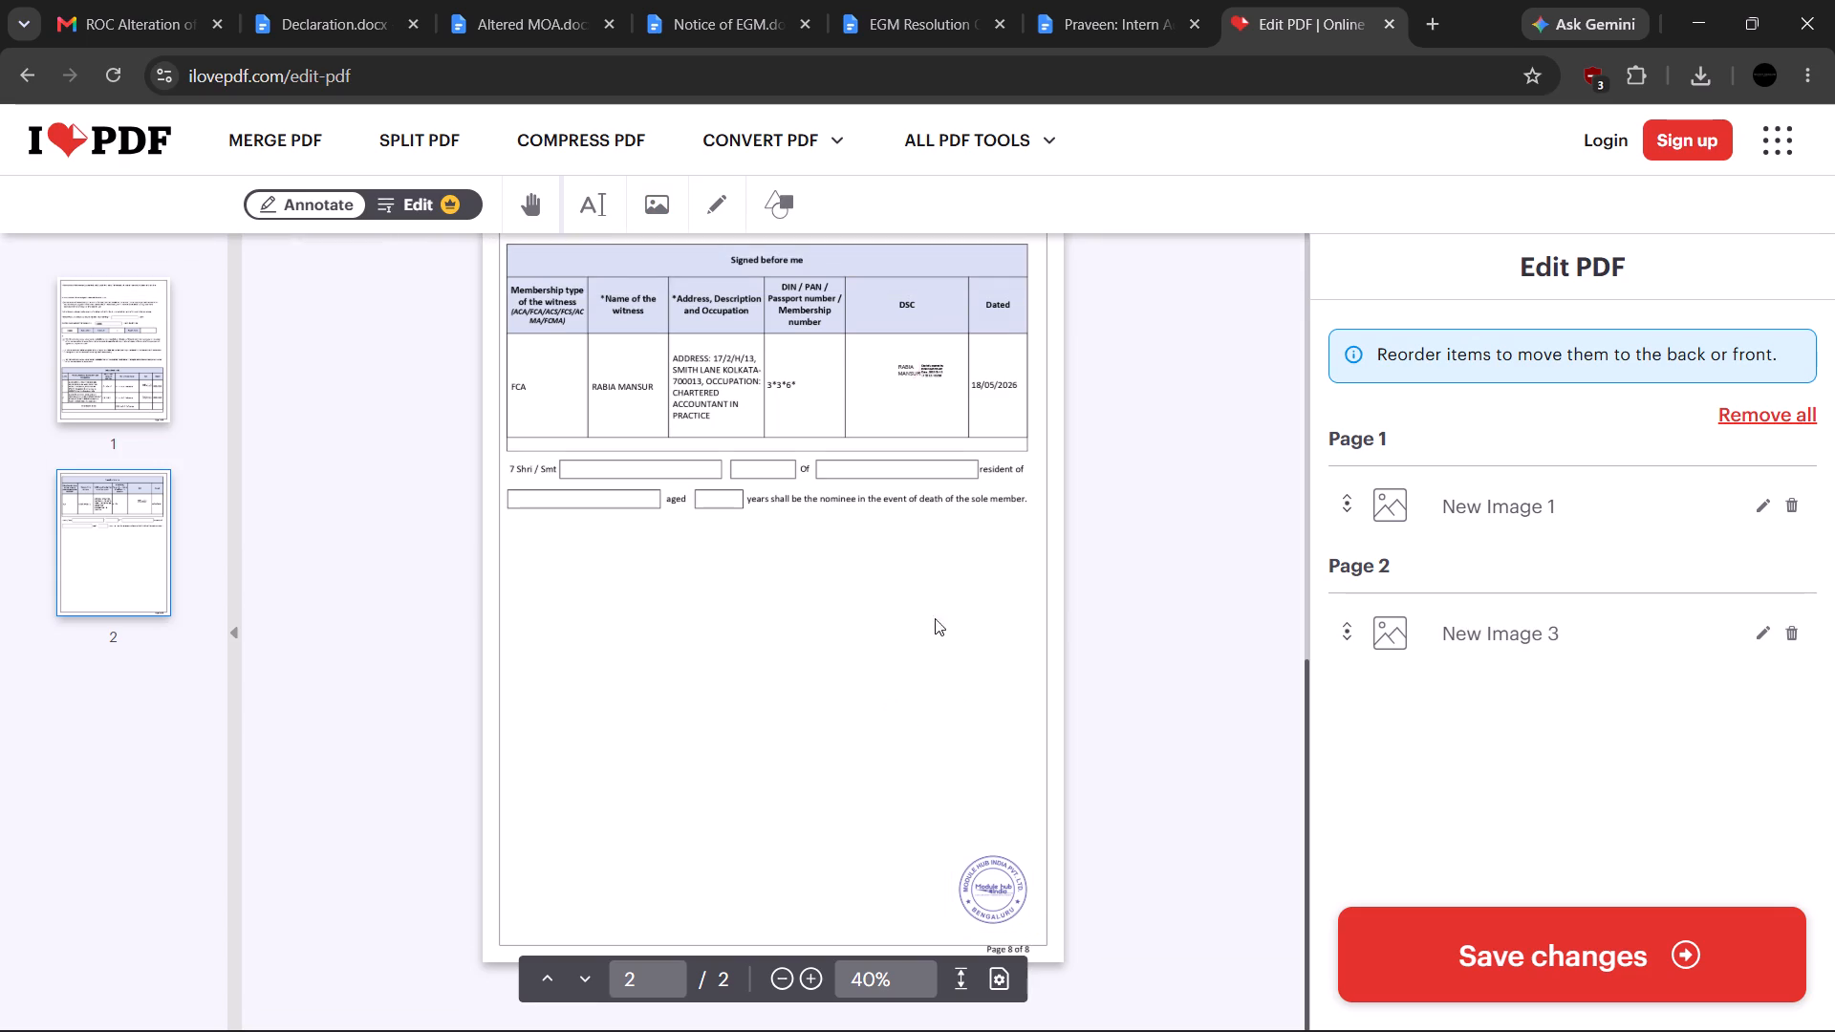
Review both pages of the altered MOA excerpt, checking the placement of the company stamp on each page.
scroll(928, 588, "up", 7)
scroll(929, 588, "down", 2)
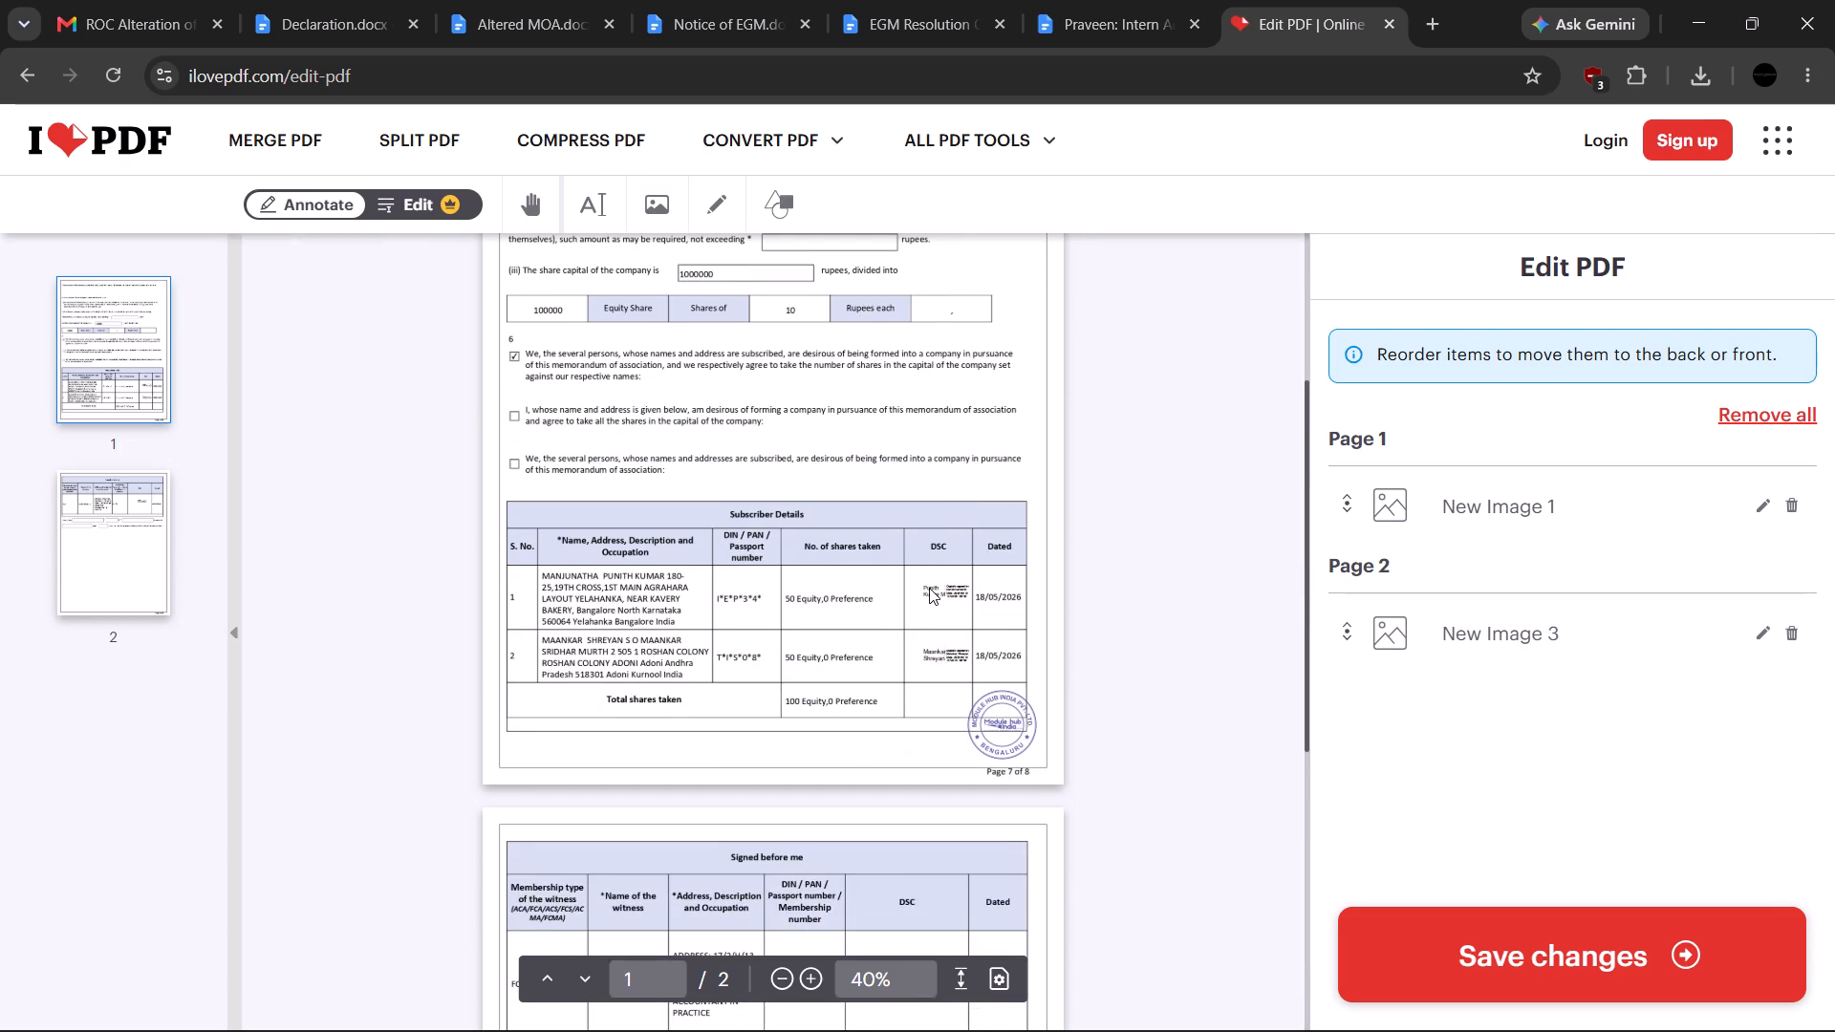
scroll(929, 588, "up", 1)
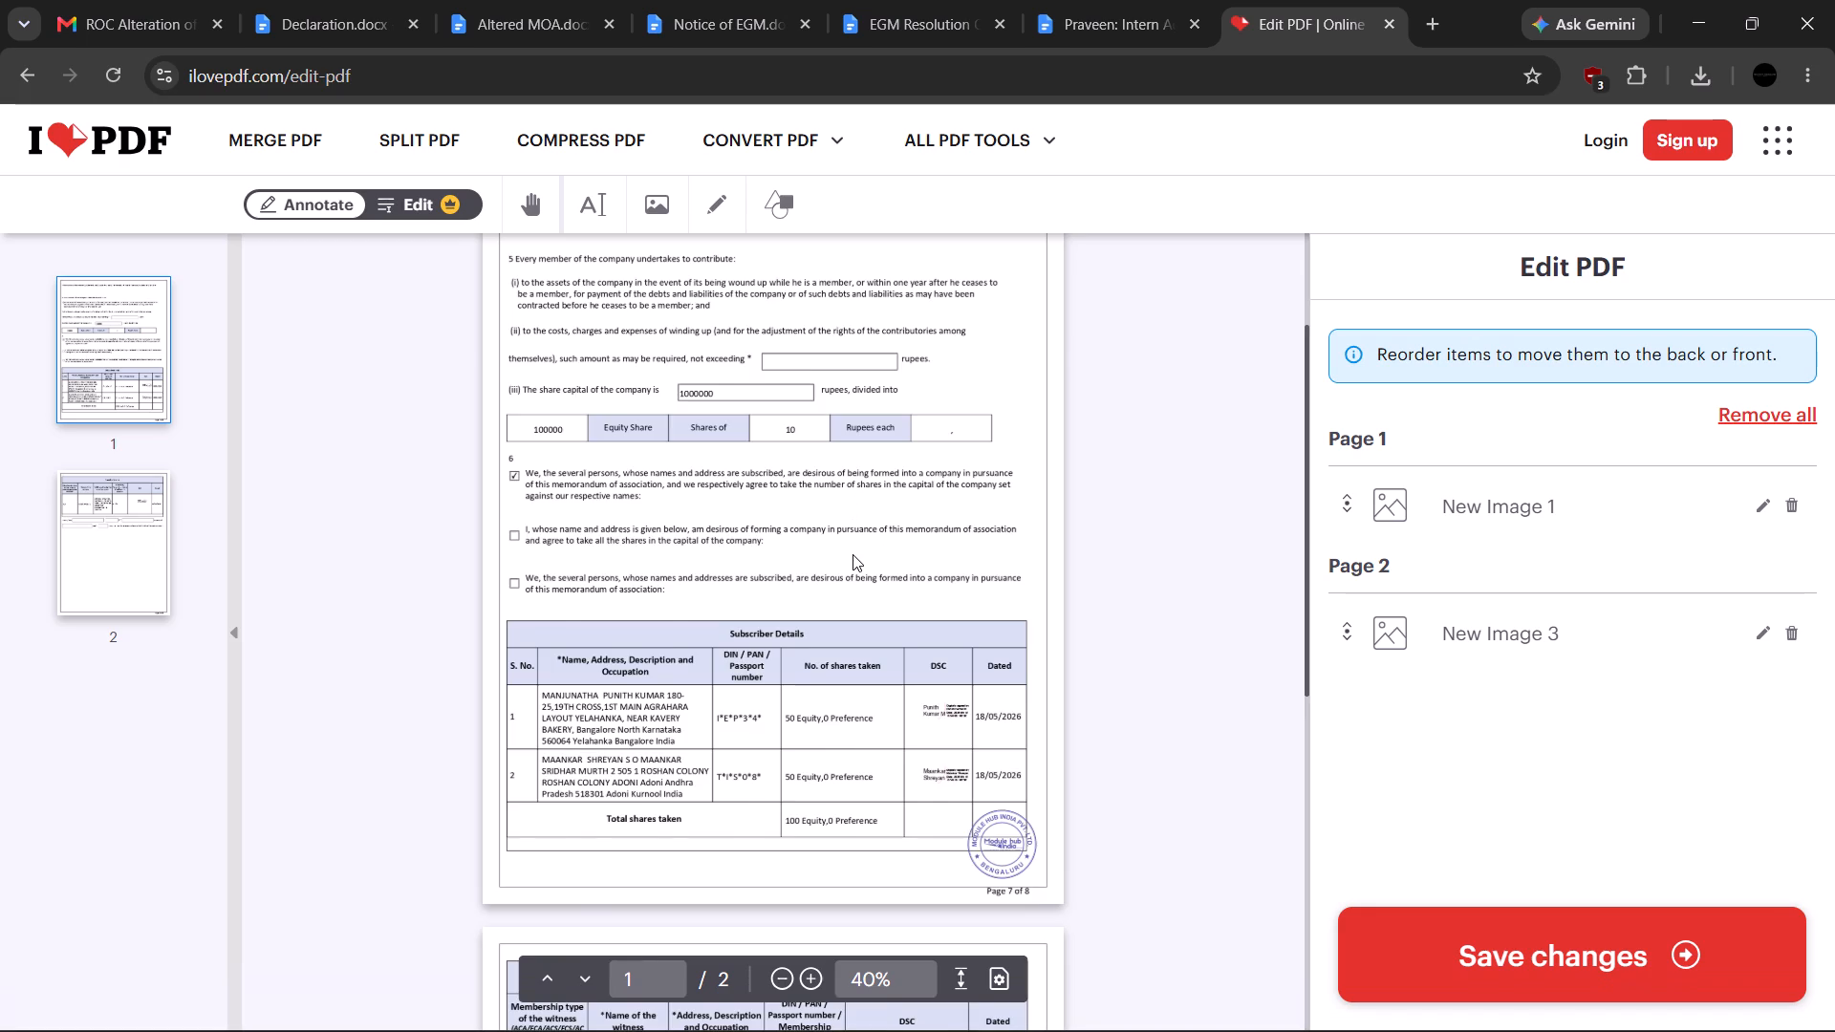
scroll(853, 554, "up", 6)
scroll(859, 623, "down", 9)
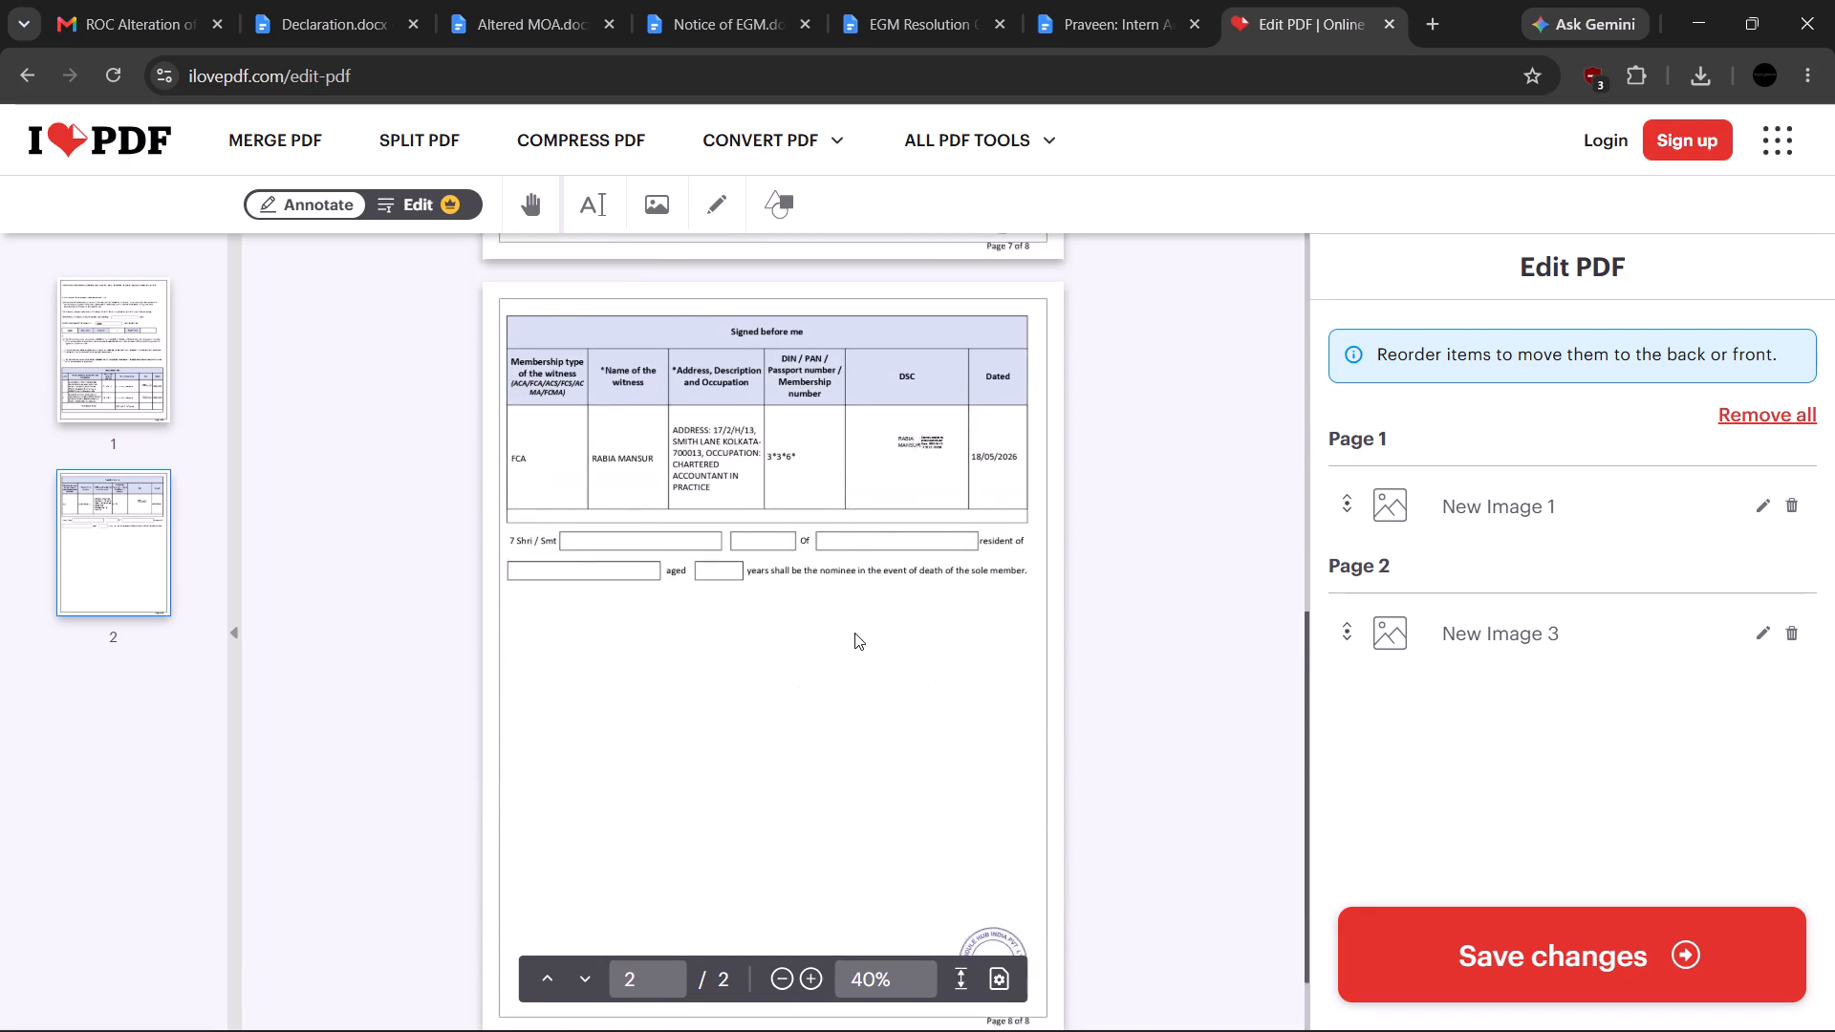
scroll(854, 633, "down", 3)
Save the changes to the stamped two-page PDF.
left_click(1533, 940)
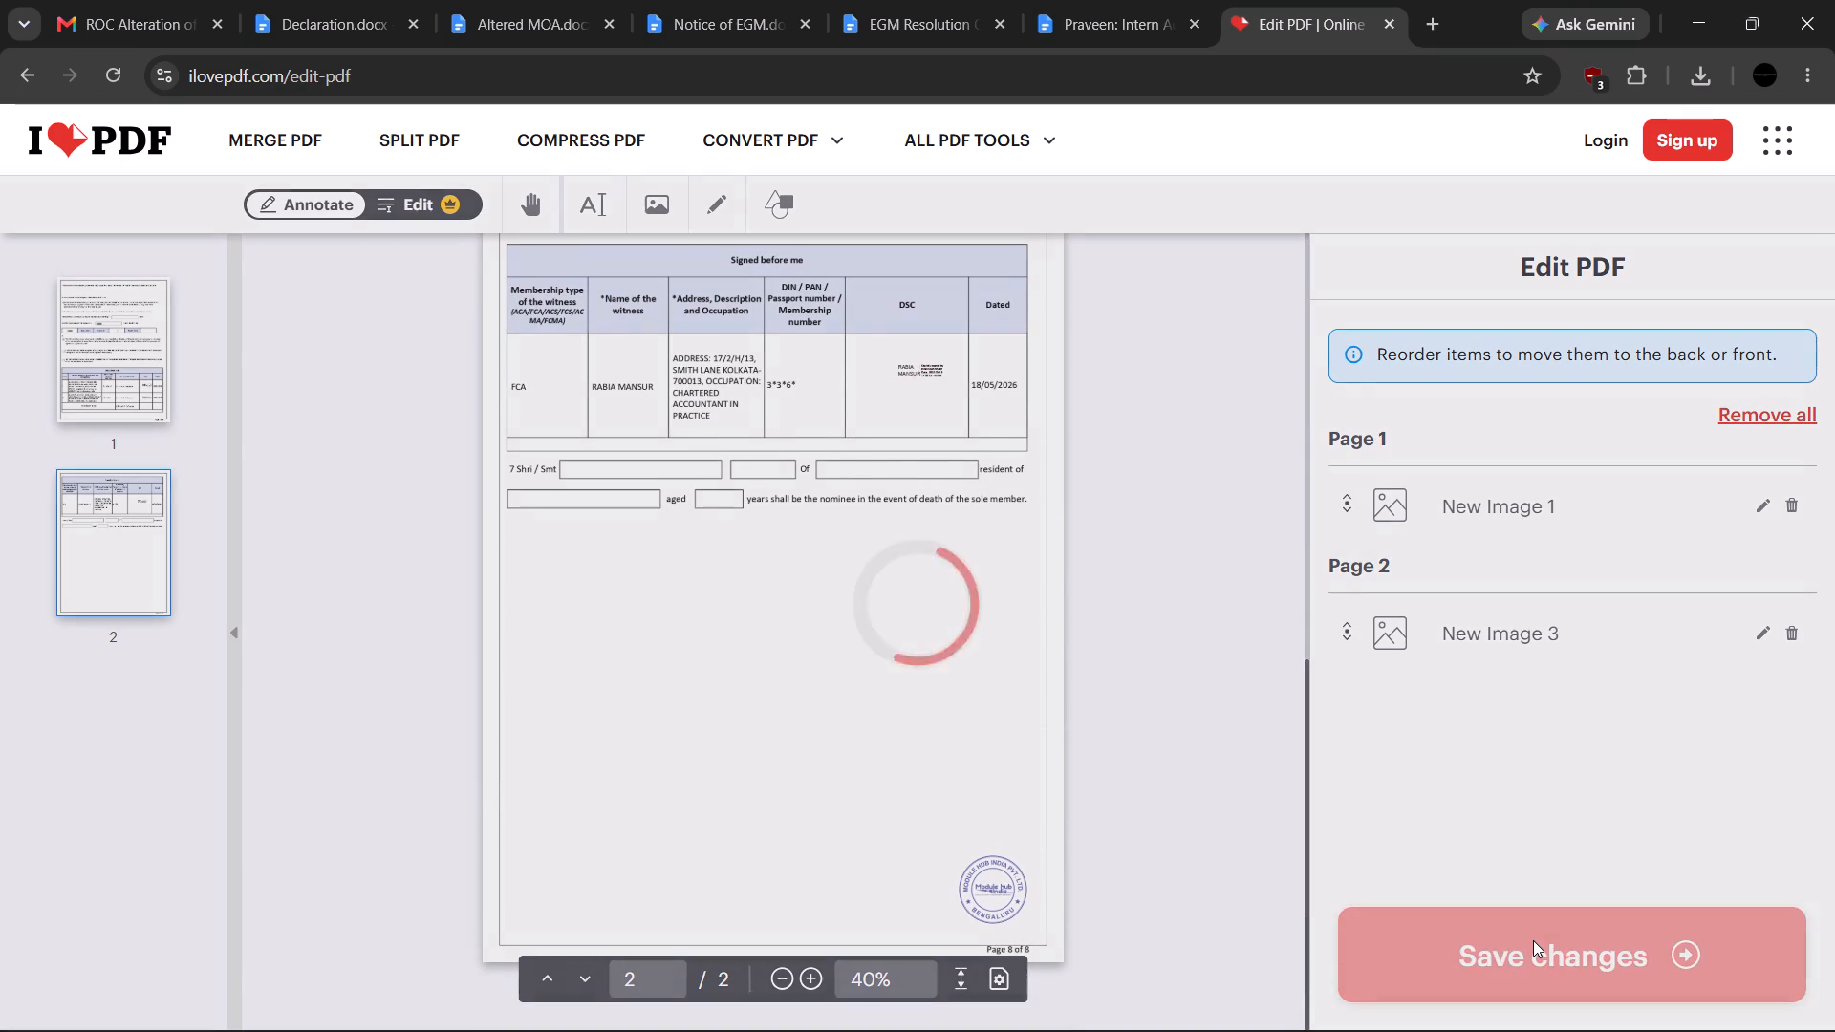